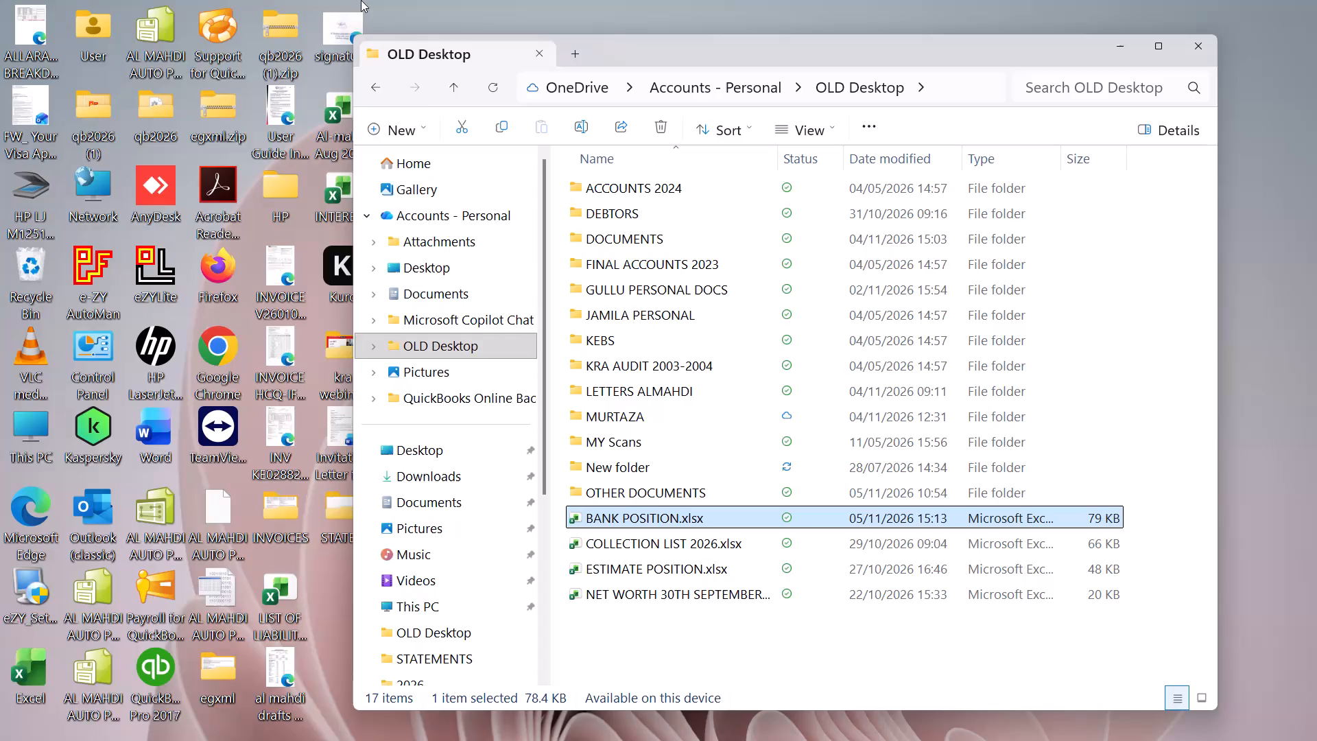
Switch to QuickBooks and look up the customer KYOGA HAULIERS LTD in the Customer Centre to view its transactions.
click(934, 727)
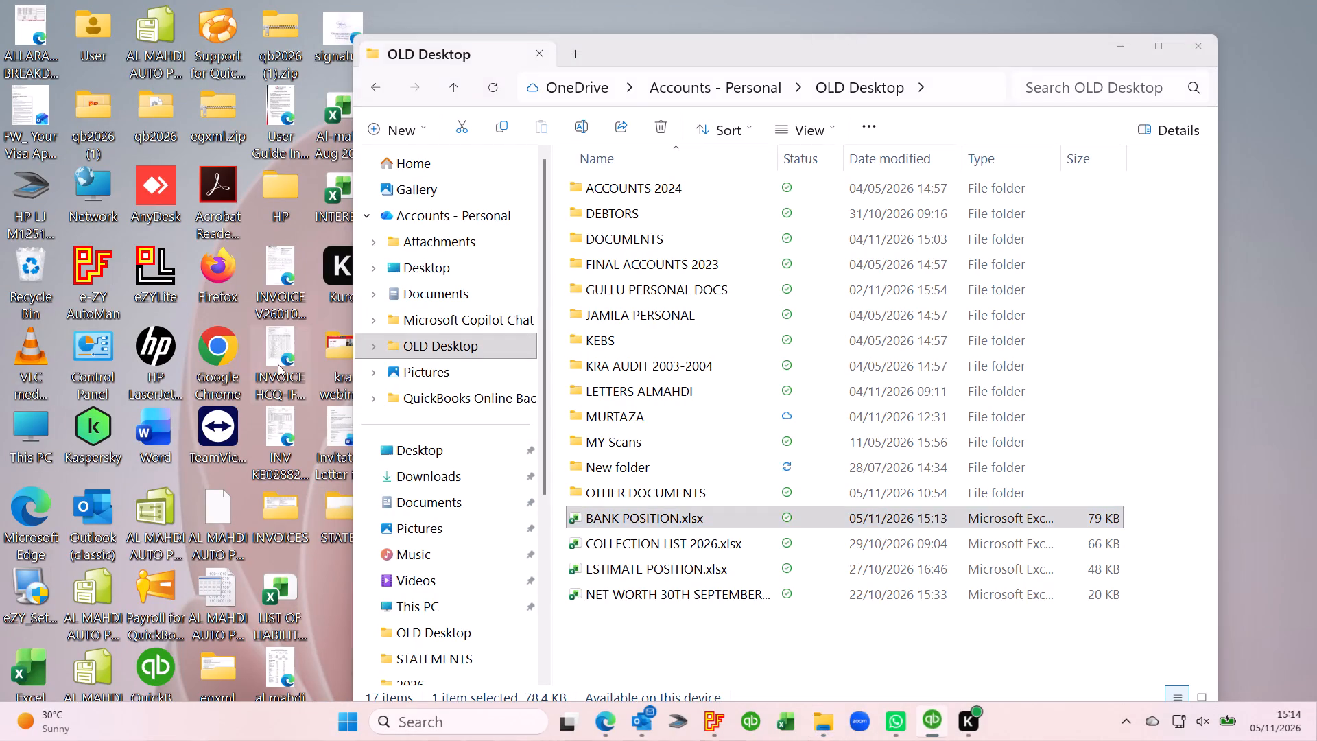
click(69, 248)
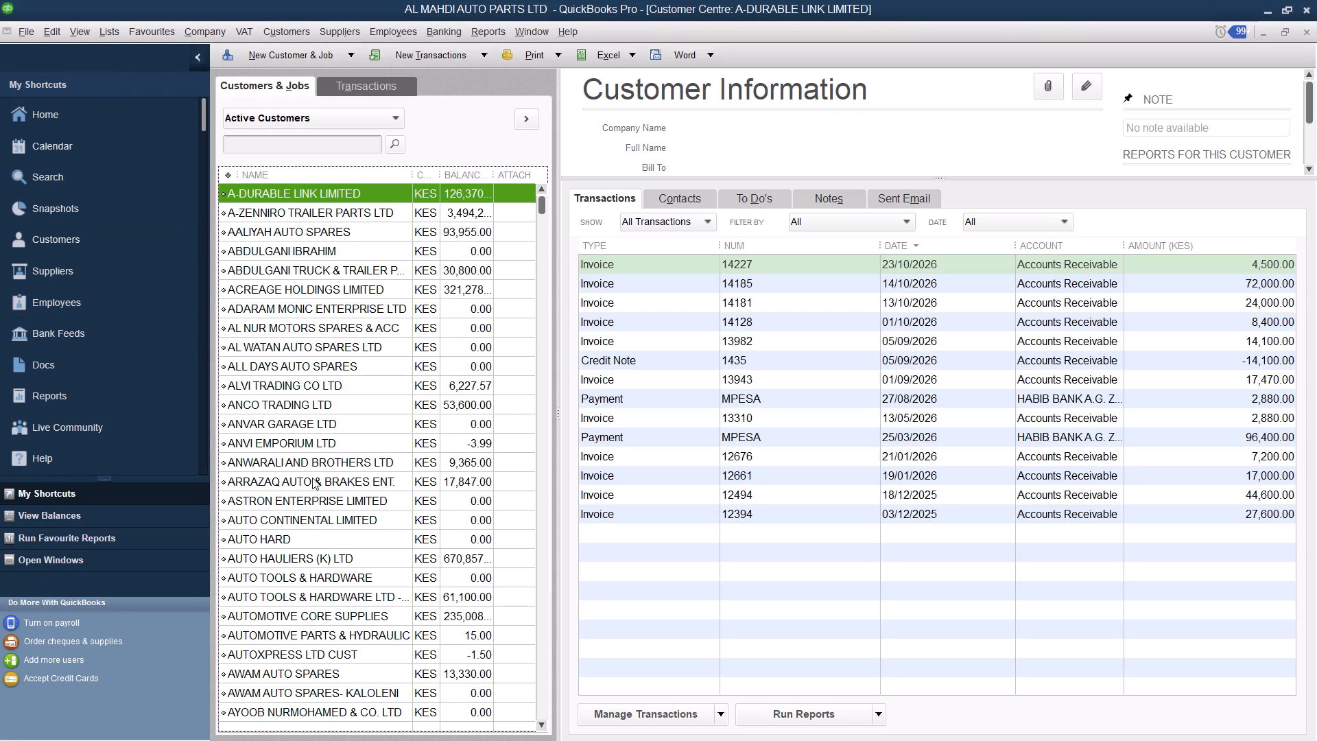
click(313, 539)
scroll(313, 539, down, 20)
scroll(313, 539, down, 8)
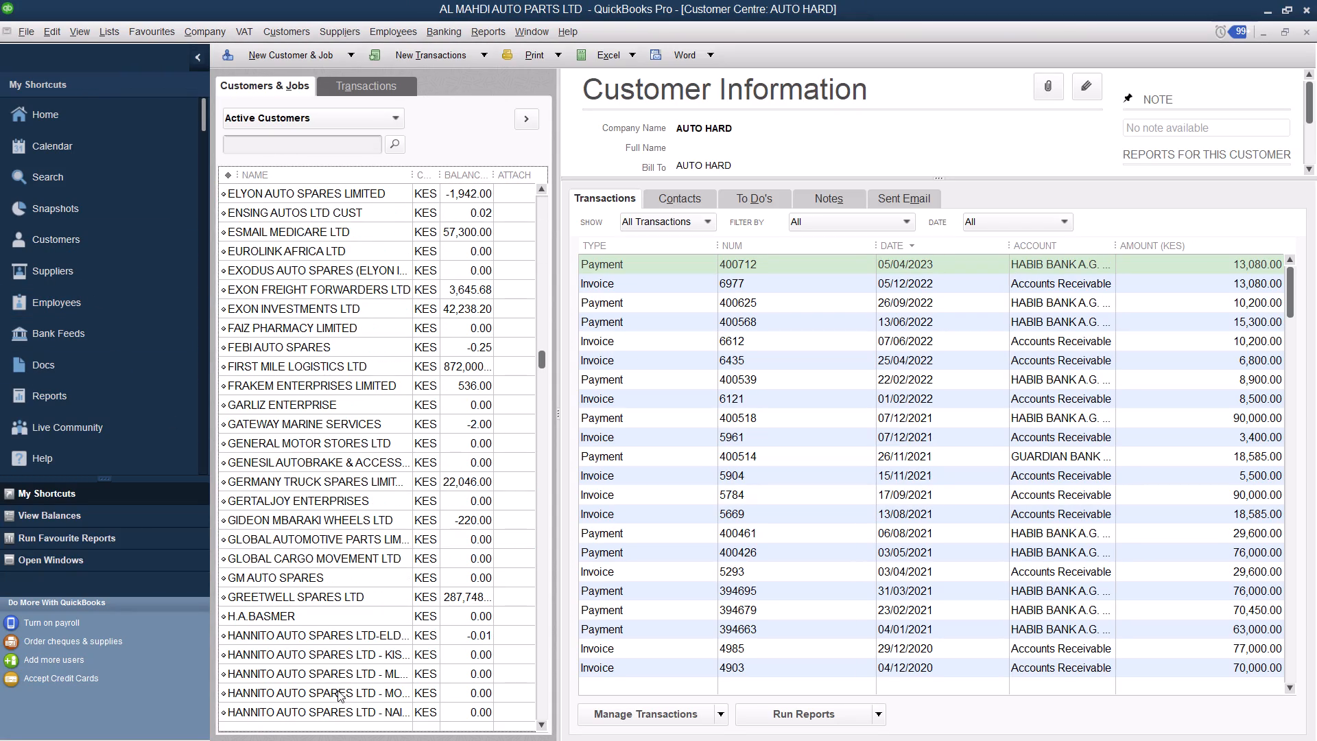
scroll(337, 690, down, 5)
click(319, 582)
scroll(319, 582, down, 14)
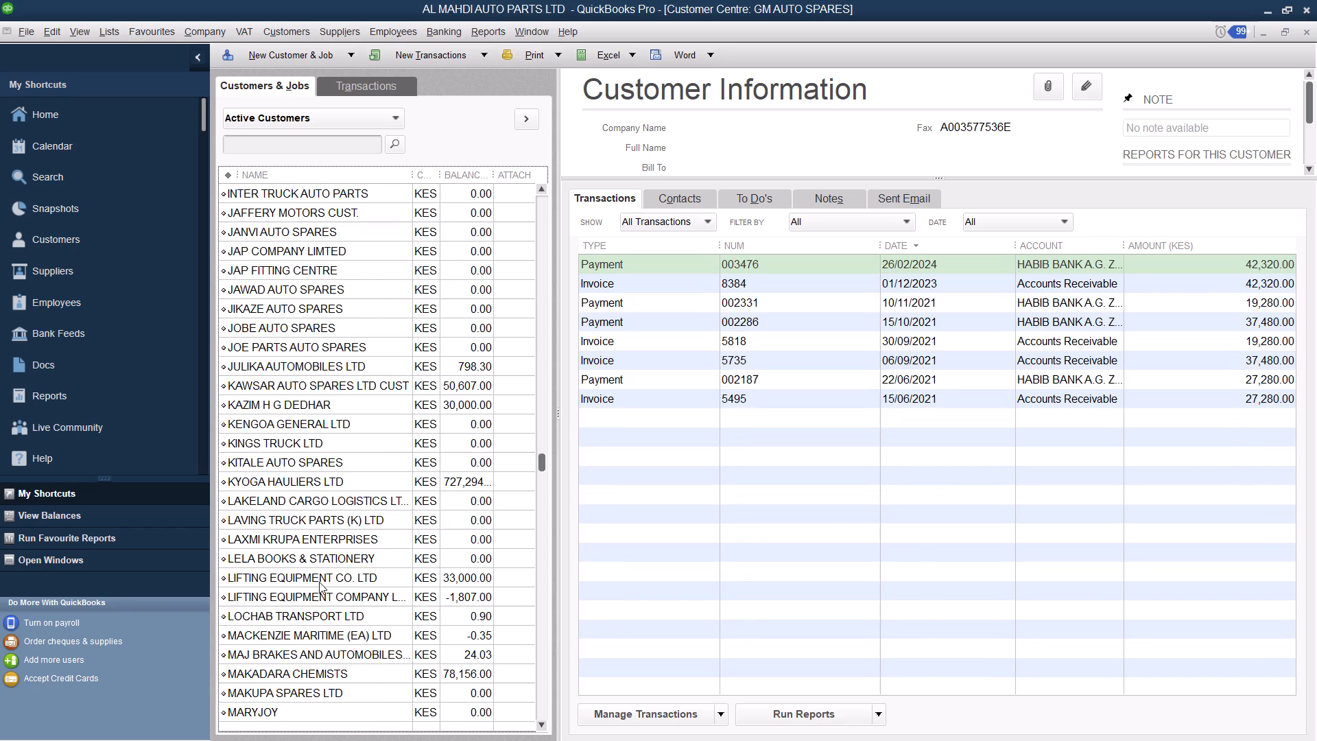
scroll(319, 582, down, 6)
scroll(319, 582, up, 10)
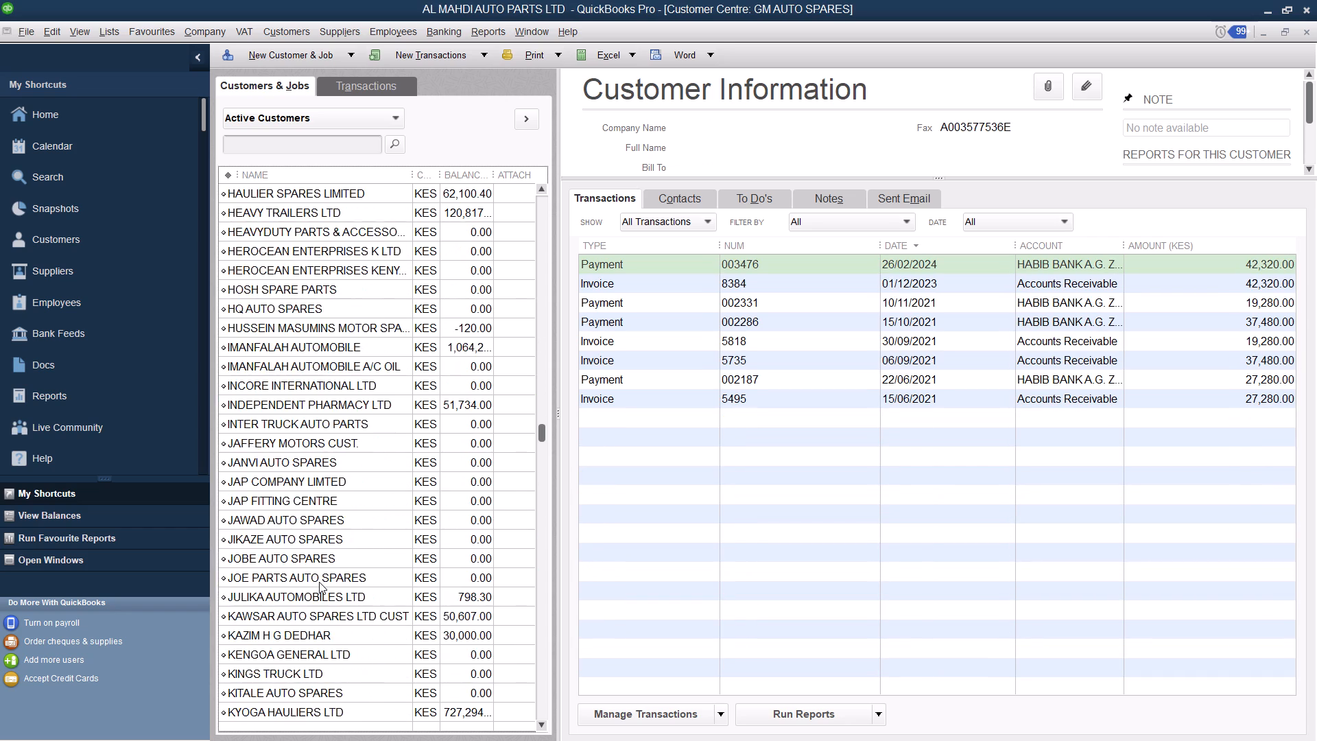
scroll(319, 582, down, 5)
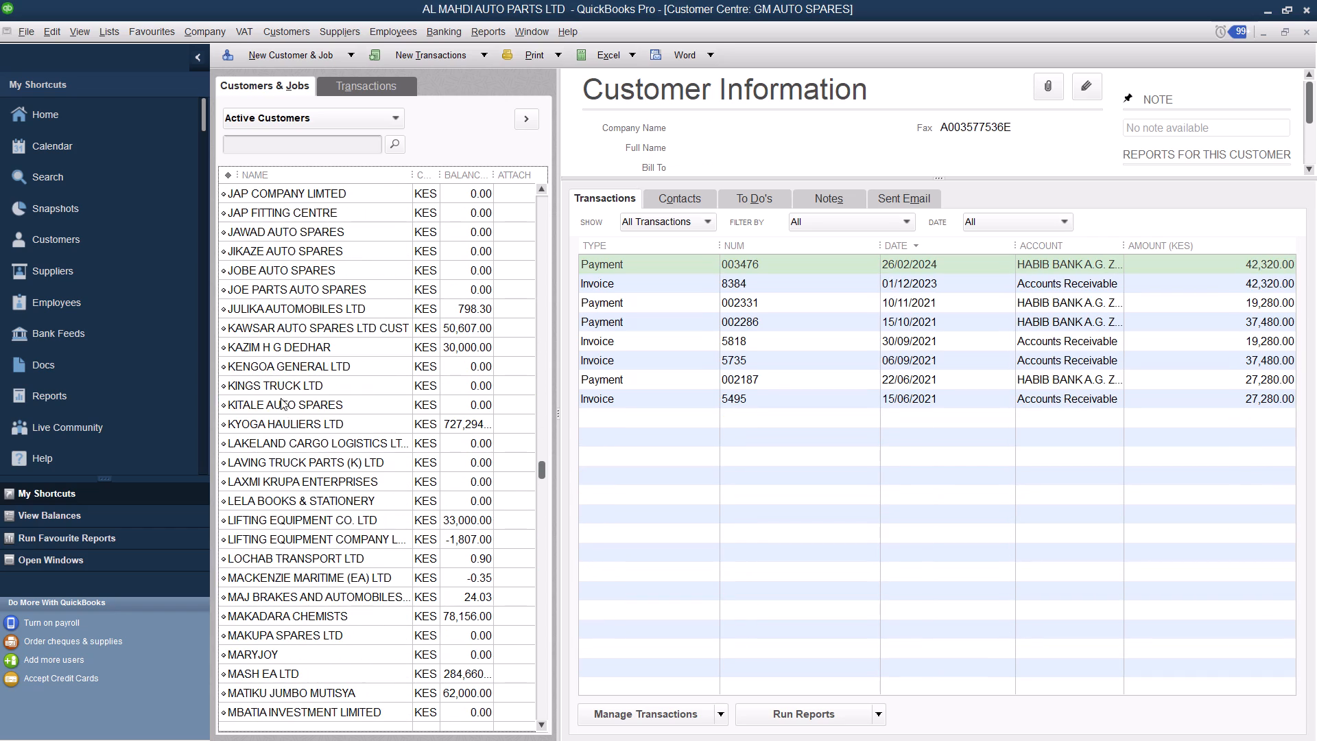
click(269, 425)
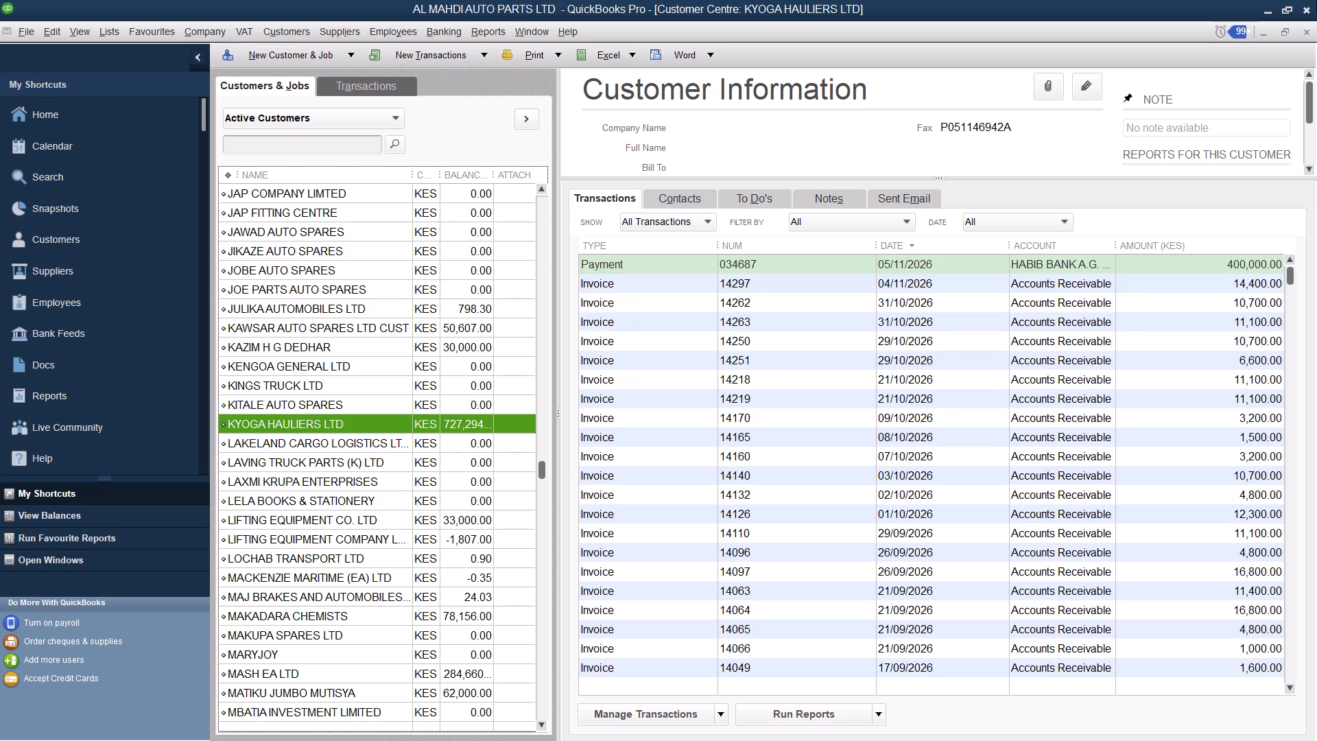
Minimise QuickBooks and close the OLD Desktop folder window.
click(1268, 3)
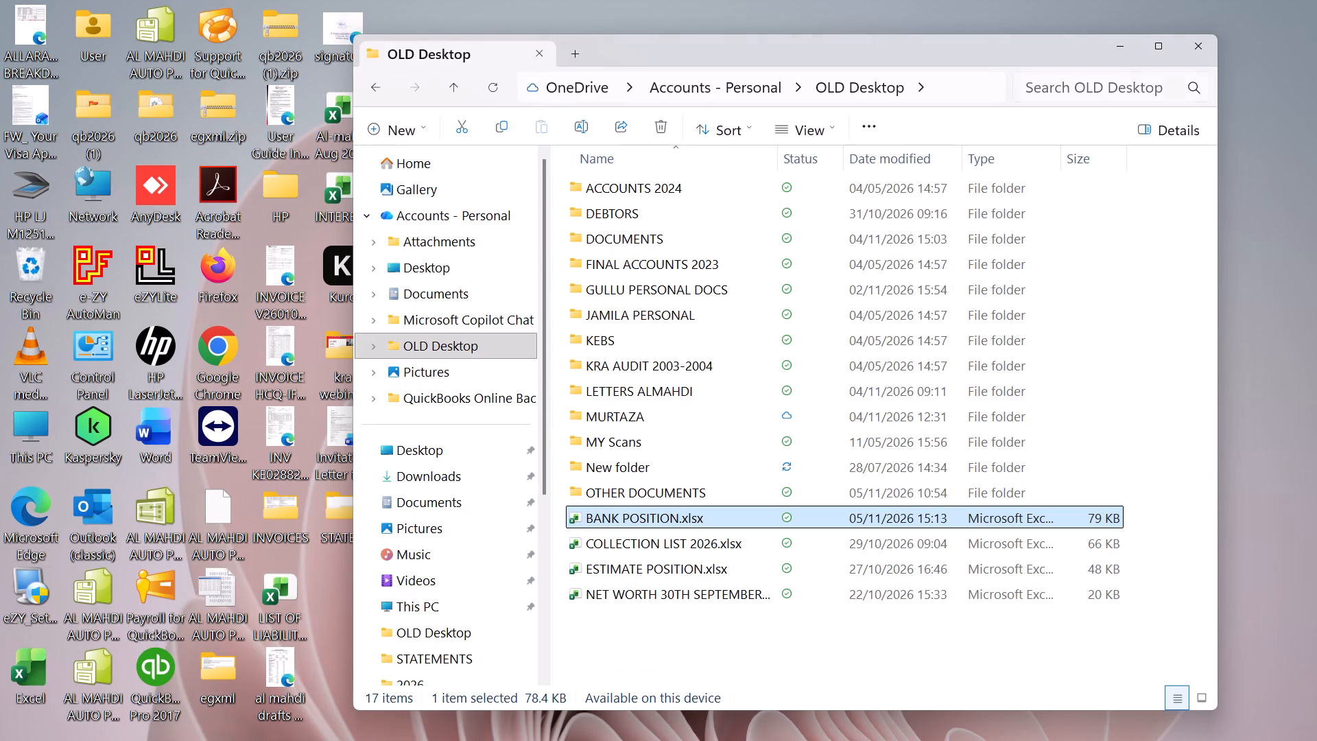
click(1194, 49)
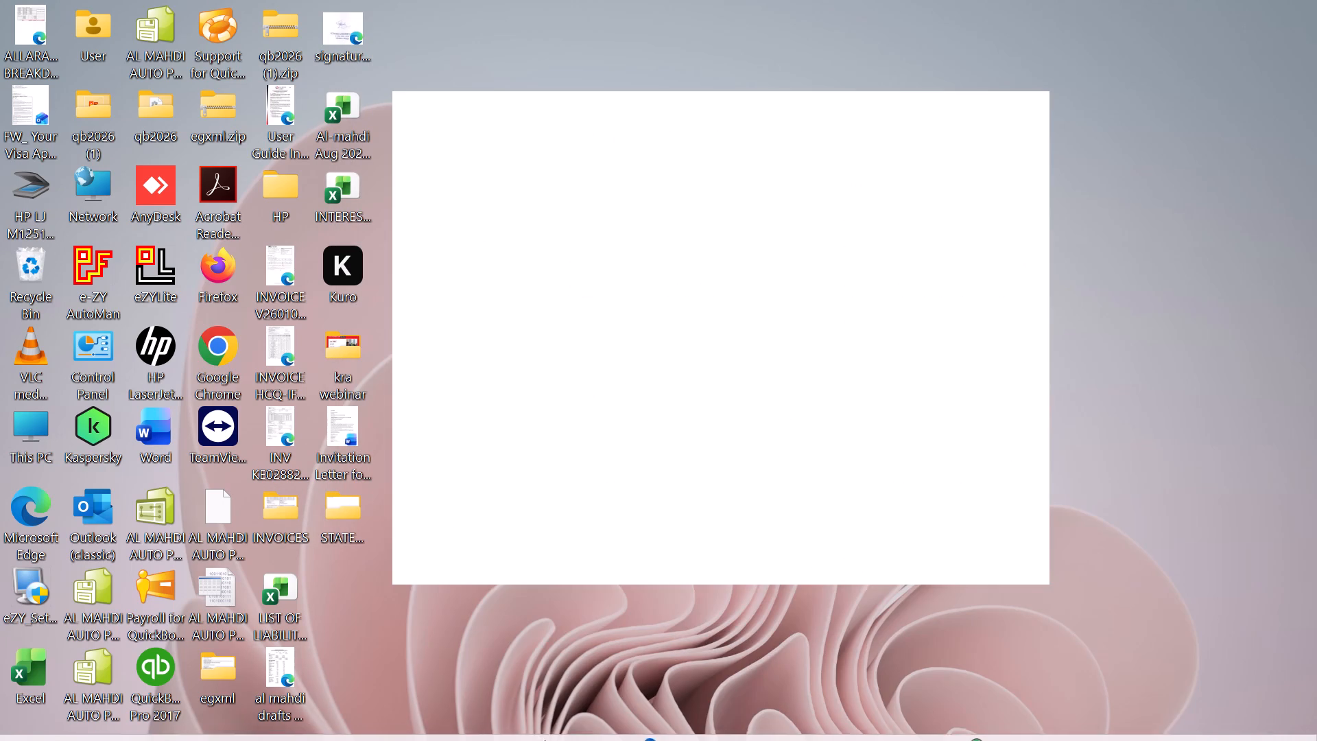
Return to QuickBooks and begin a reconciliation for the HABIB BANK A.G. ZURICH KES account, opening the ending balance for entry.
click(933, 736)
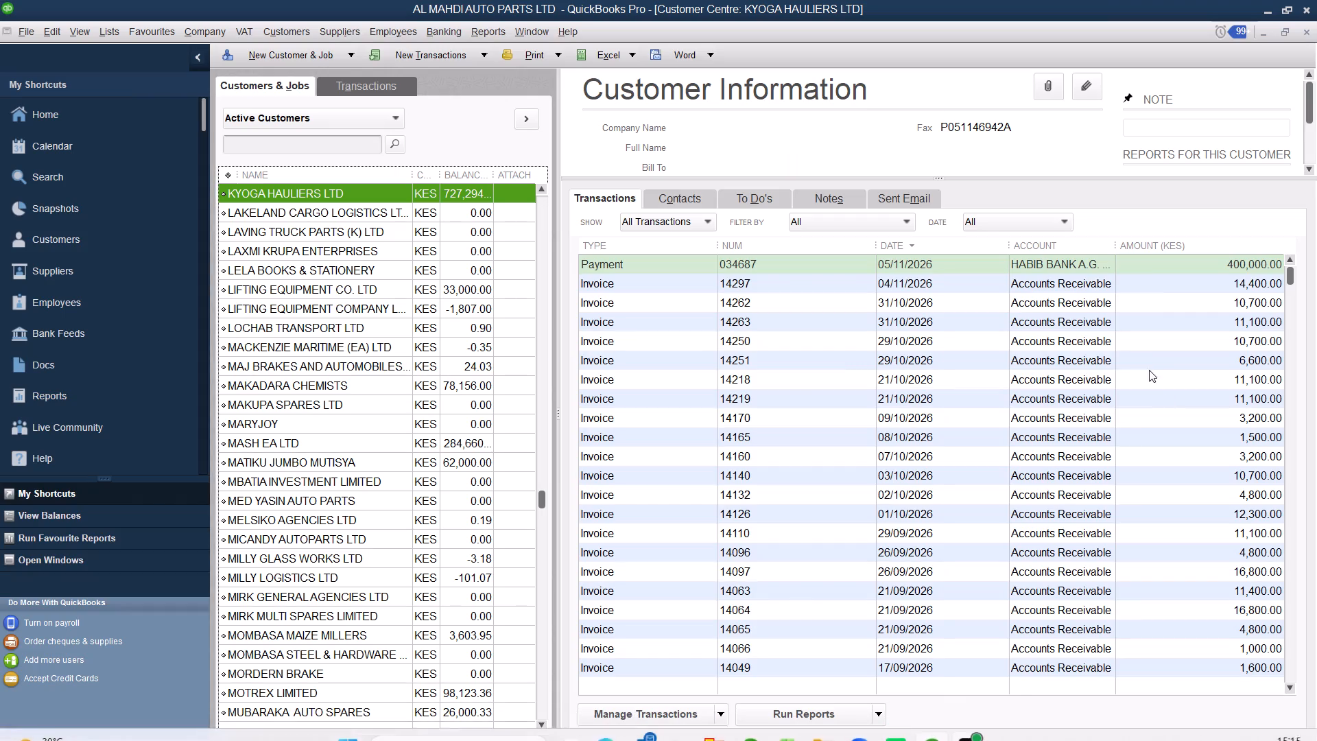
click(141, 113)
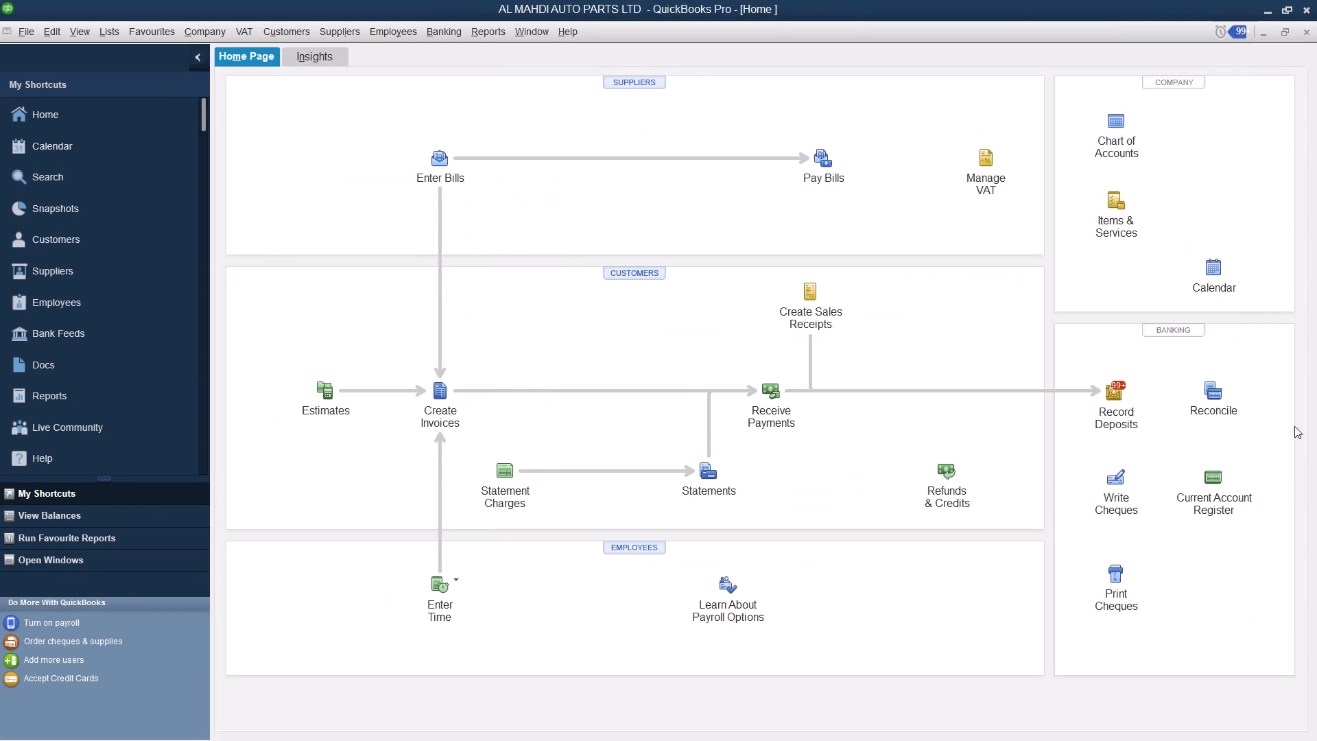
click(1210, 399)
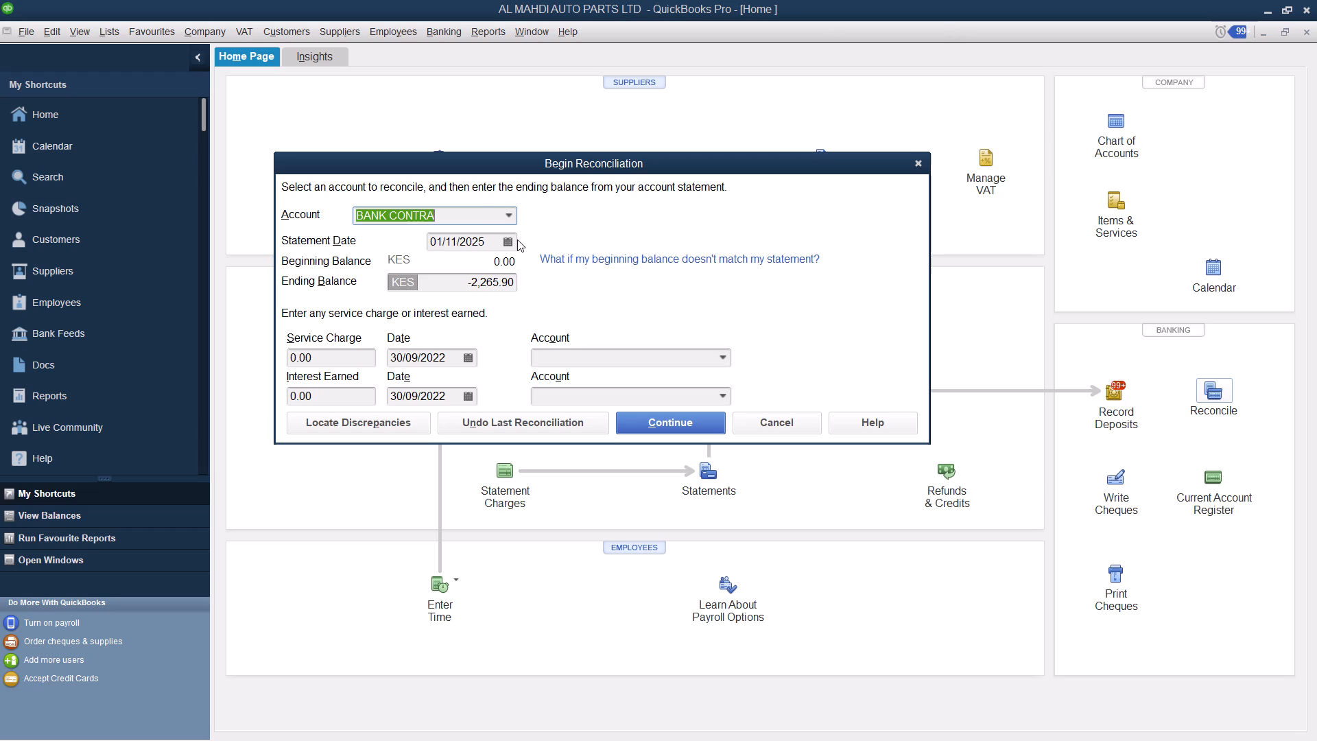
click(509, 224)
click(507, 217)
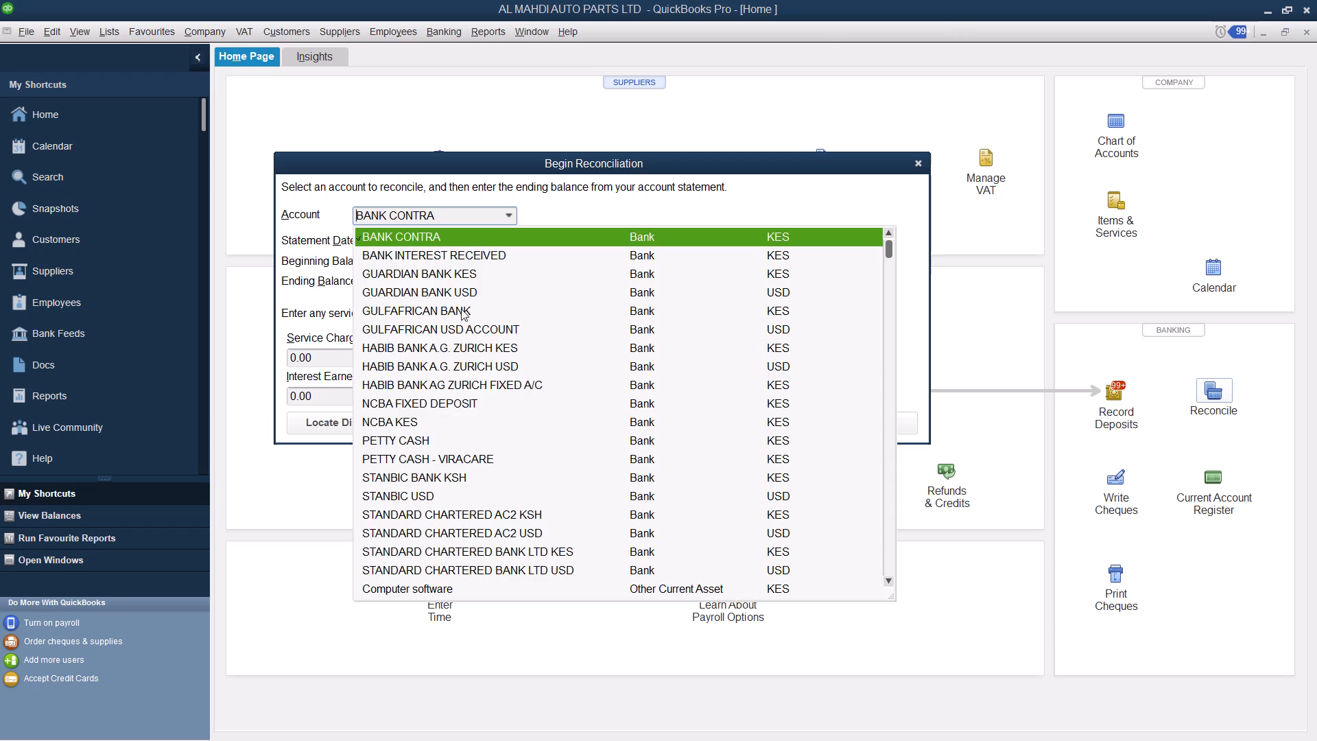
click(449, 349)
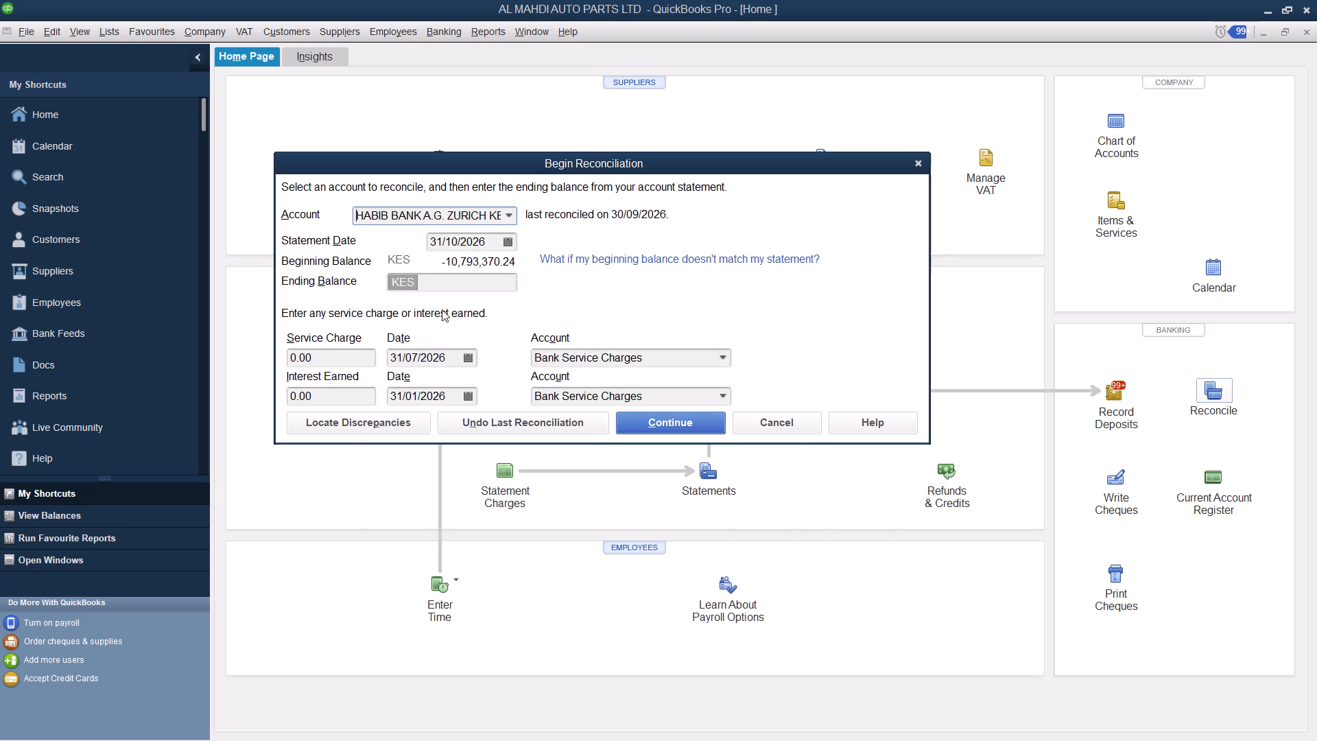
click(454, 279)
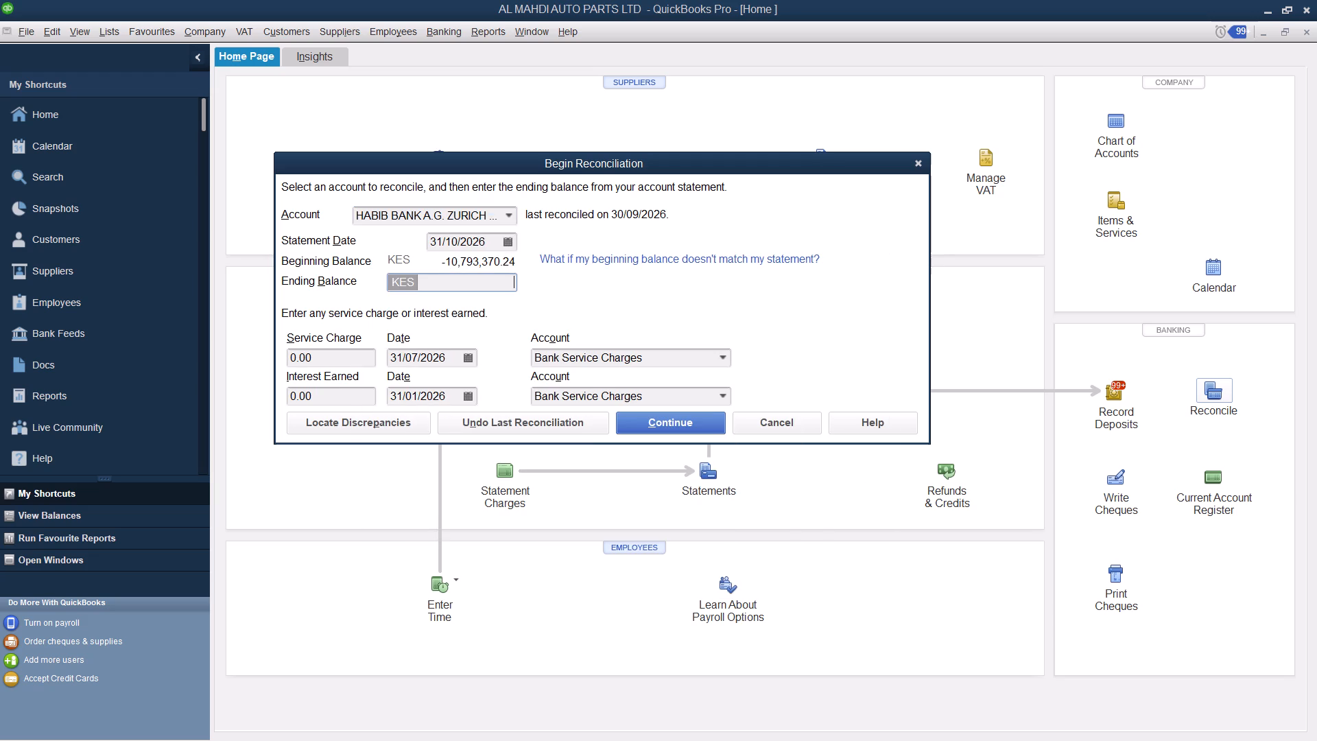
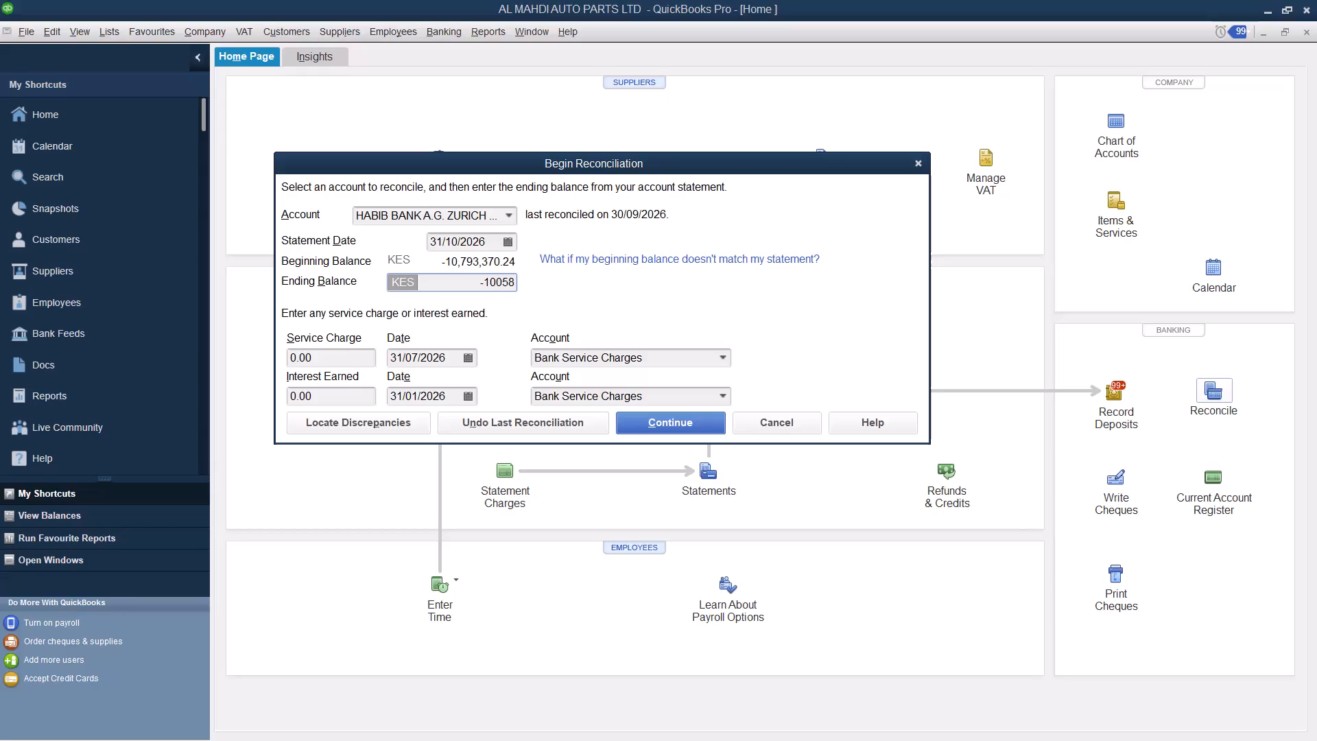
Set the ending balance to -10,058,208.10 with statement date 31/10/2026 and continue to the reconciliation's transaction list.
text(208.1)
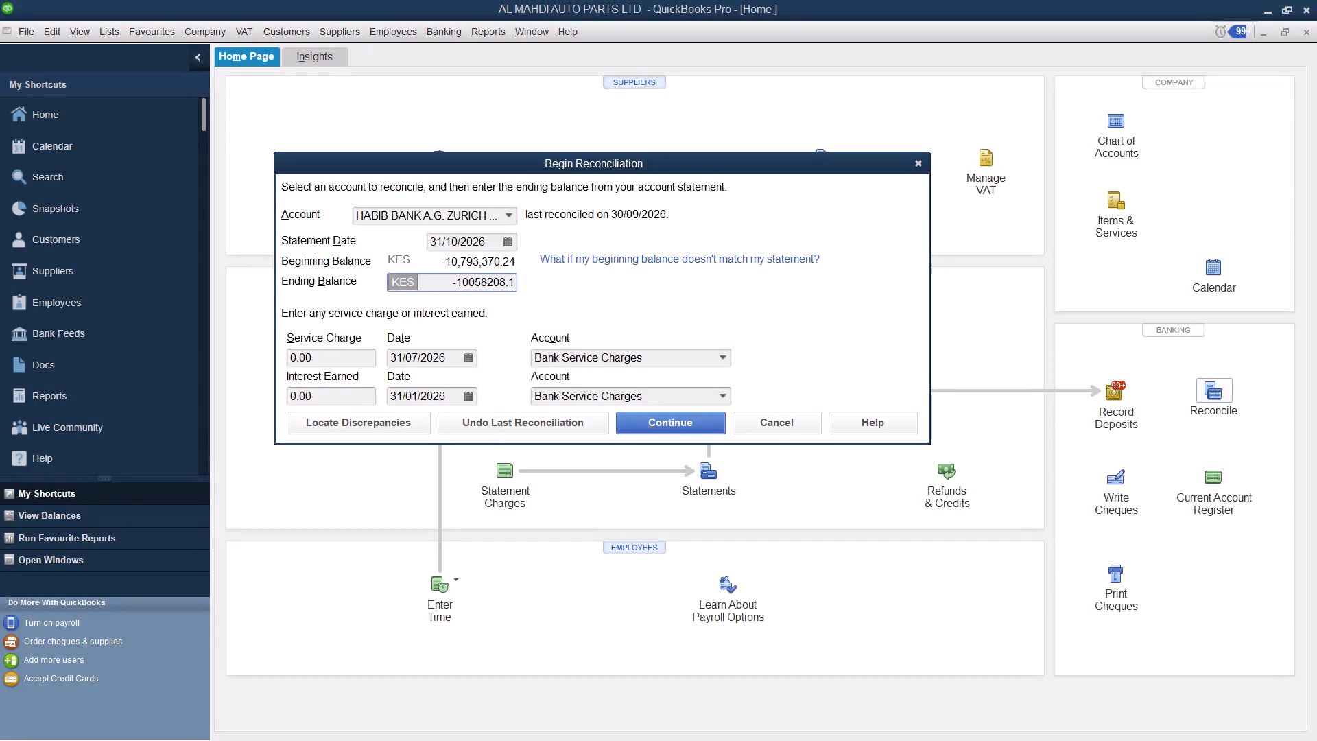
click(508, 243)
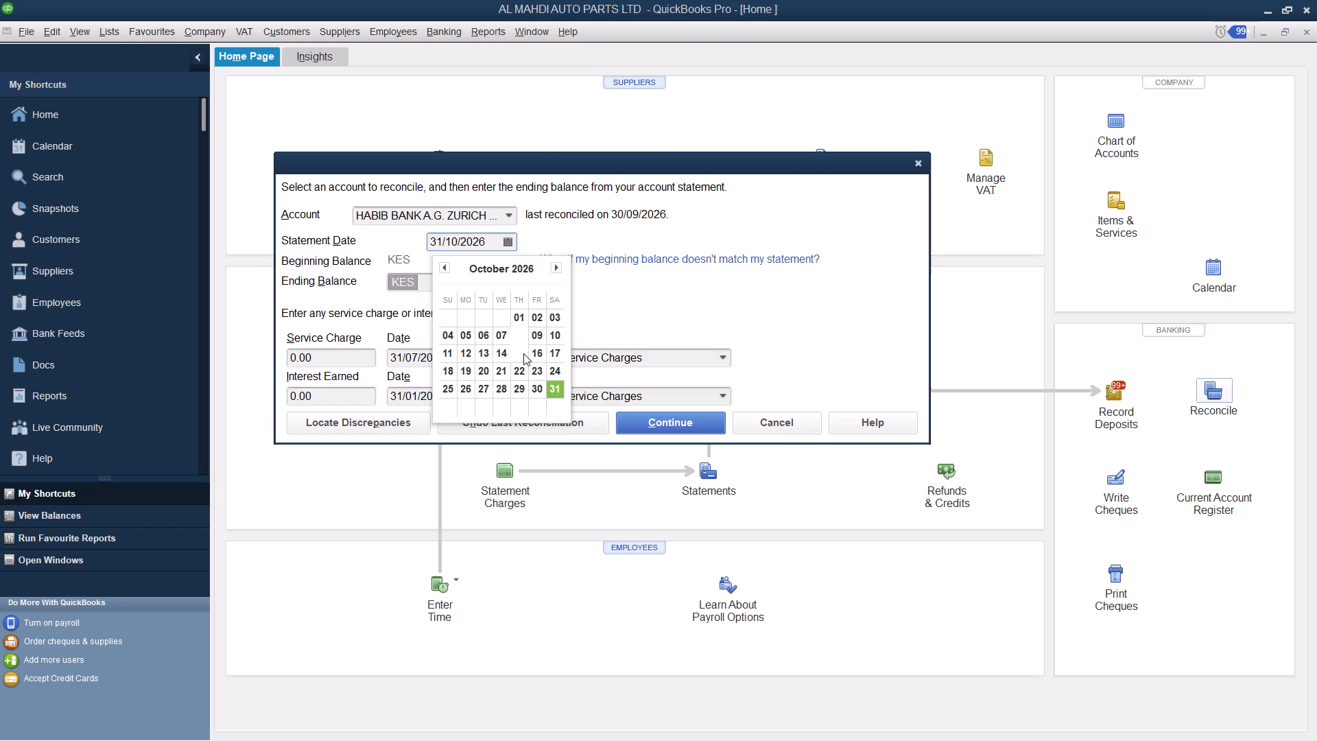
click(553, 386)
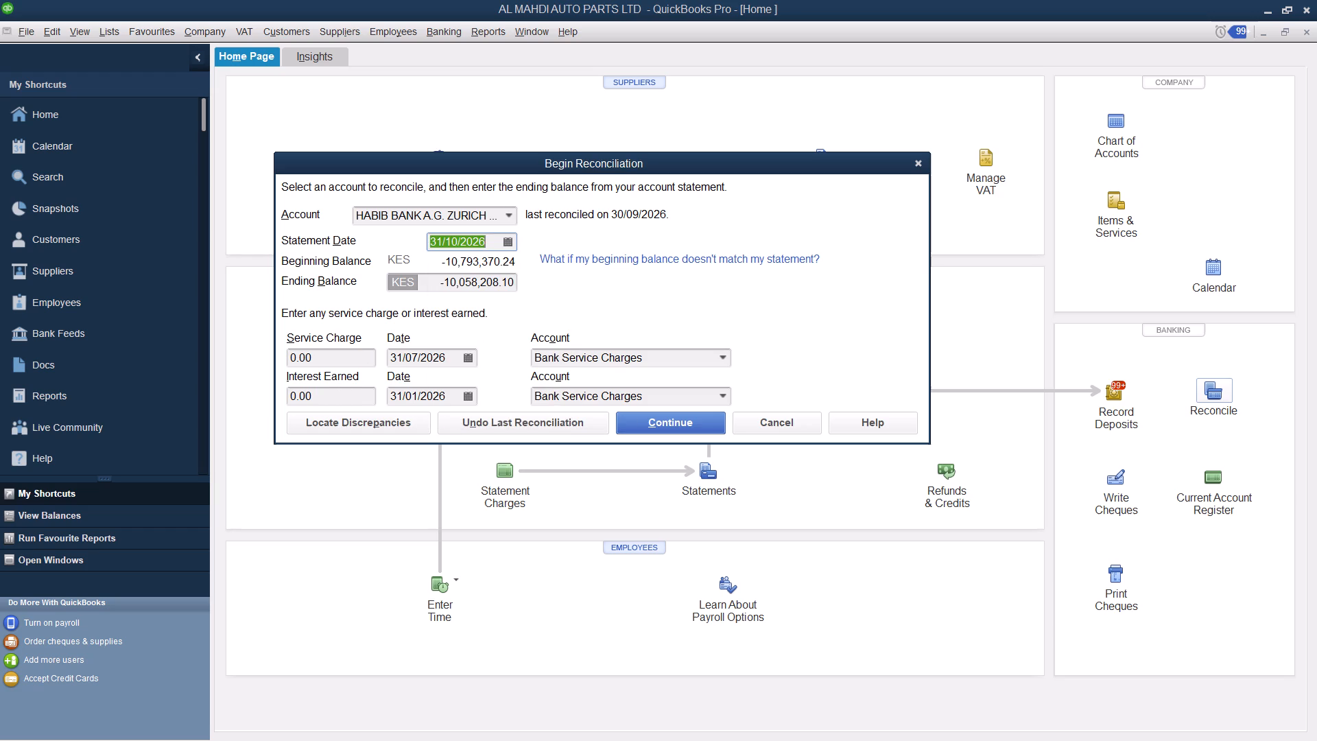
click(663, 425)
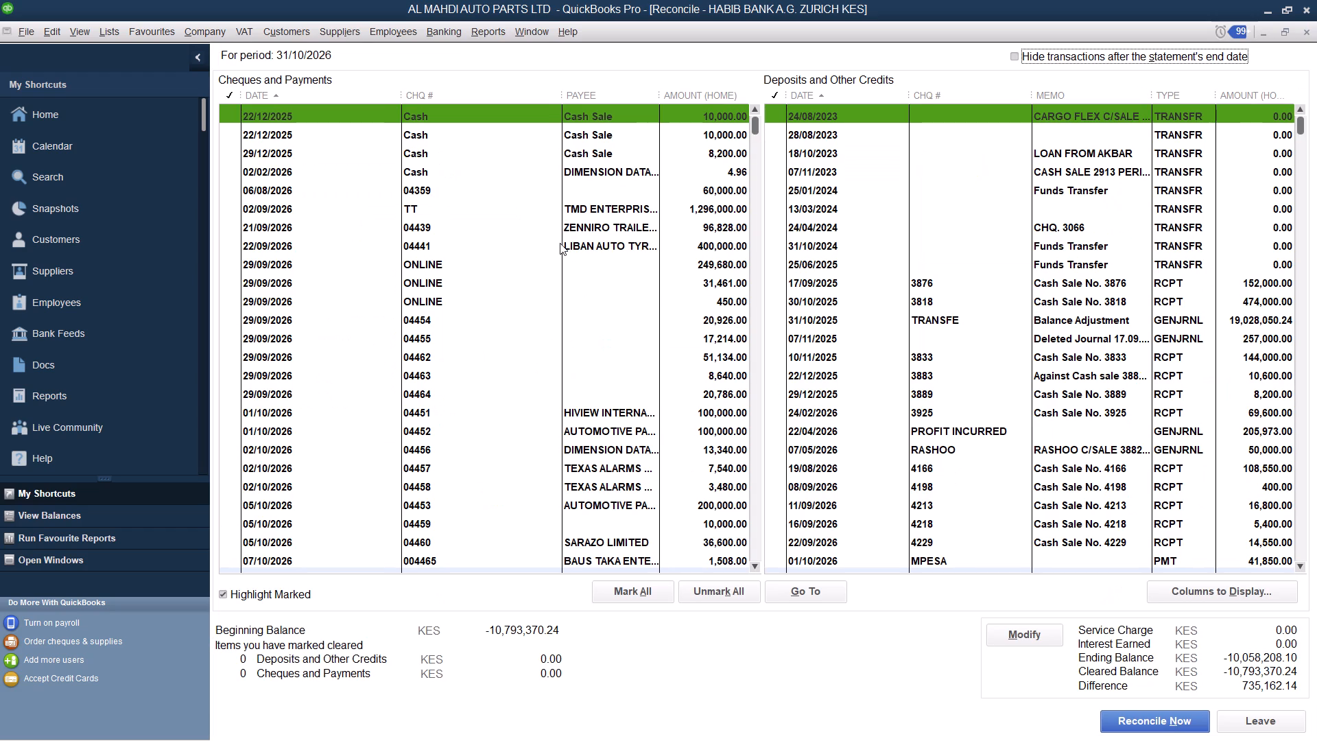
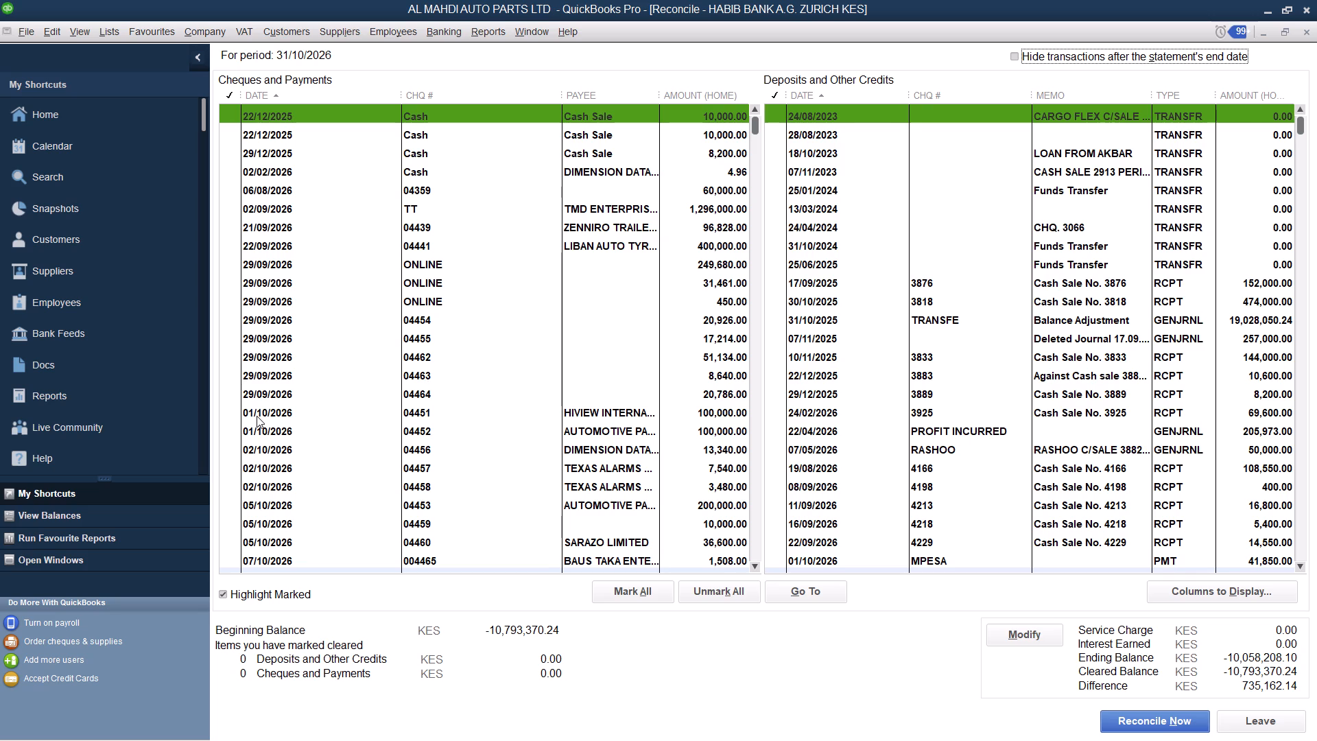
Mark as cleared all eight deposits dated 01/10/2026 to 03/10/2026, from the first MPESA payment through Cash Sale No. 4253.
scroll(890, 480, down, 2)
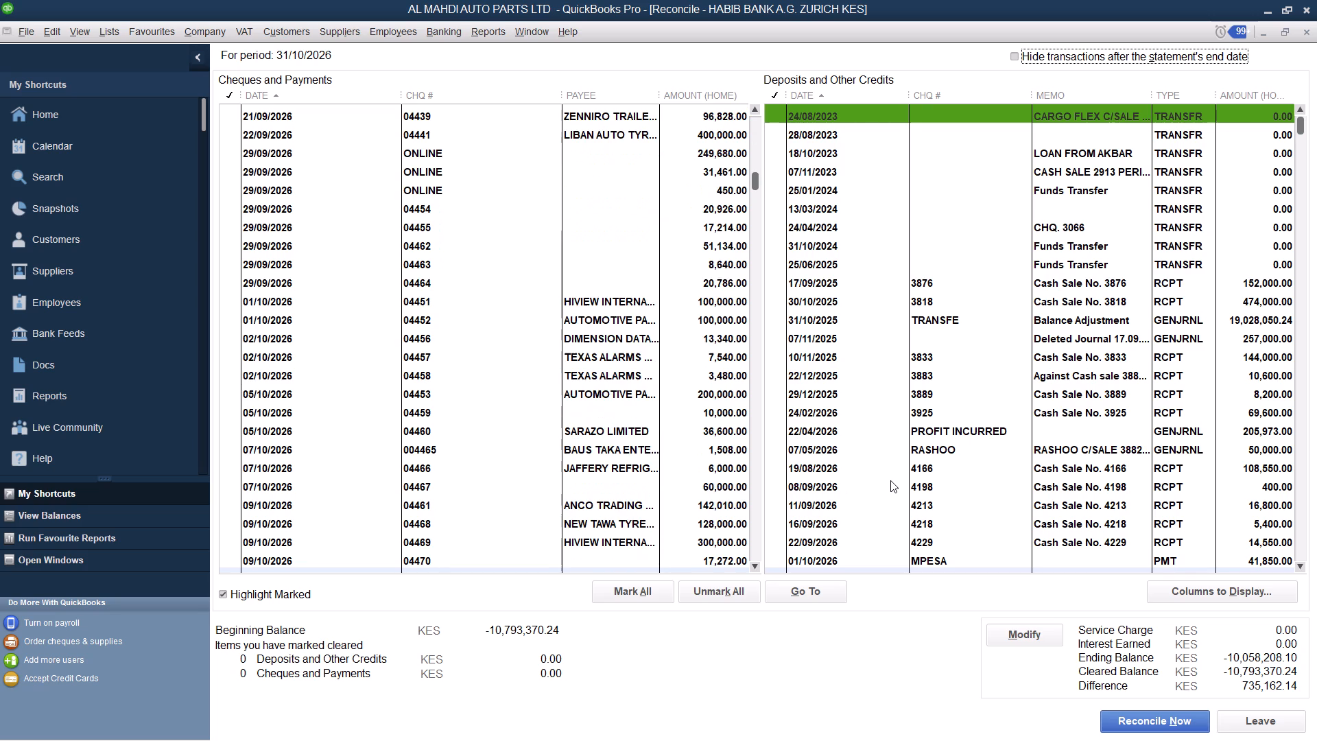
double_click(1299, 565)
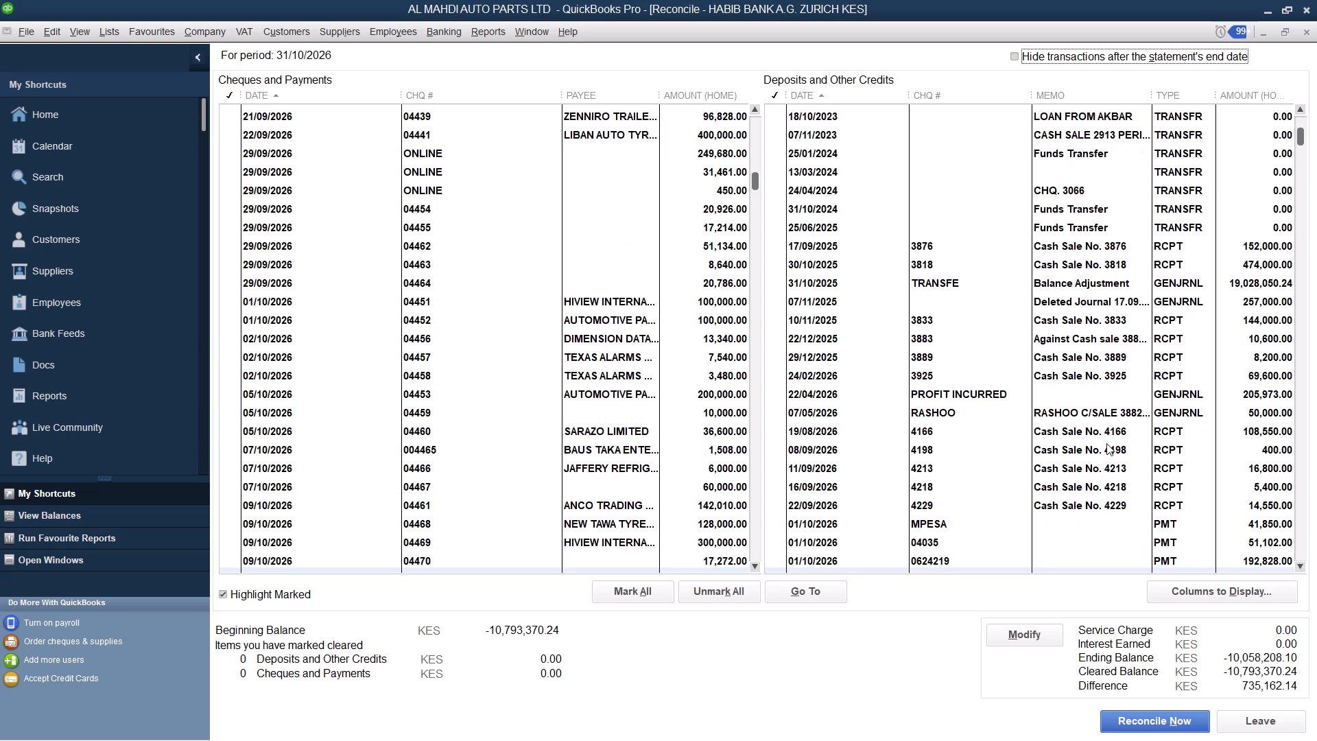
scroll(1106, 443, down, 3)
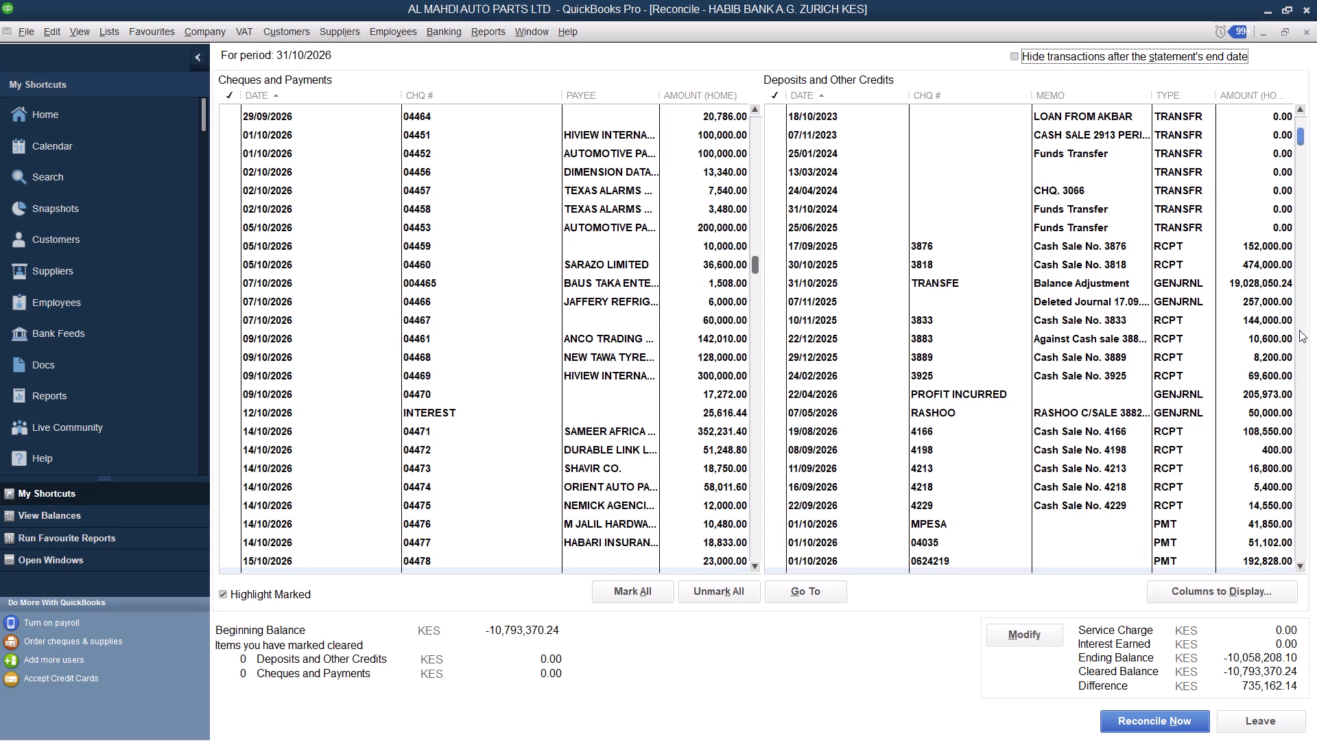
click(1298, 360)
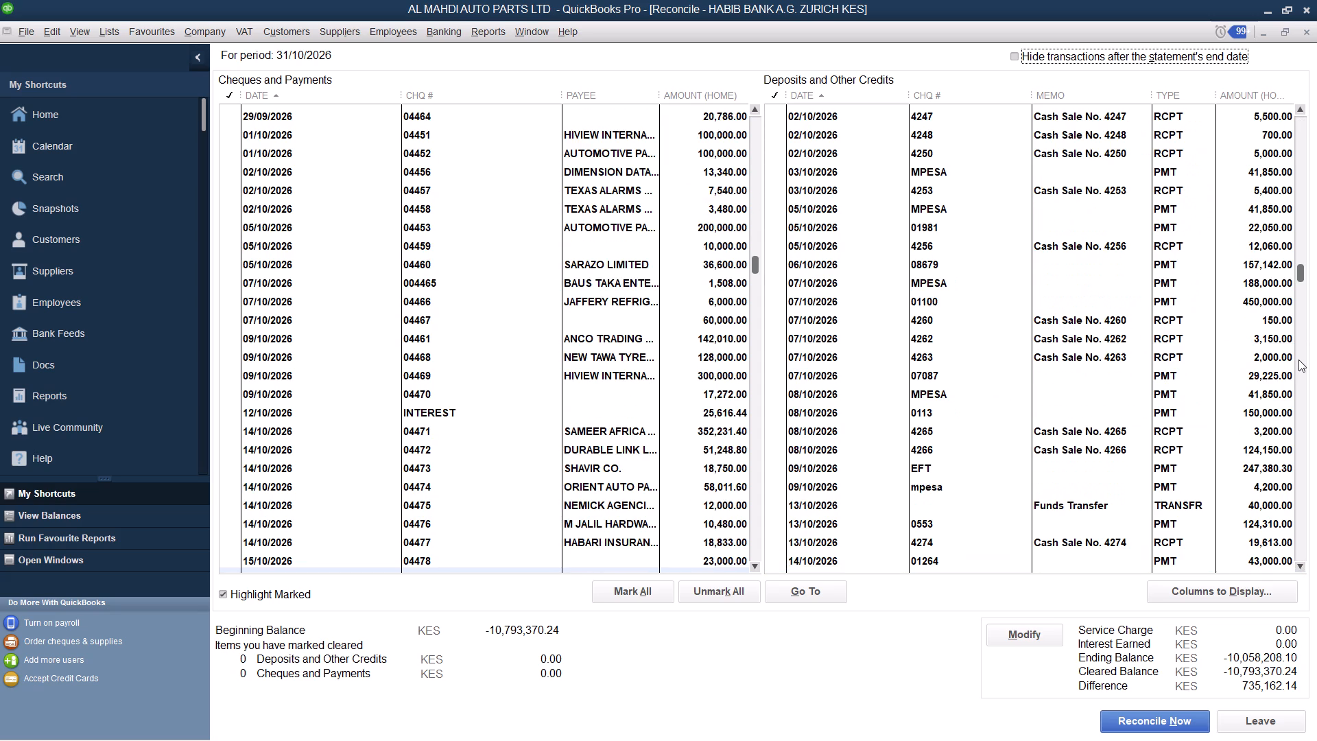
click(1301, 112)
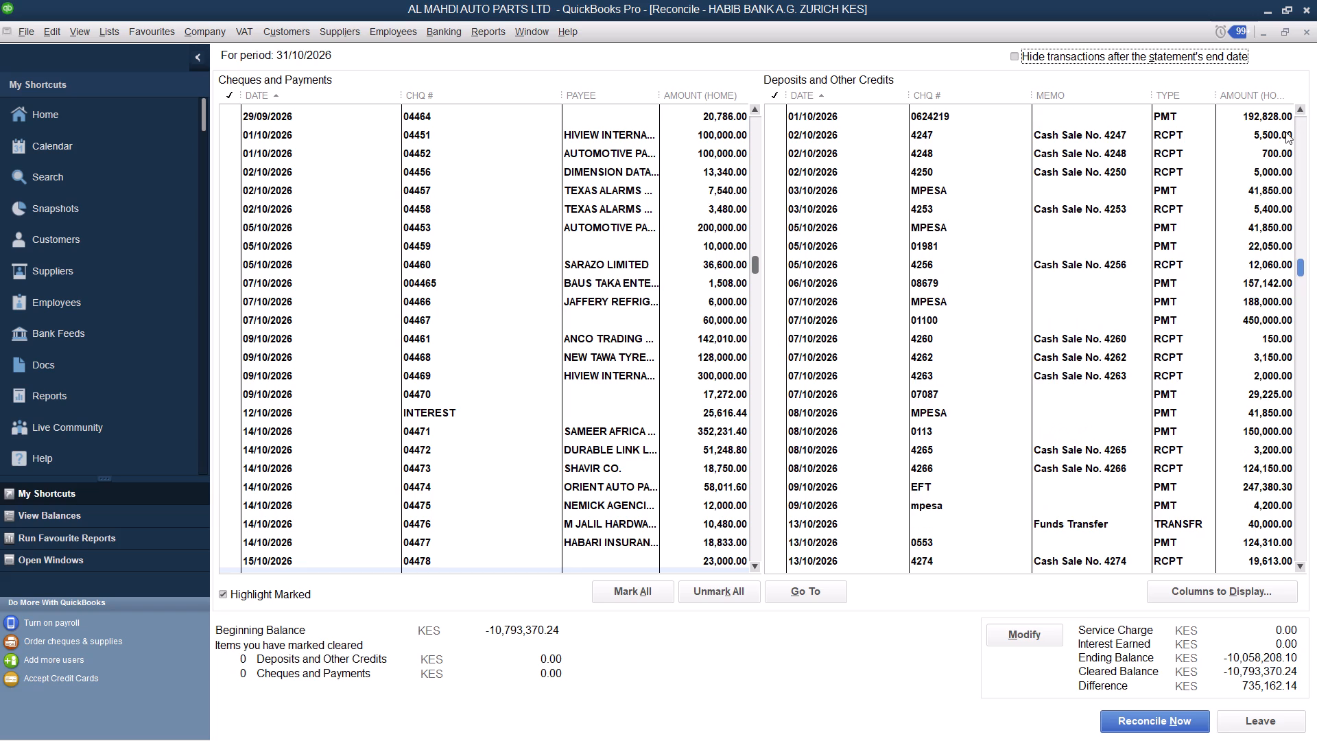
click(1261, 139)
click(1257, 157)
click(1255, 167)
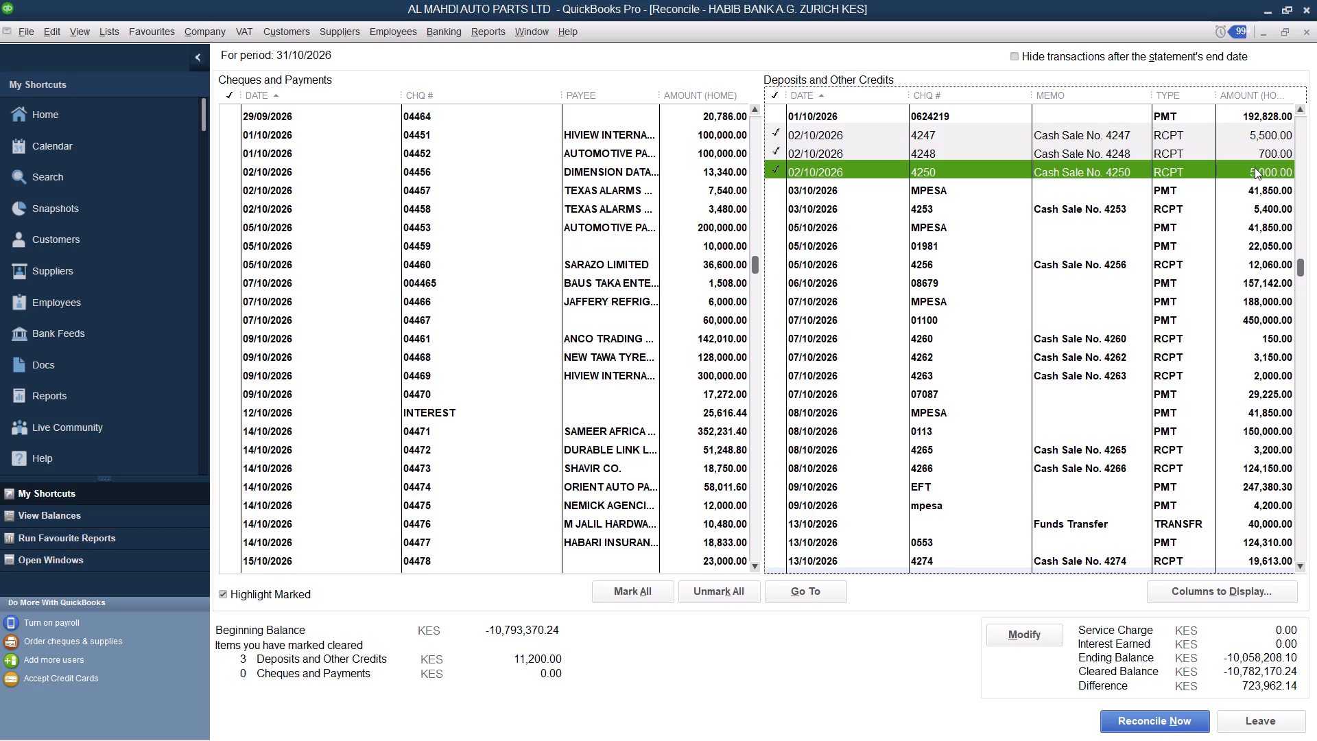
click(1261, 119)
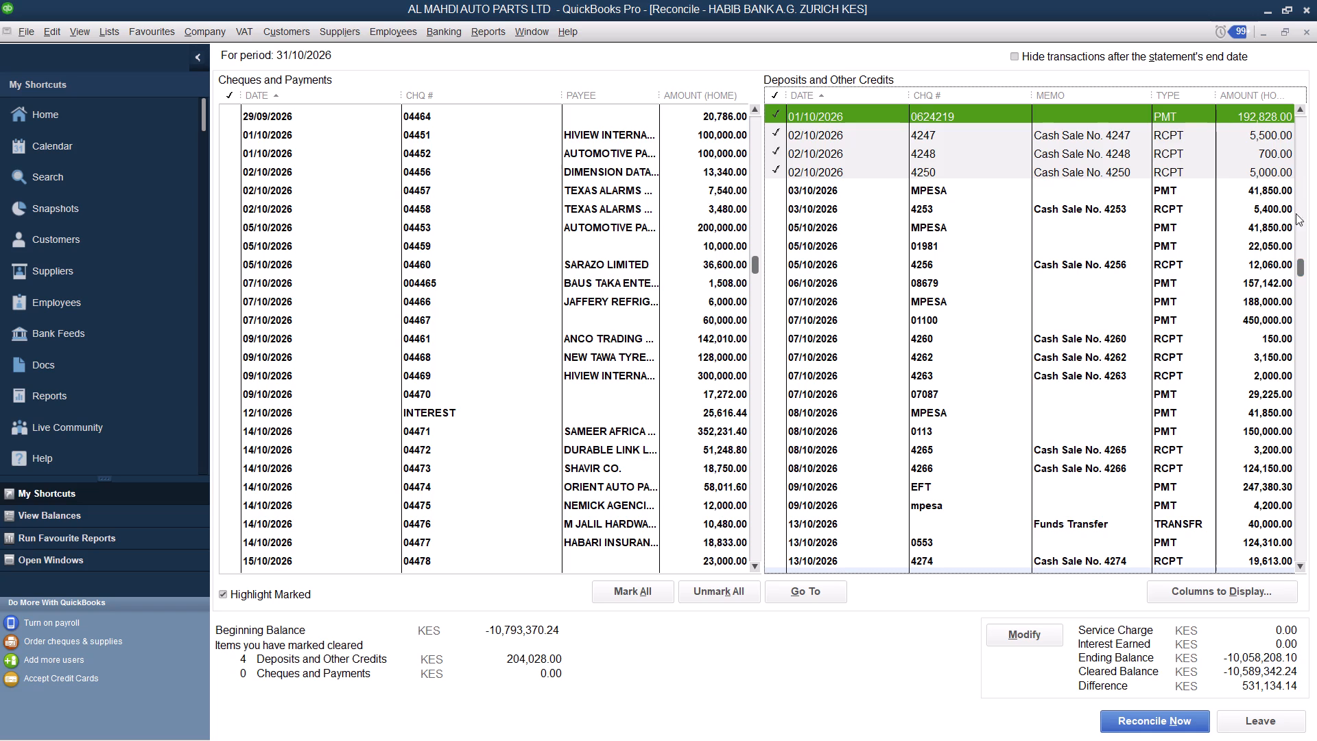
triple_click(1303, 111)
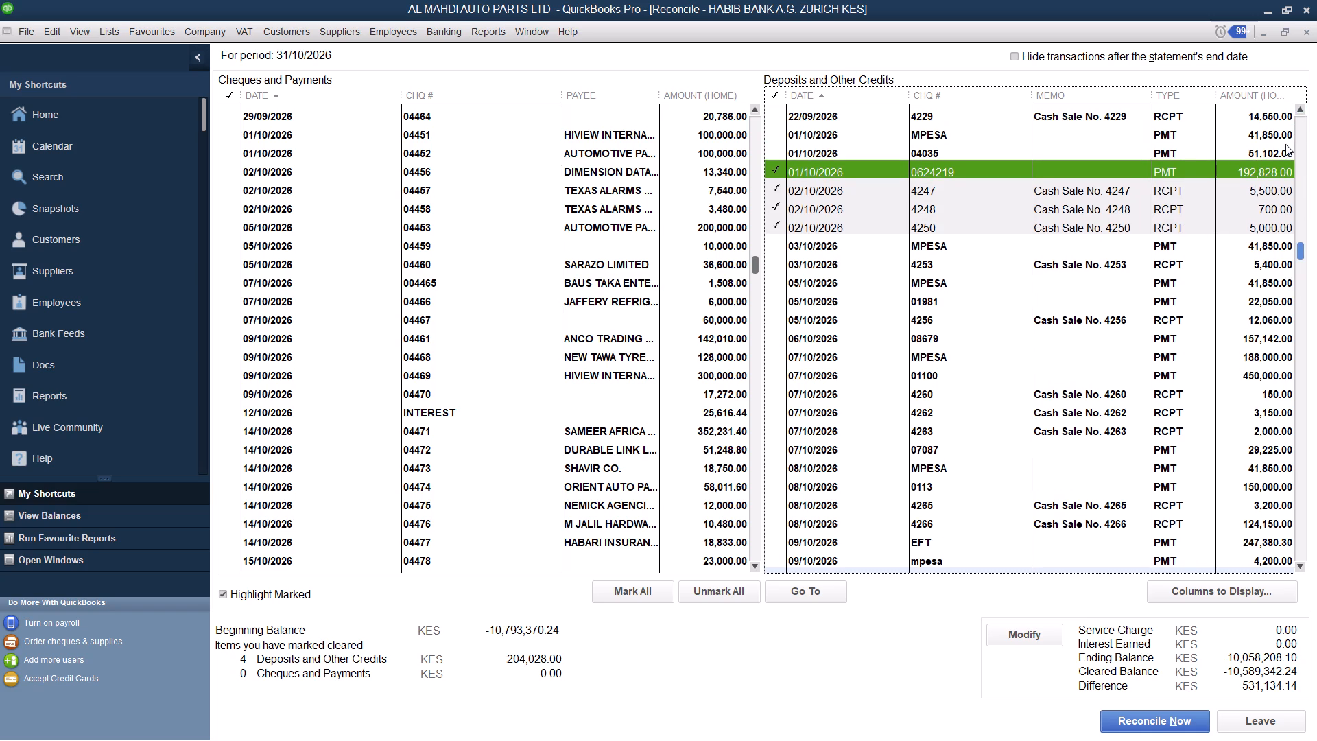
click(1280, 152)
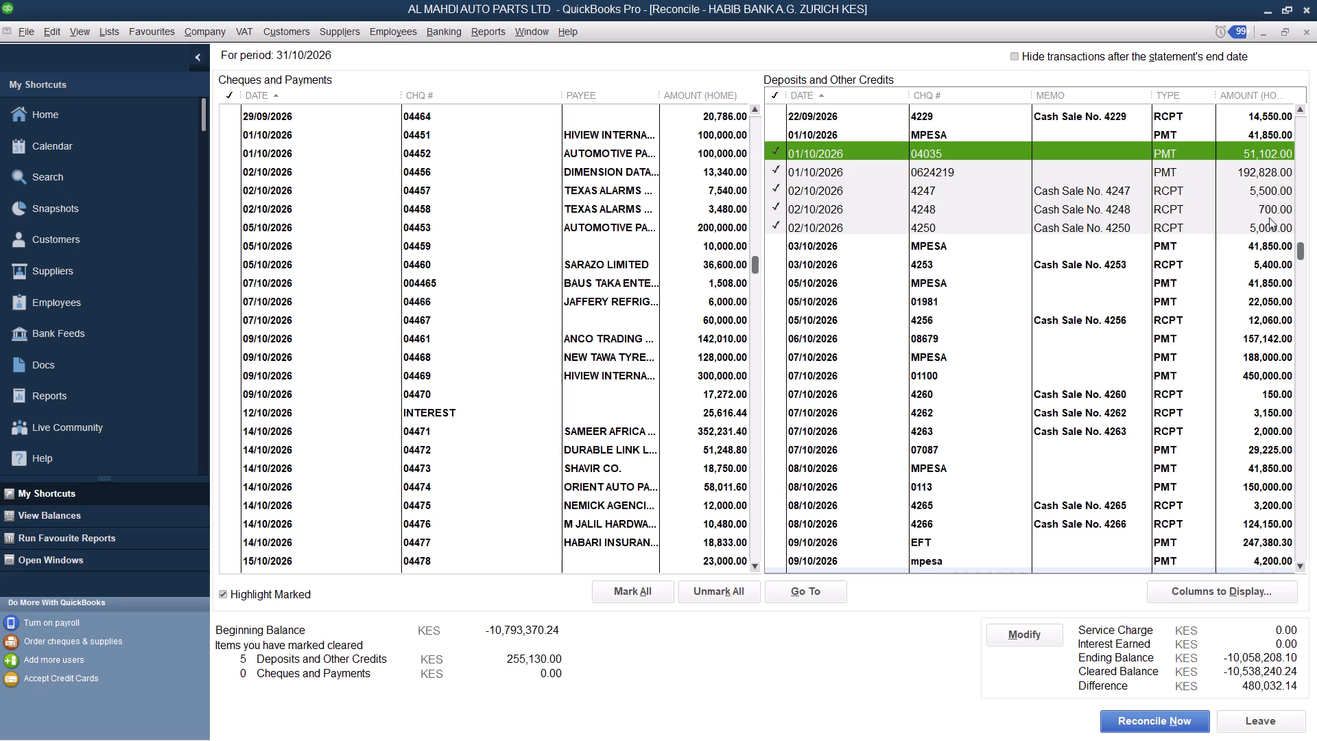
click(1262, 248)
click(1259, 268)
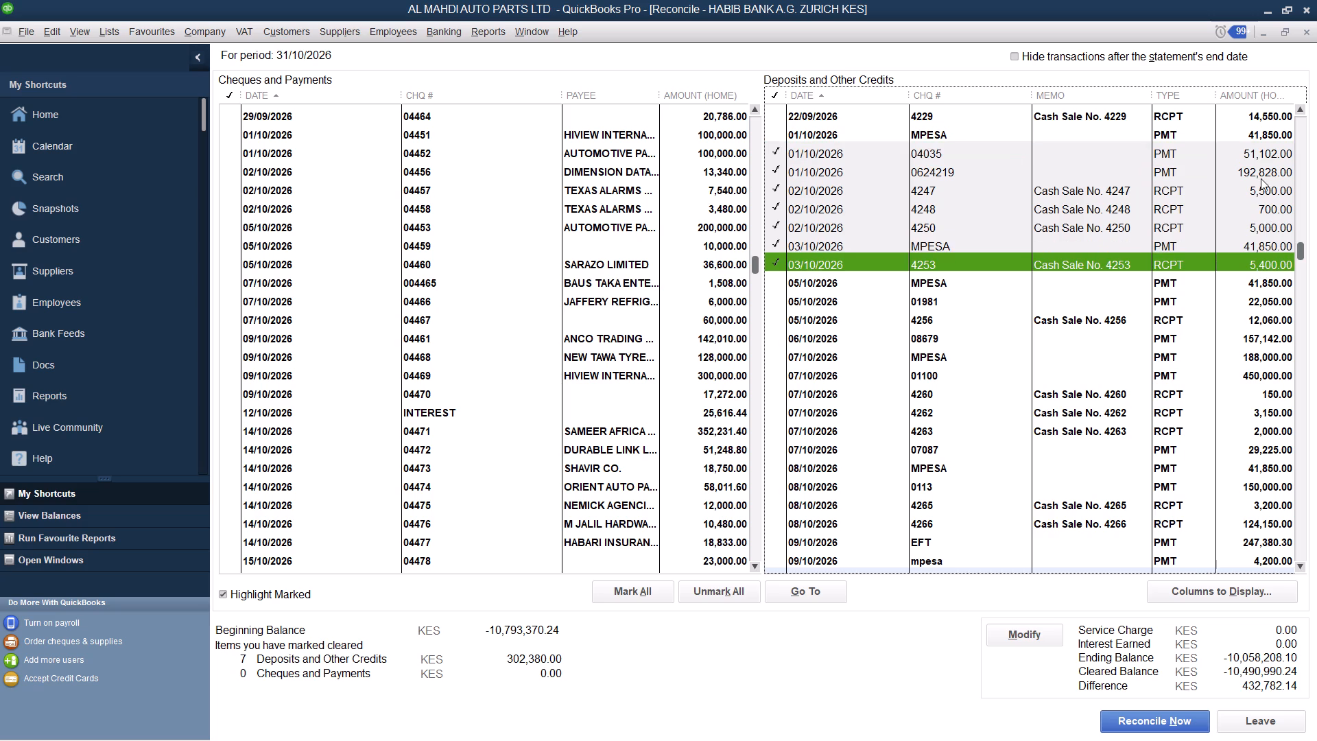
click(1249, 136)
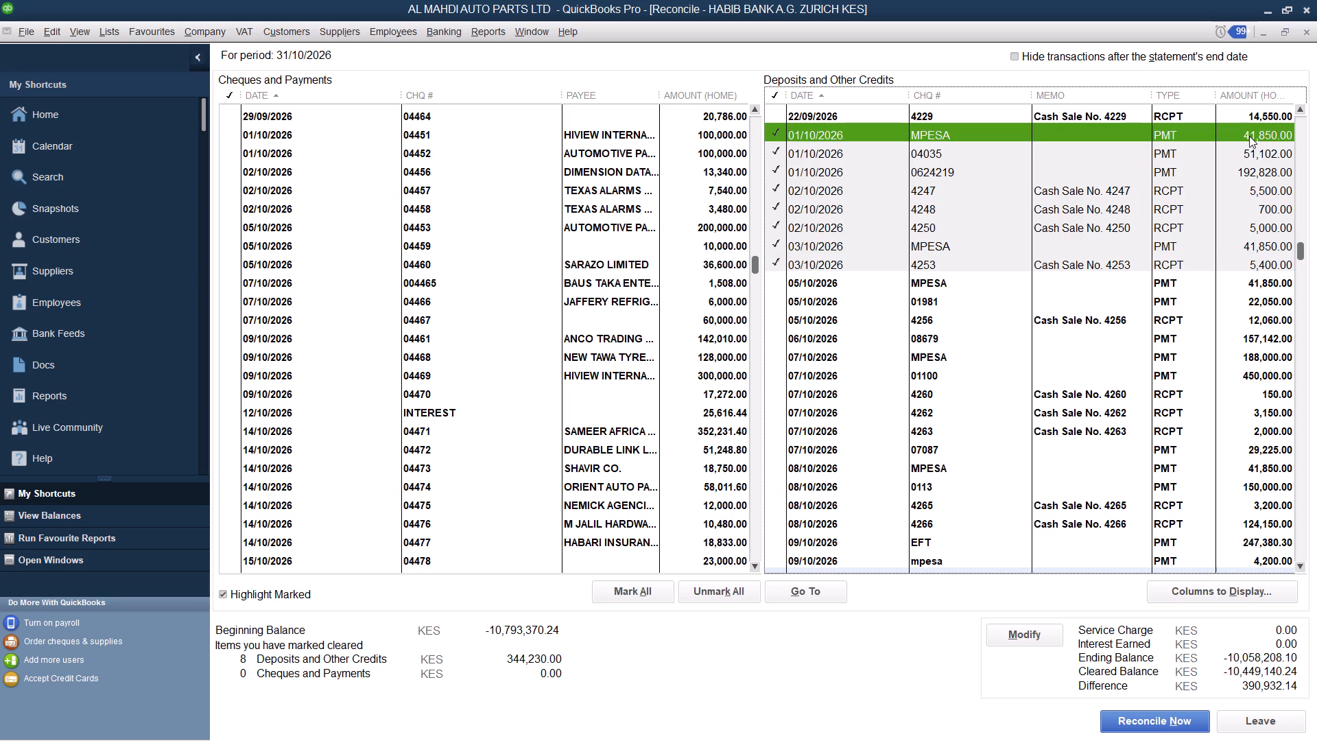
Mark as cleared deposits 4256, 01981, 4262, 4266, 08679, 4265, 07087, 01100, MPESA 188,000.00 of 07/10 and MPESA 41,850.00 of 08/10/2026.
click(1245, 318)
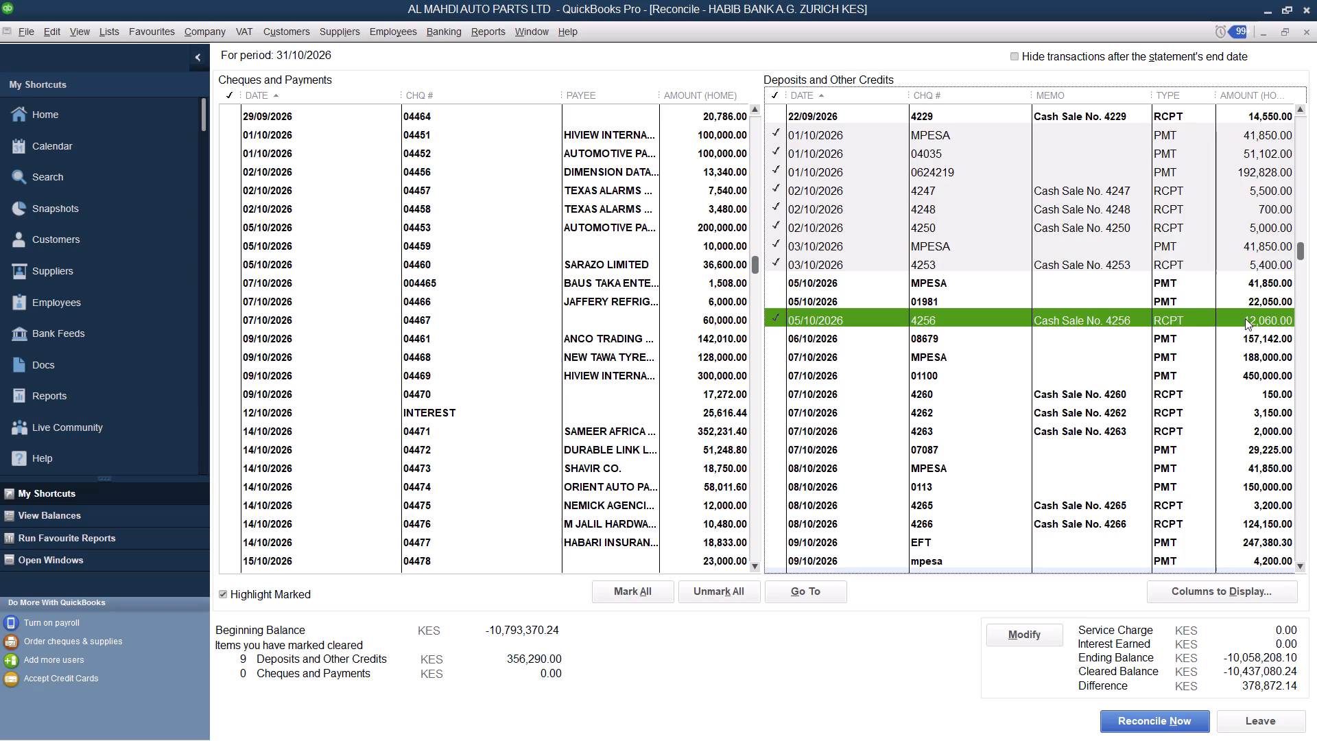
click(1250, 304)
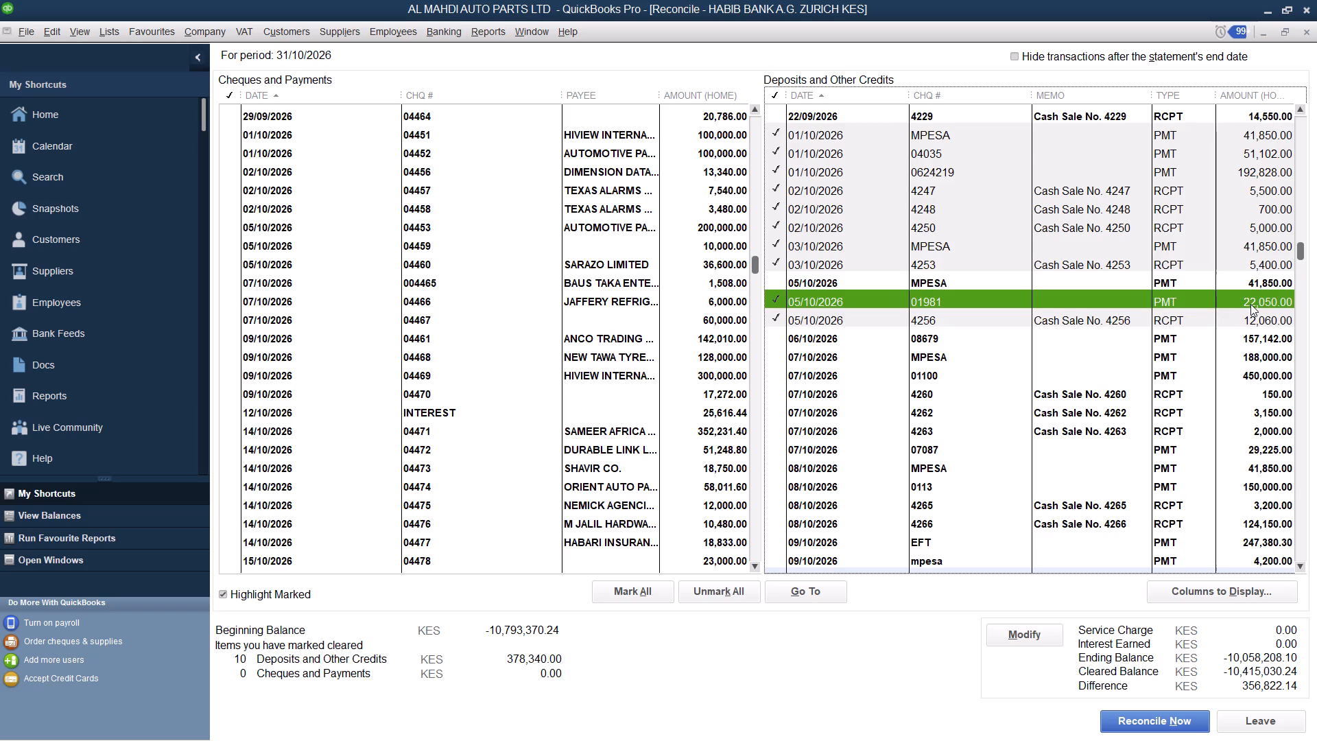
click(1262, 356)
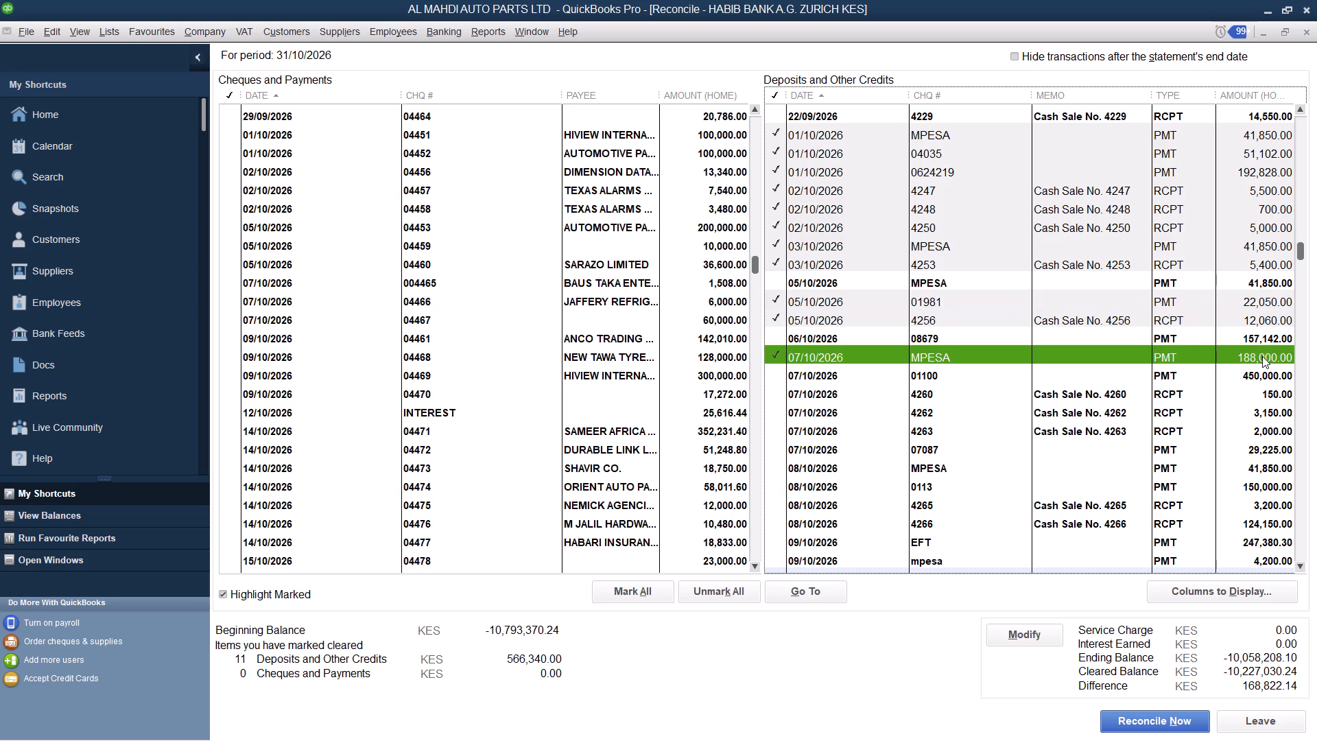
click(1254, 416)
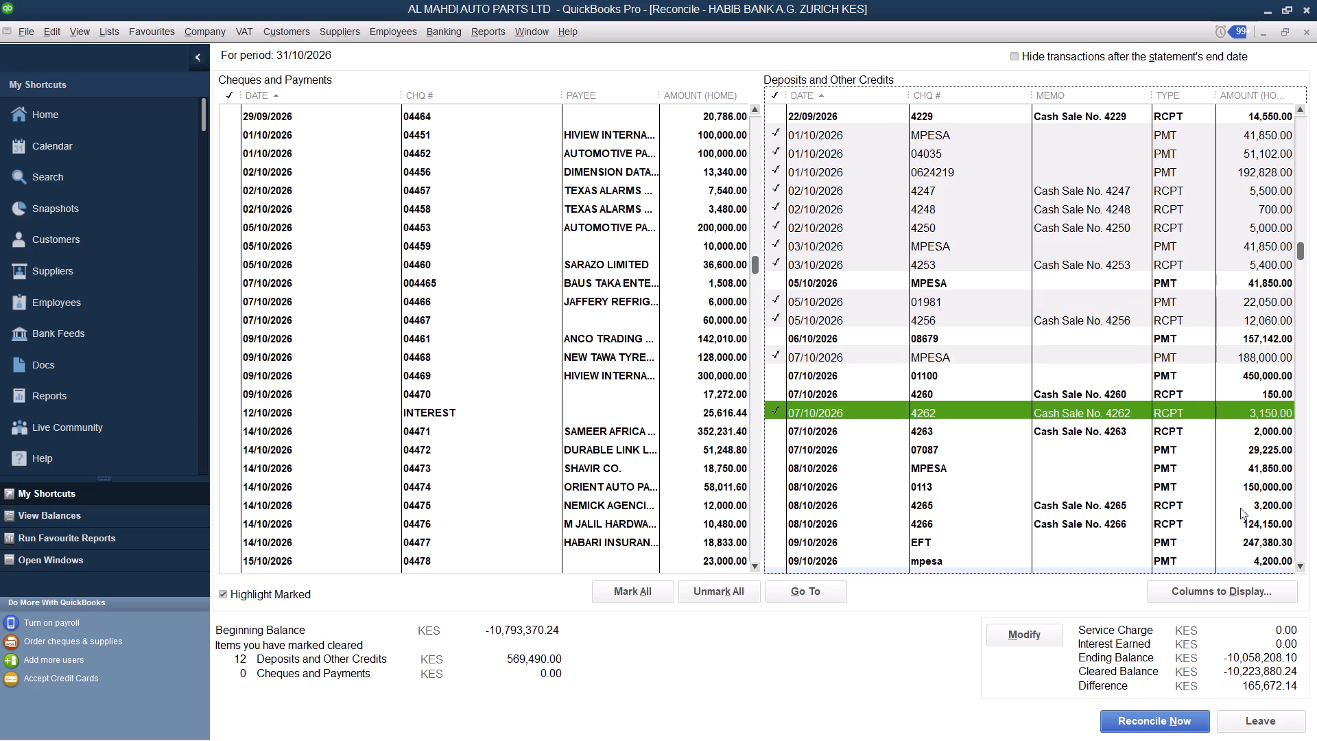
click(1244, 528)
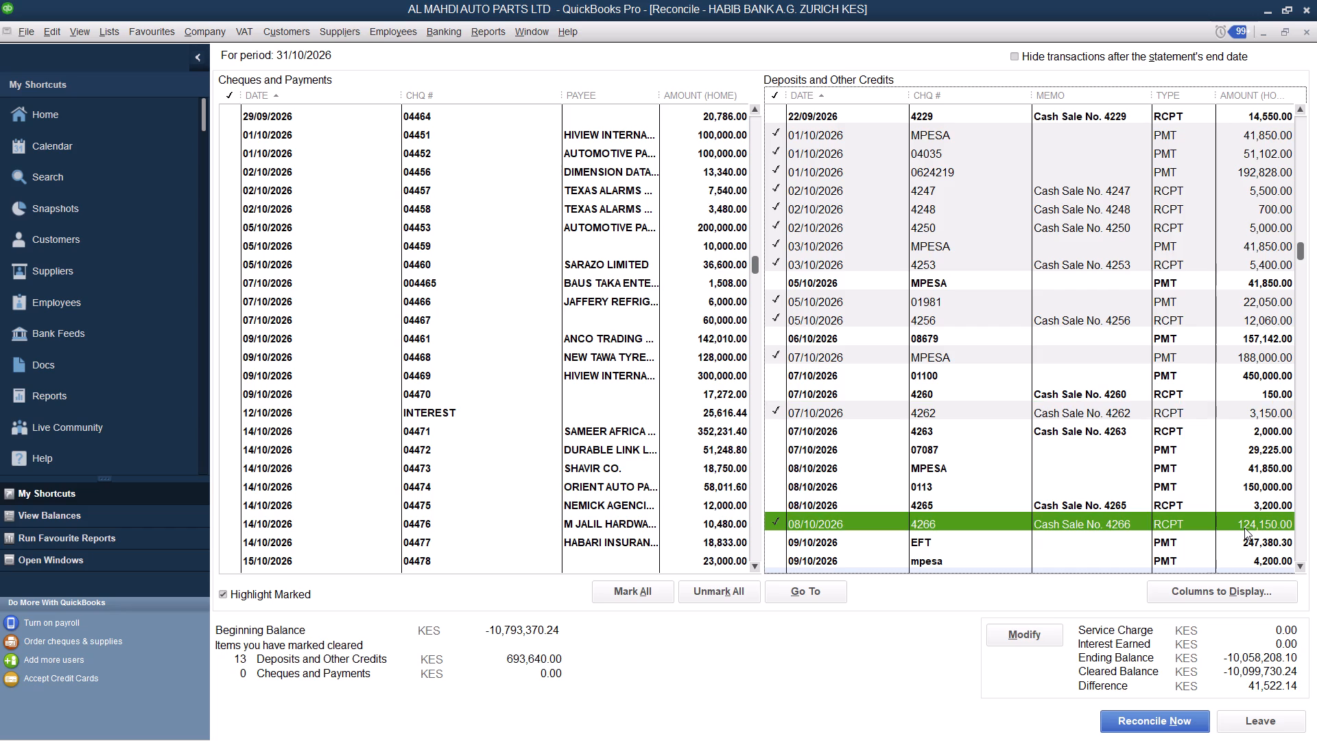
click(1255, 339)
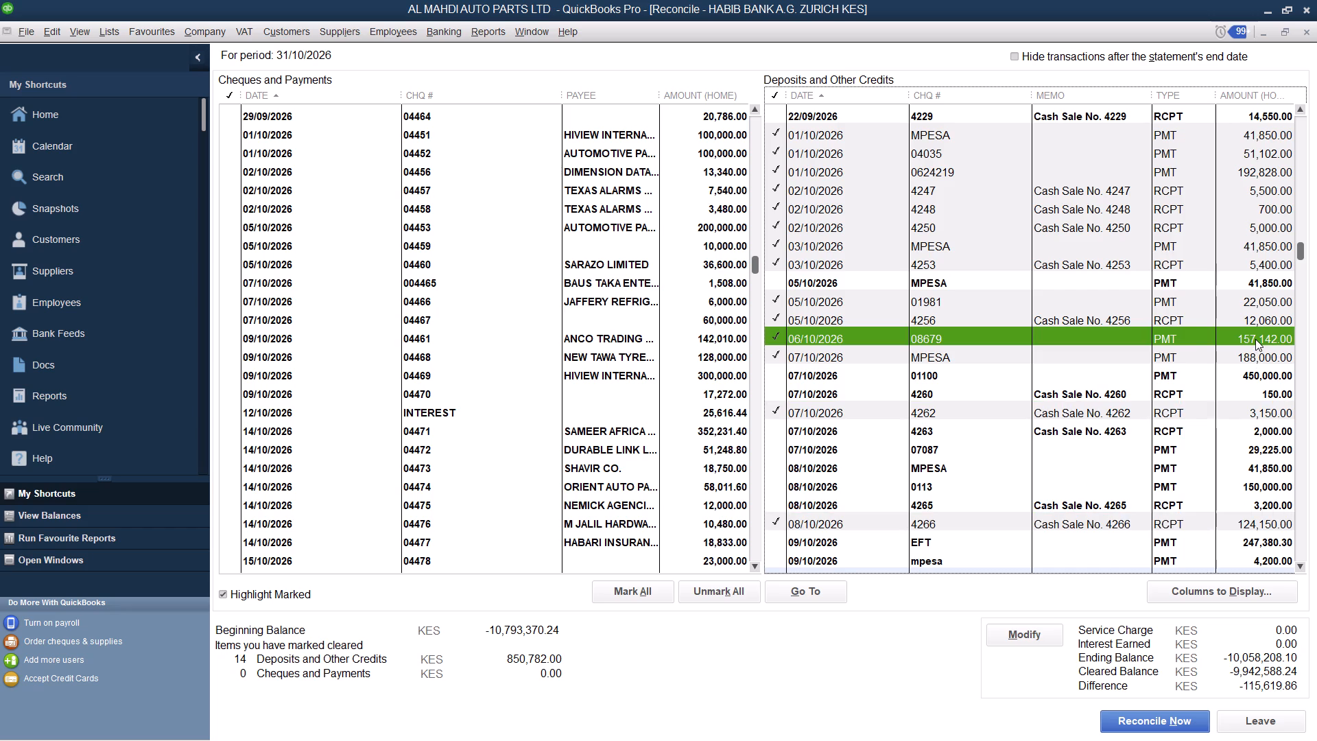
click(1243, 501)
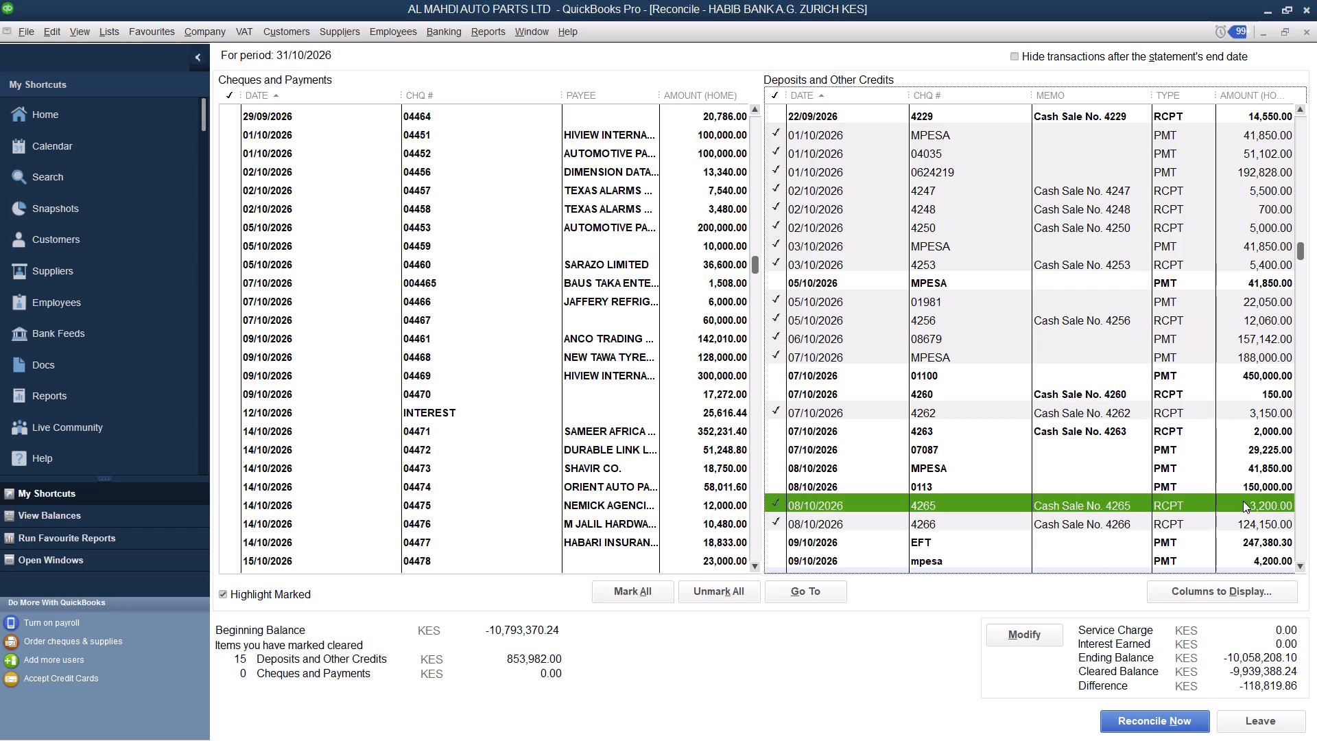
click(1248, 463)
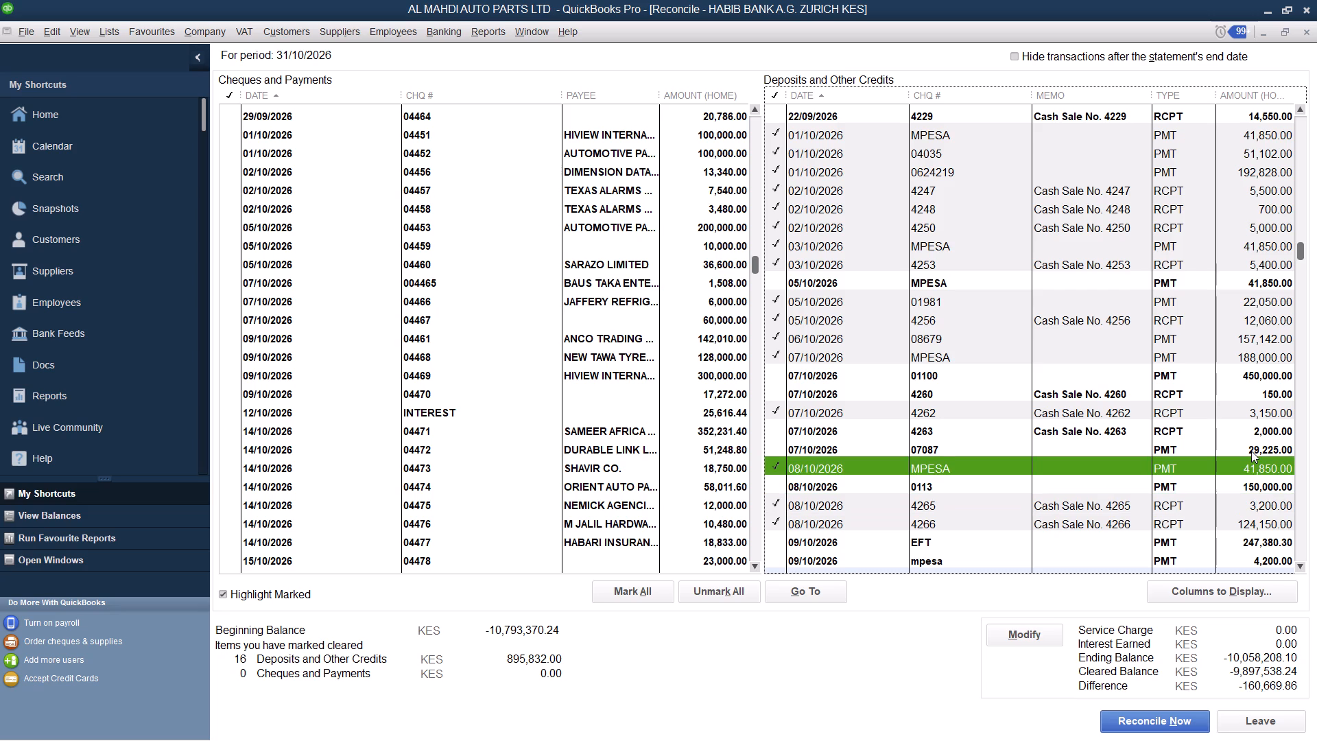
click(1251, 451)
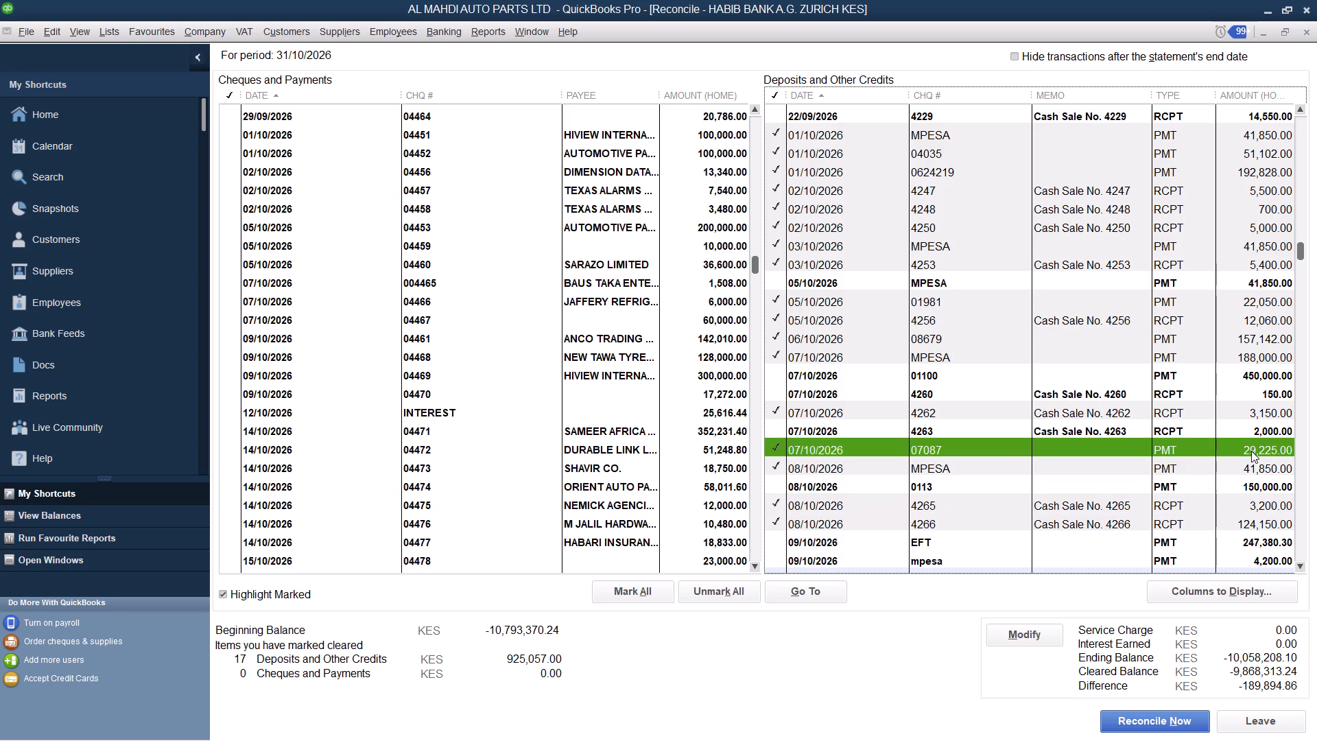
click(1264, 381)
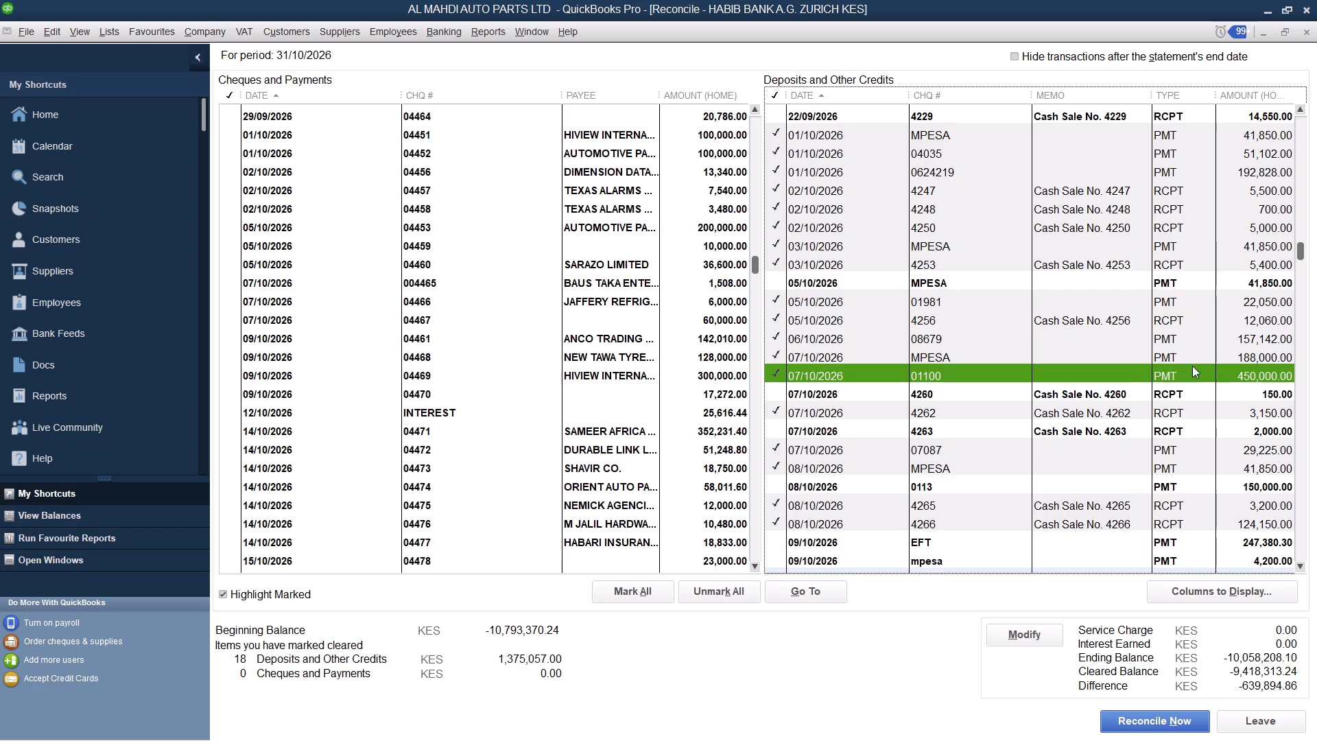
Mark as cleared deposits 4274, 4260 and 0113, plus the 4,200.00 mpesa and 247,380.30 EFT payments of 09/10/2026.
triple_click(1301, 113)
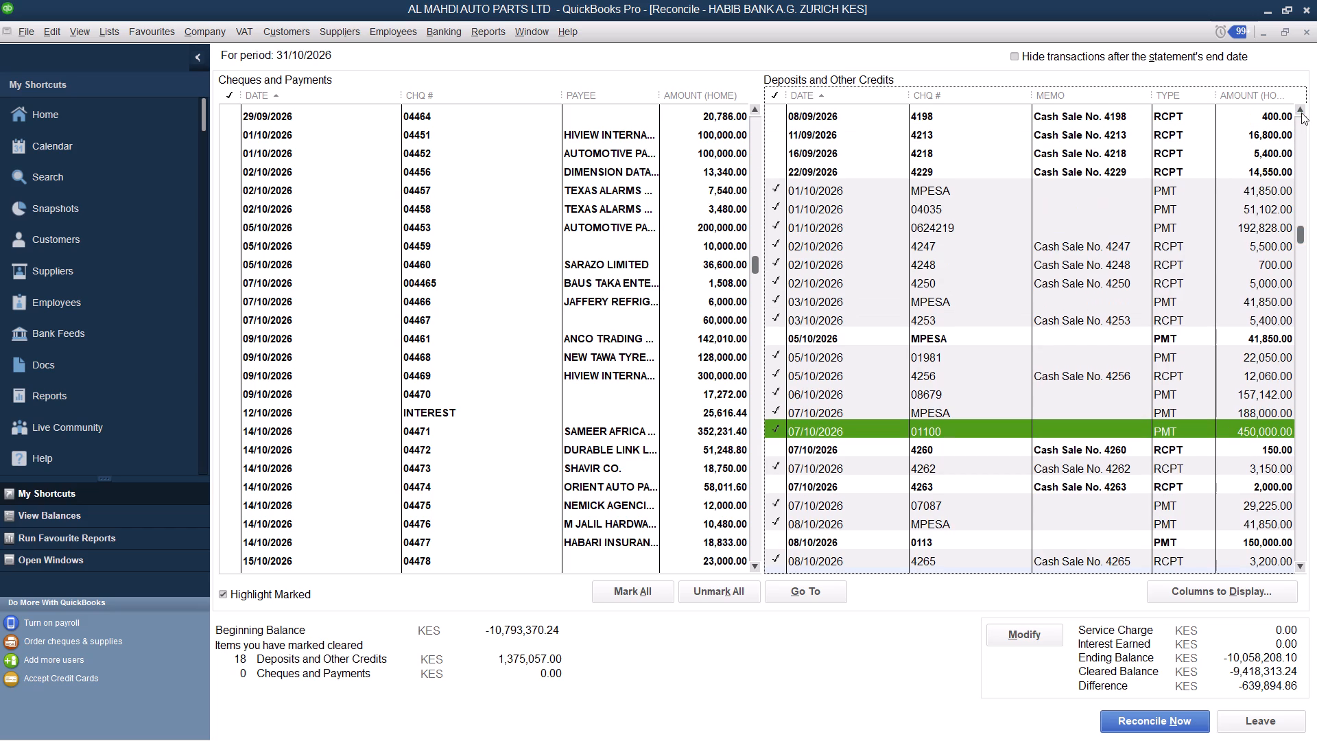
double_click(1301, 113)
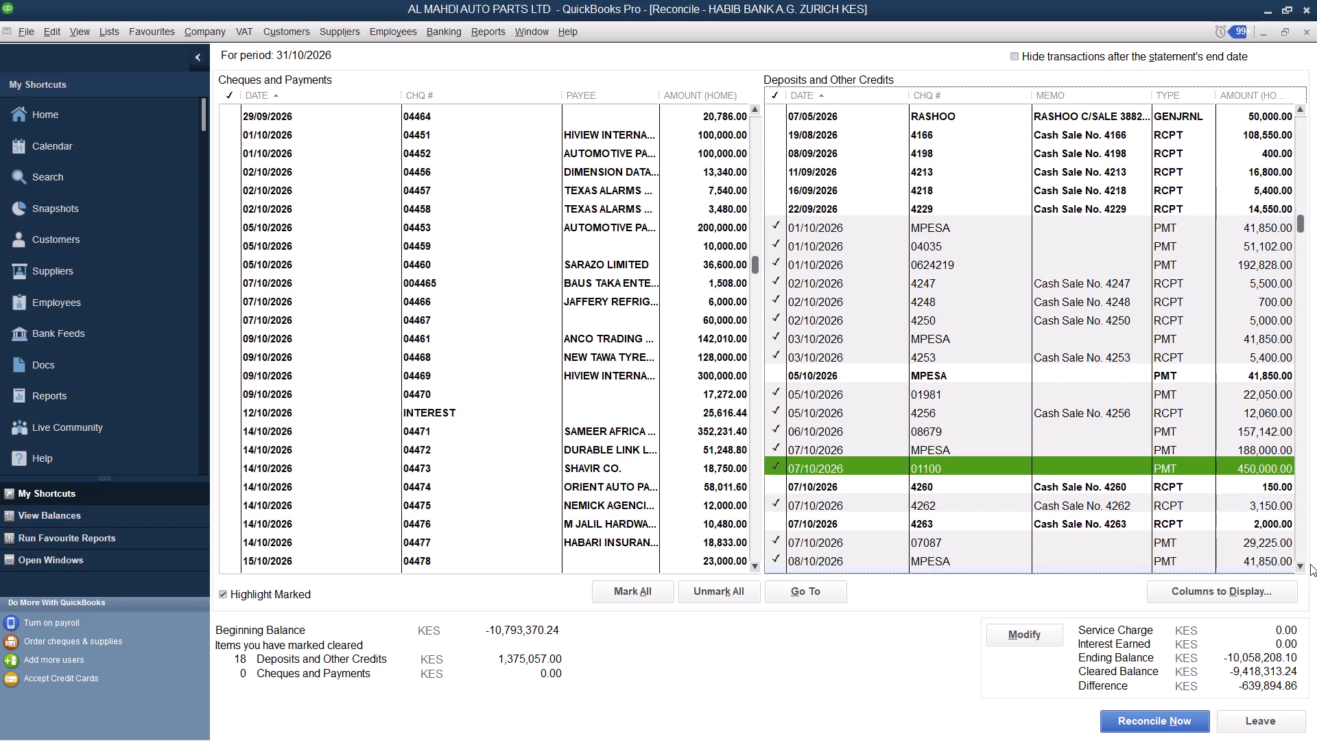
triple_click(1306, 564)
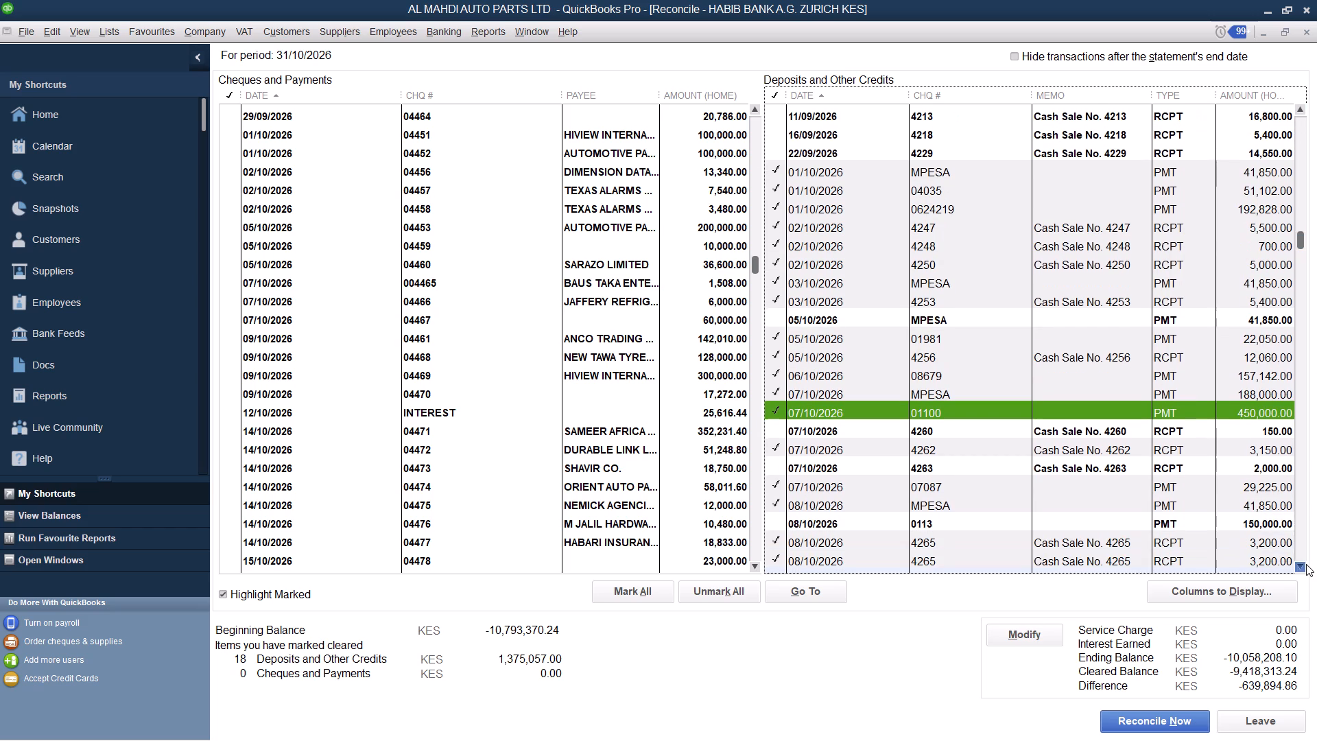
triple_click(1306, 564)
triple_click(1306, 564)
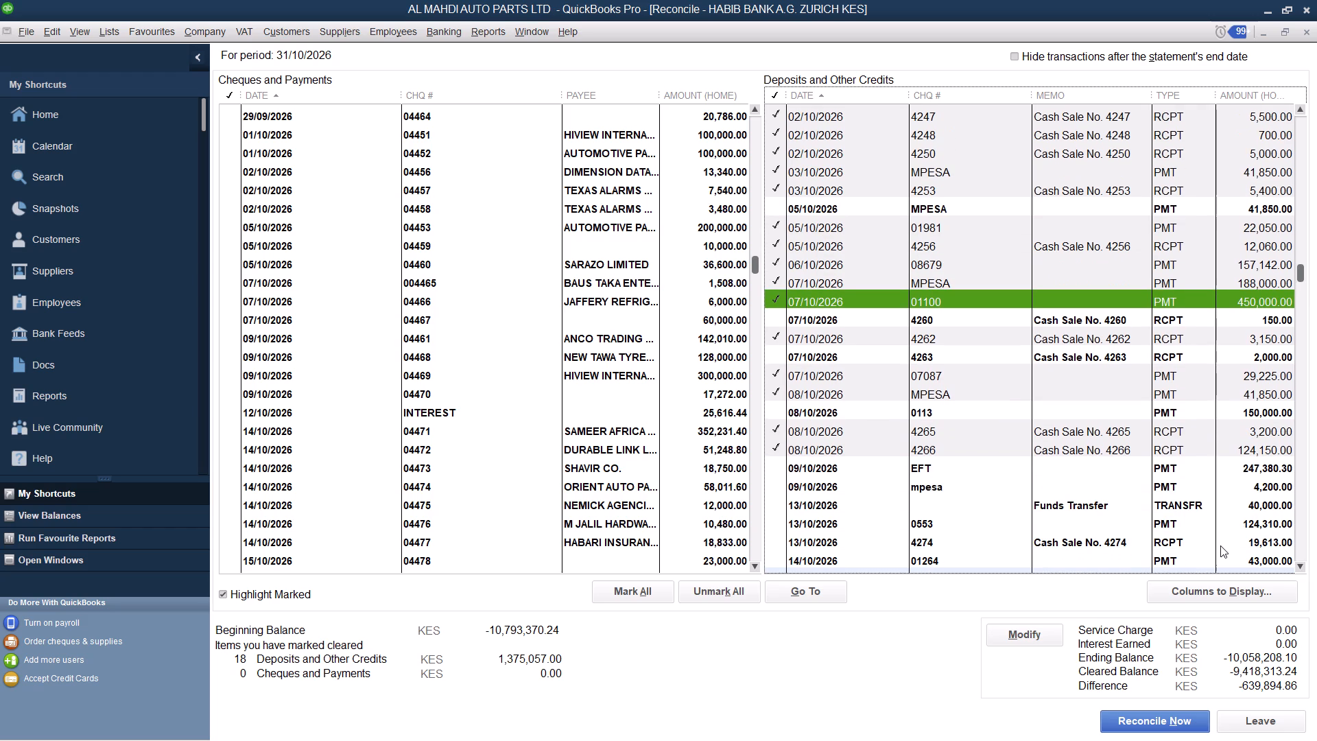
click(1222, 543)
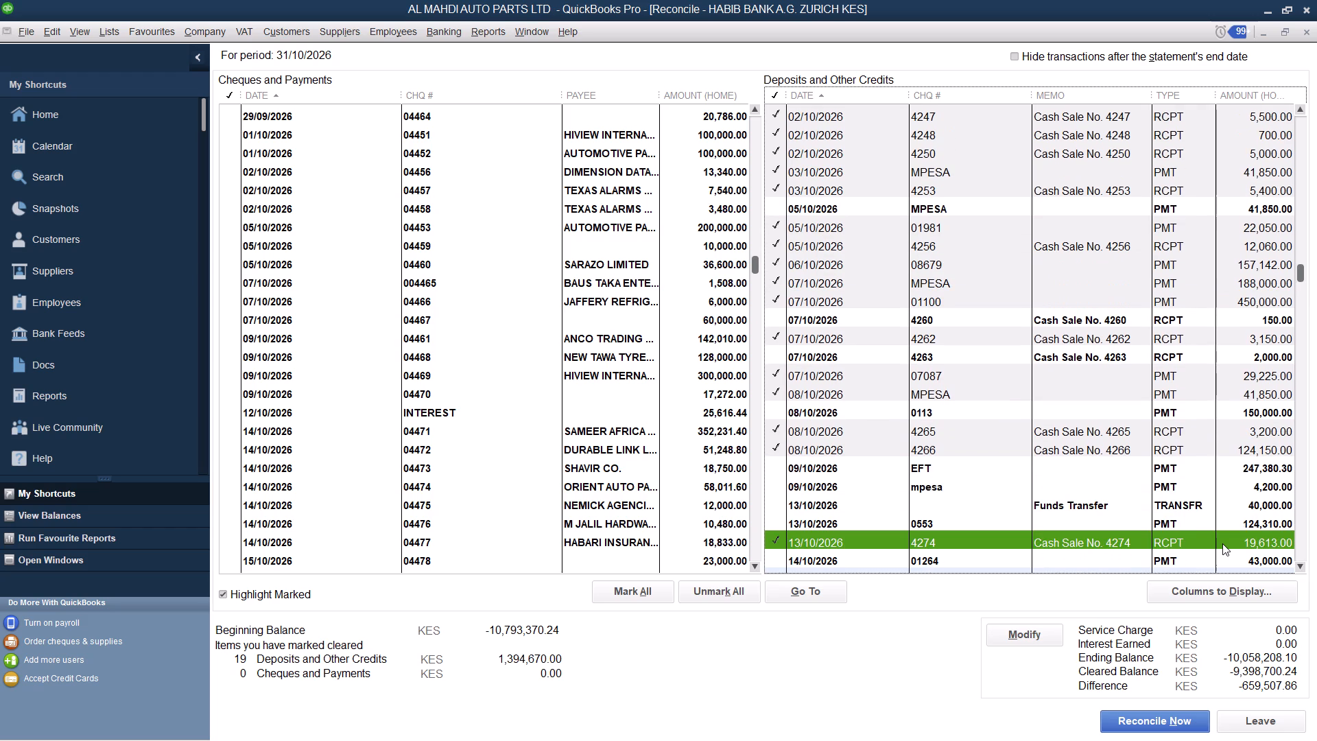
click(1280, 320)
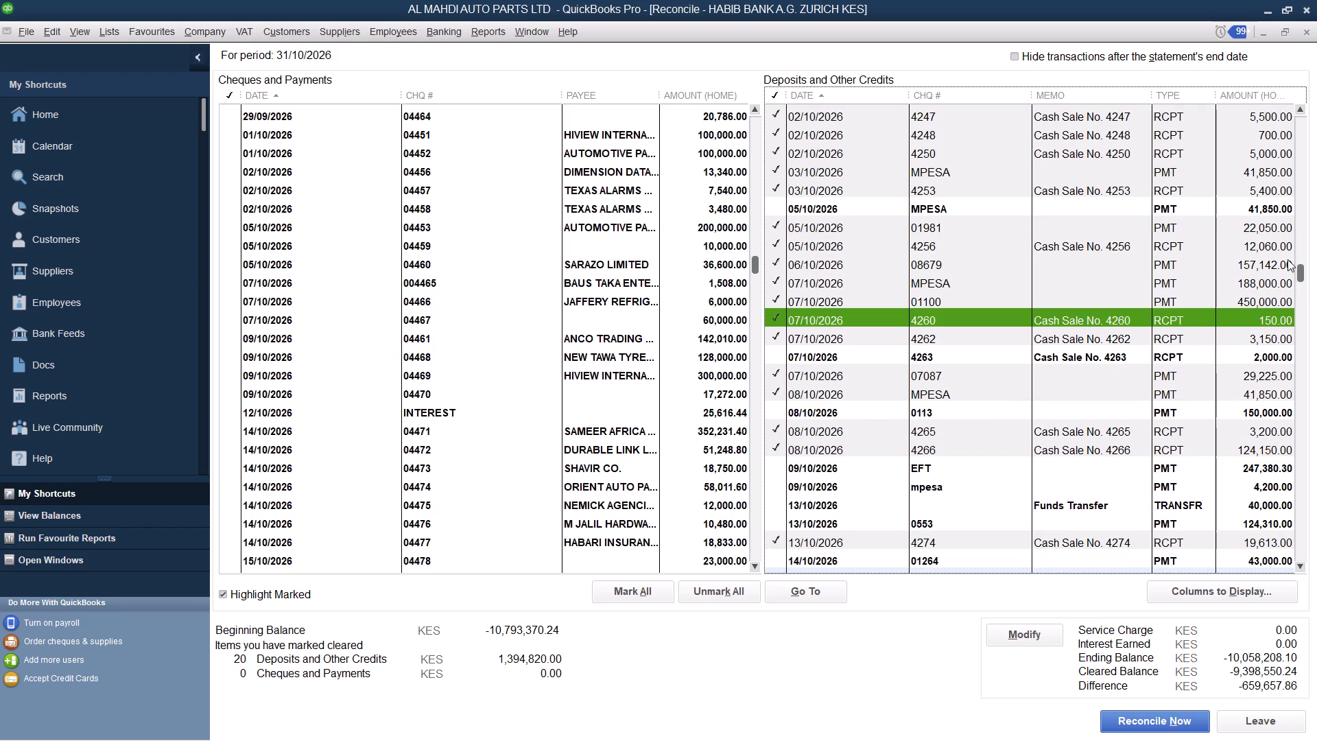
click(1250, 491)
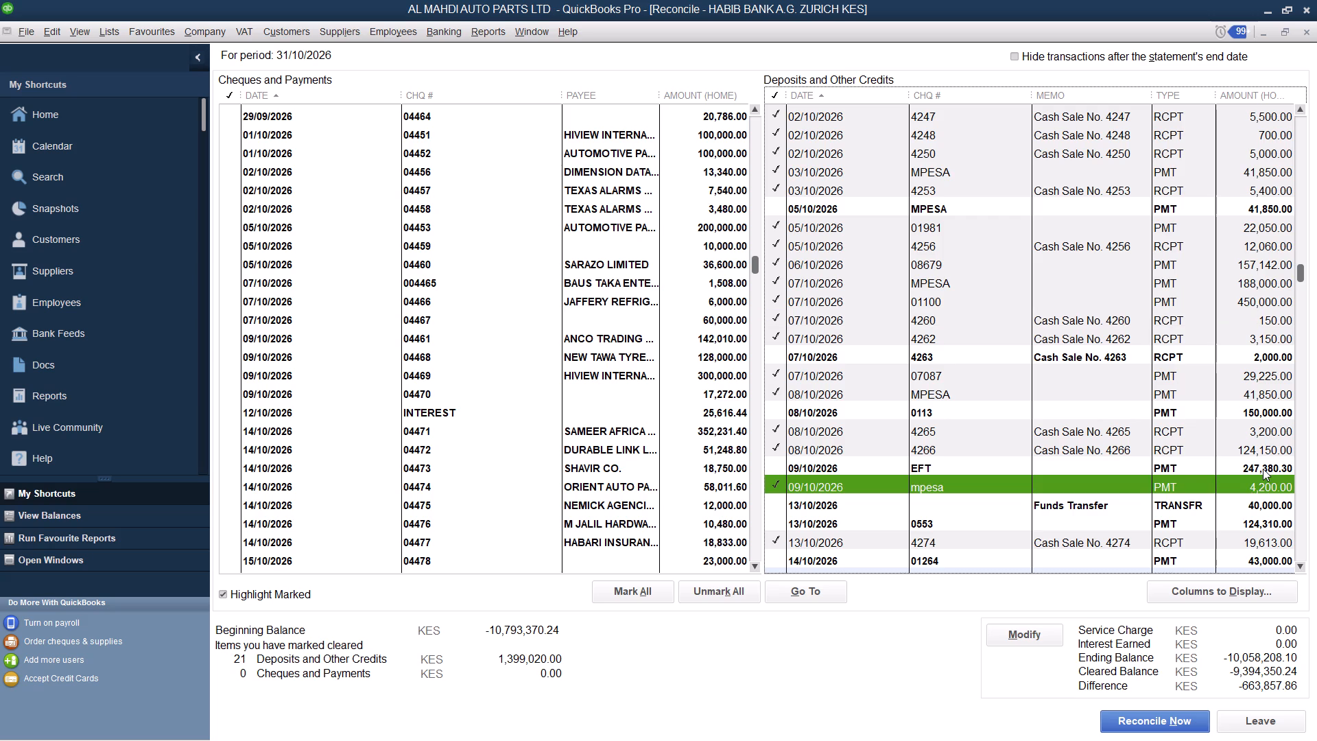
click(1263, 469)
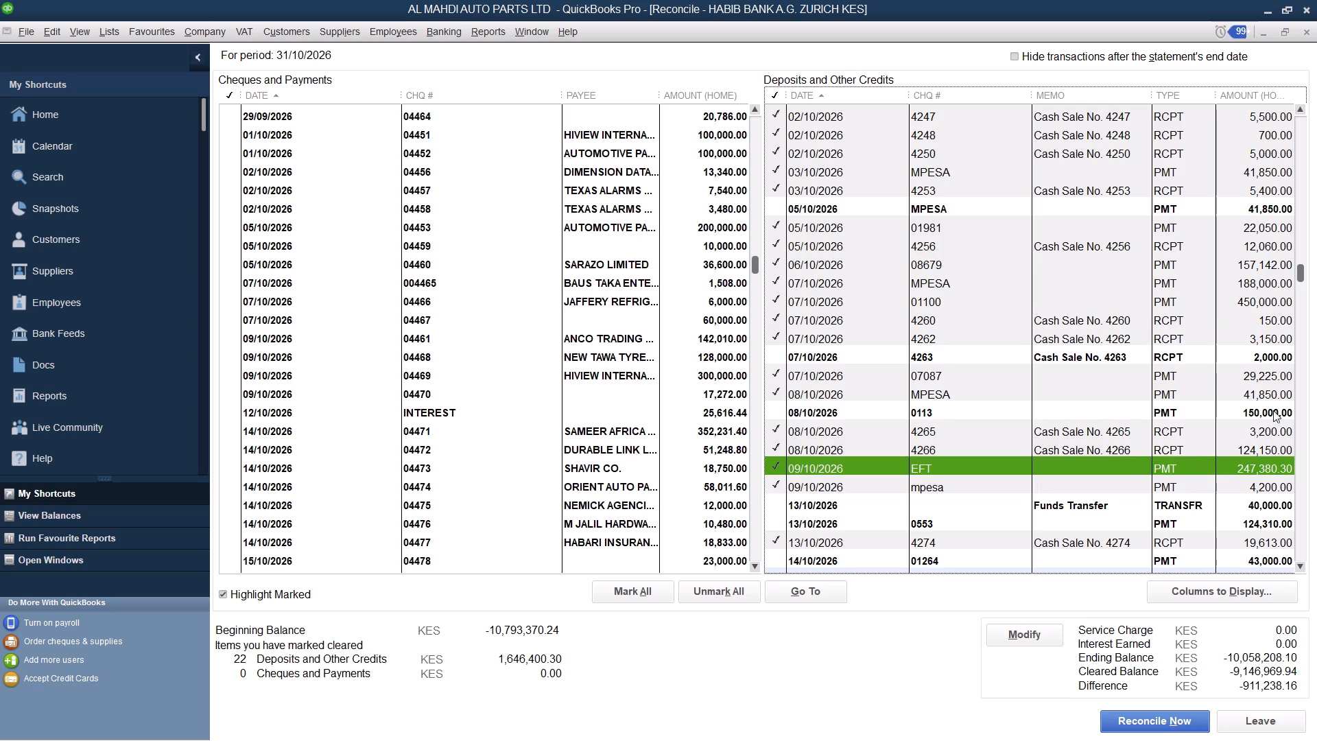
click(1272, 406)
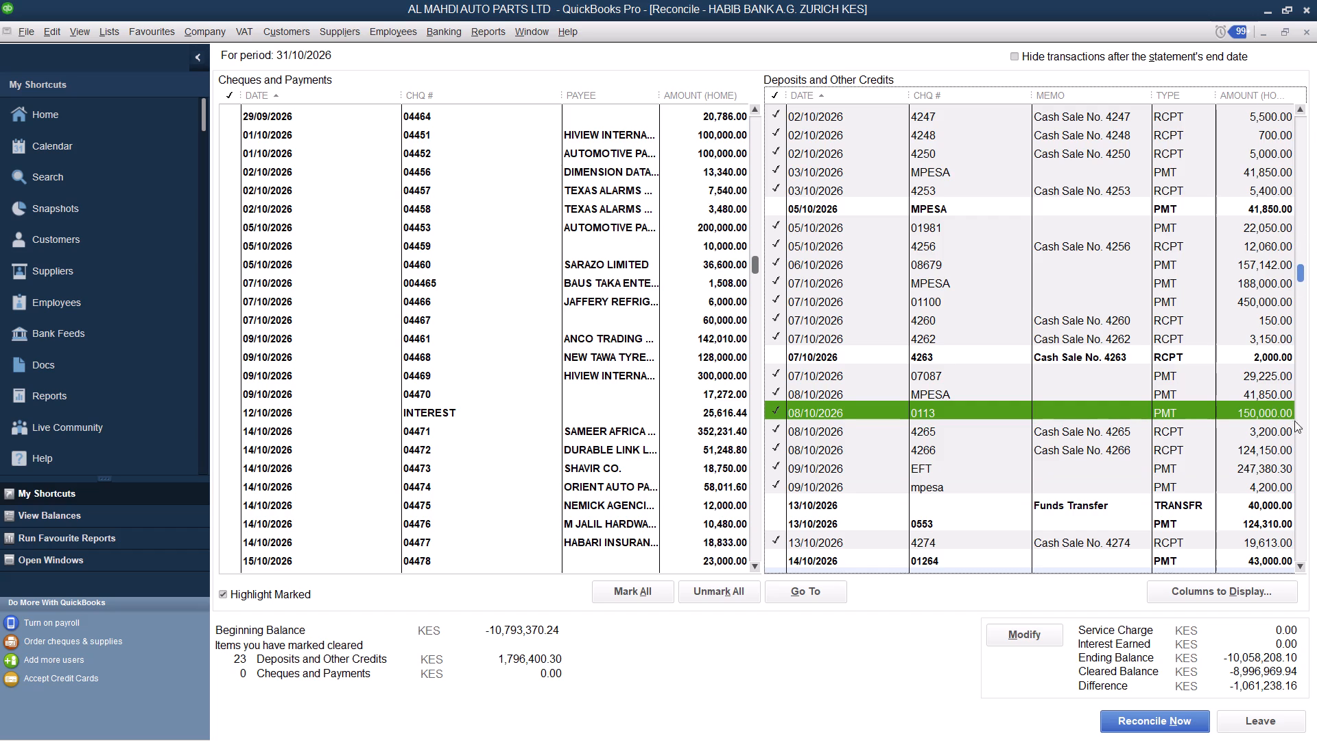
Look through the deposits and other credits, from the oldest entries to those of 21/10/2026, for items still not marked as cleared.
triple_click(1300, 567)
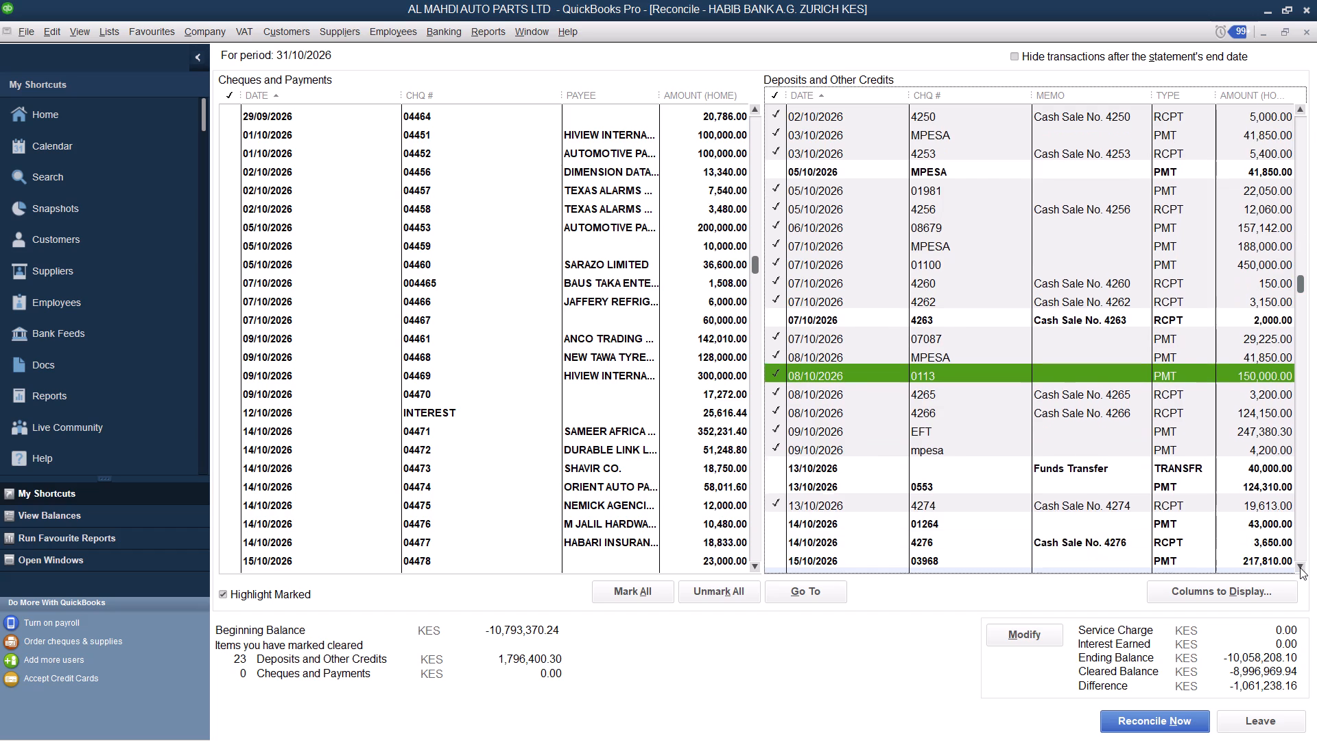
click(1300, 567)
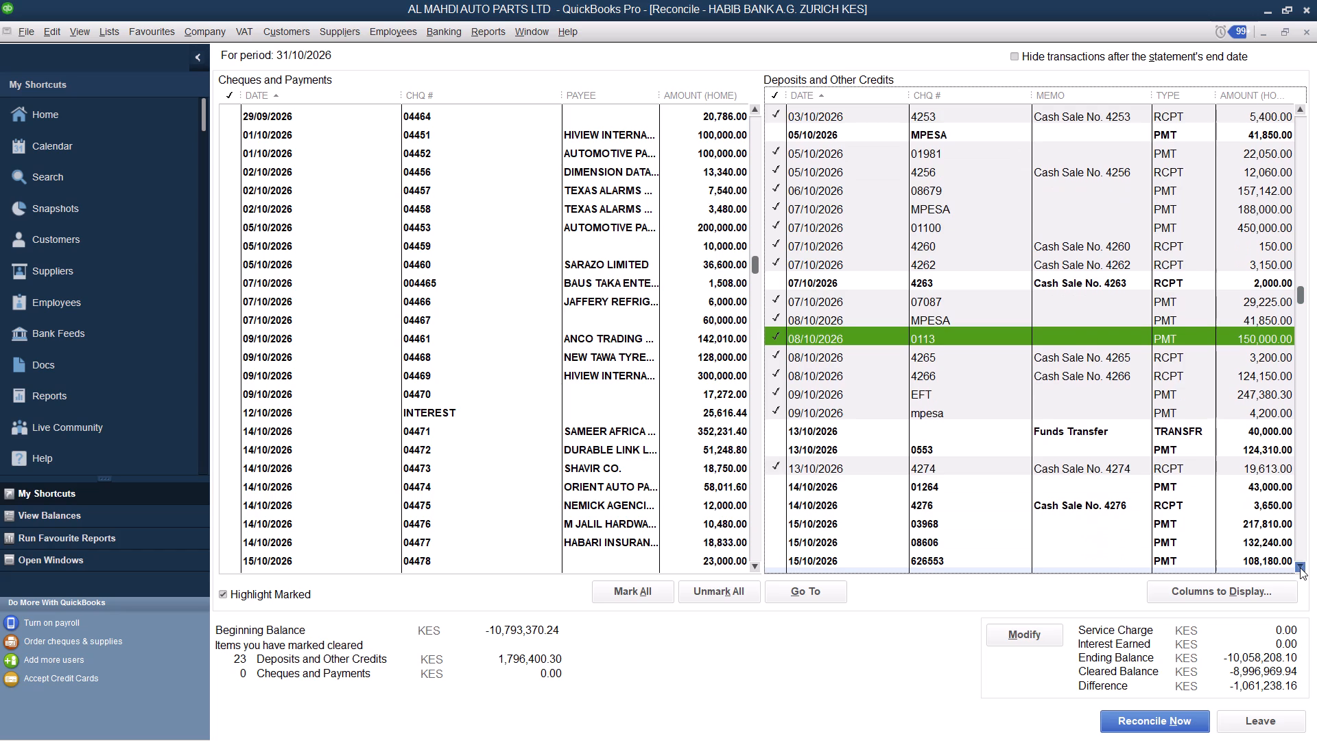
click(1300, 567)
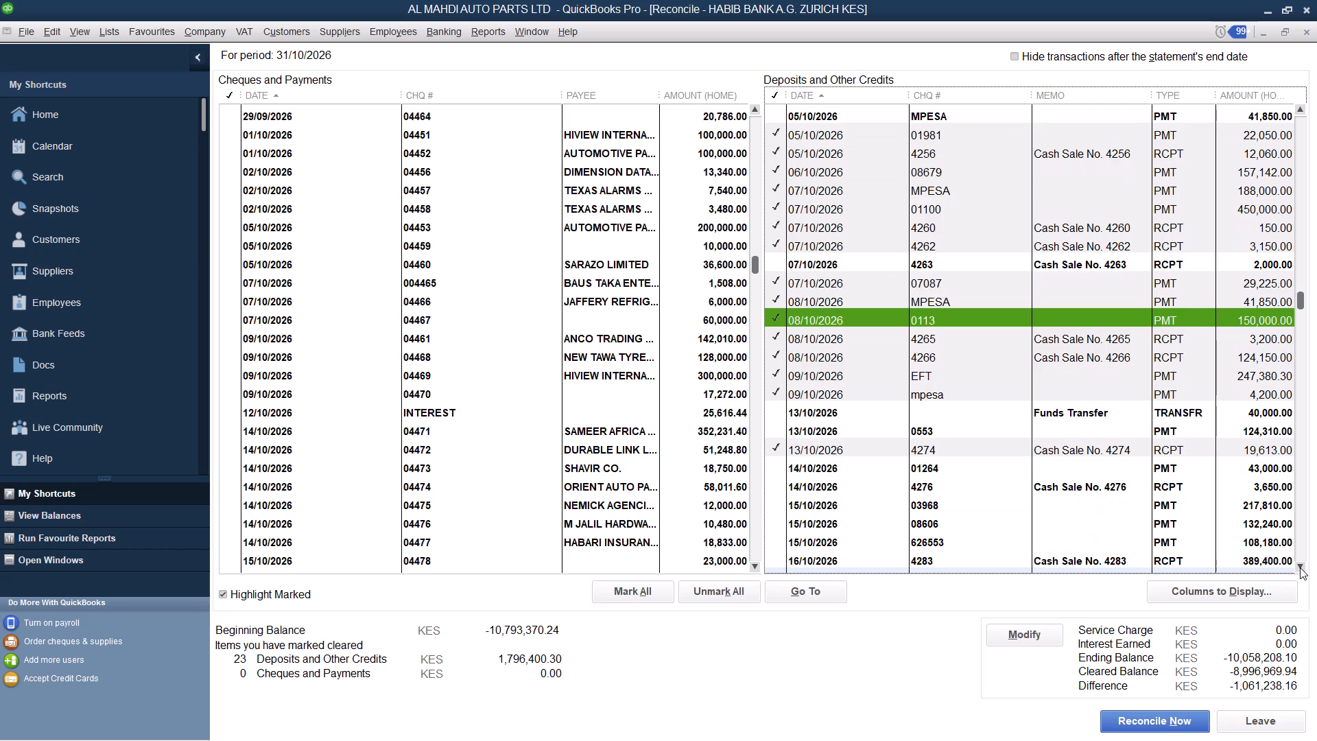
triple_click(1300, 567)
click(1300, 567)
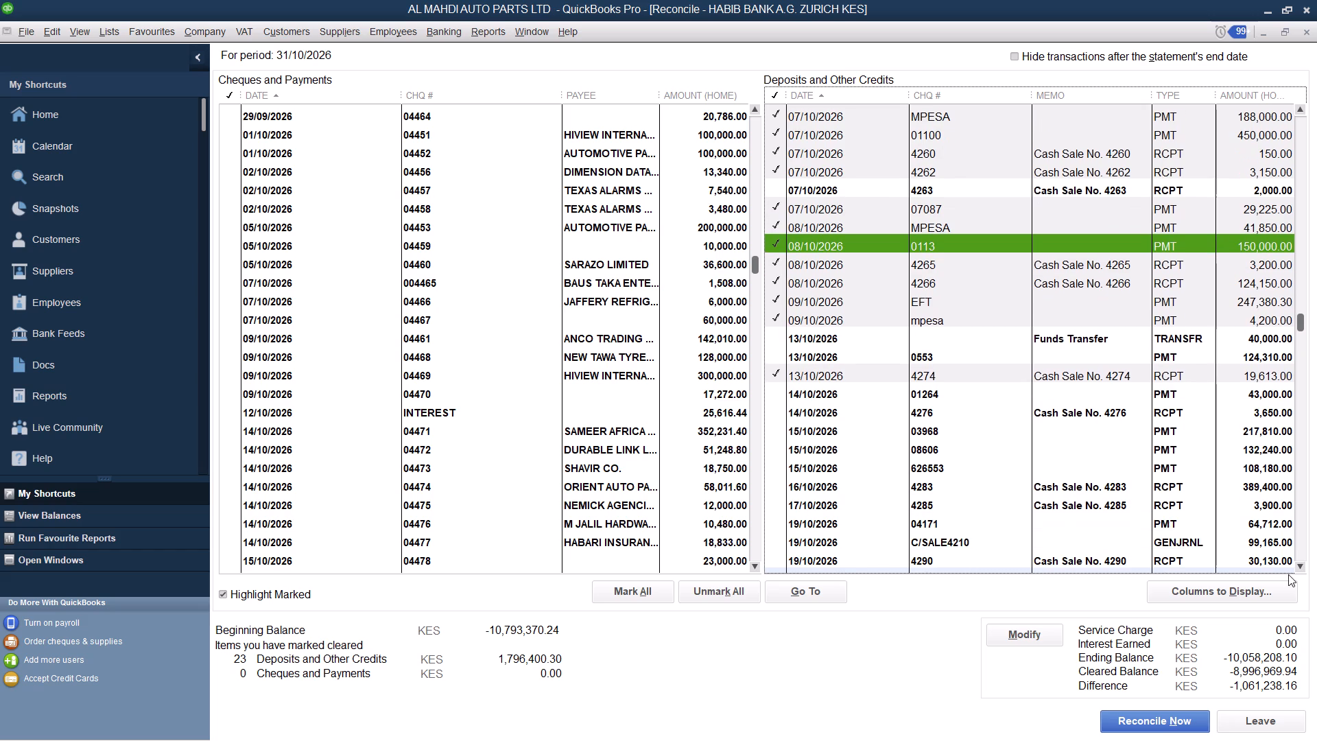
triple_click(1302, 108)
triple_click(1302, 108)
triple_click(1302, 108)
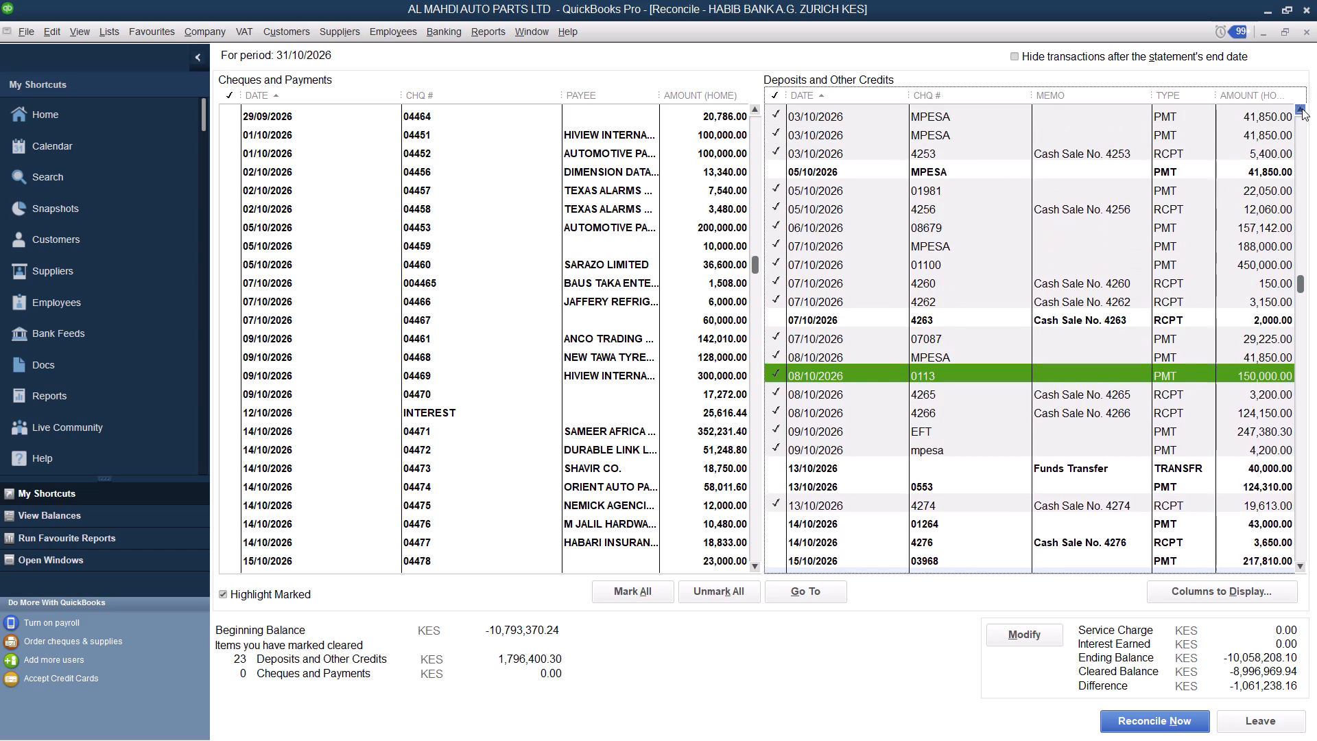
double_click(1302, 108)
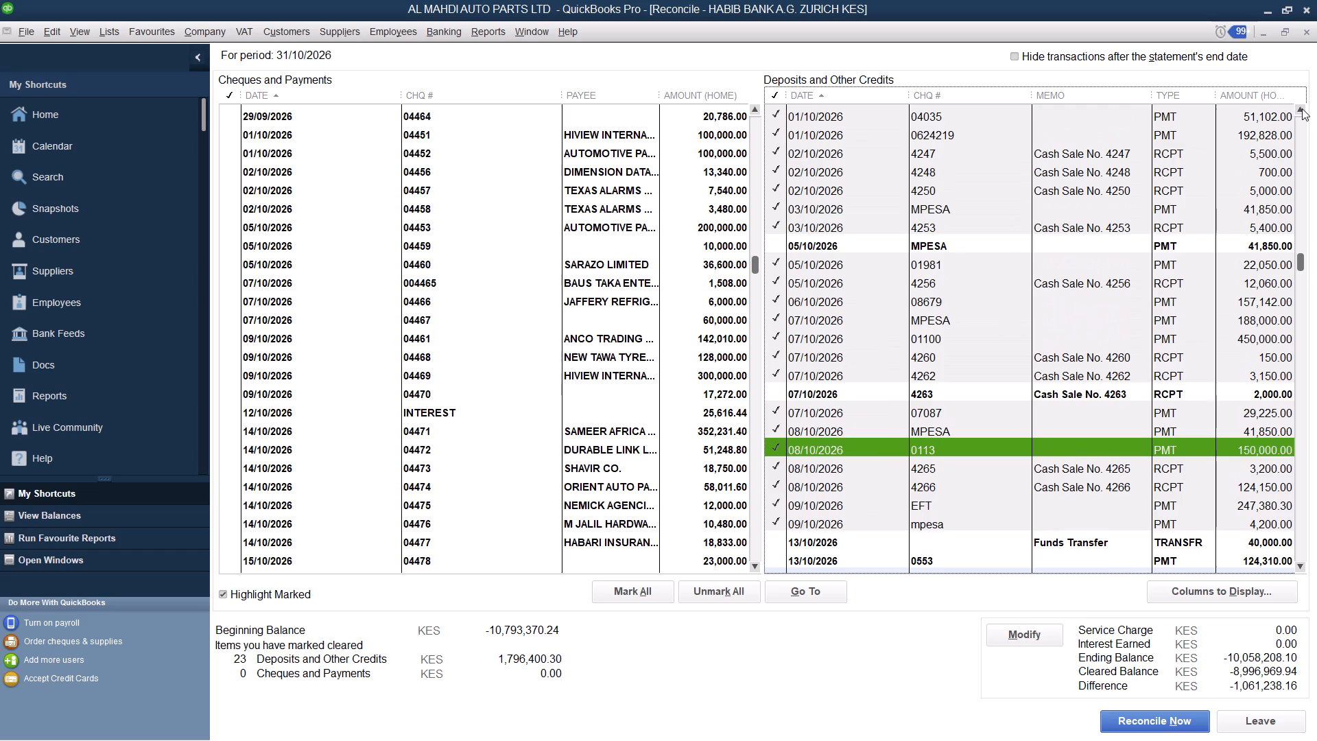
triple_click(1302, 108)
triple_click(1302, 108)
triple_click(1302, 108)
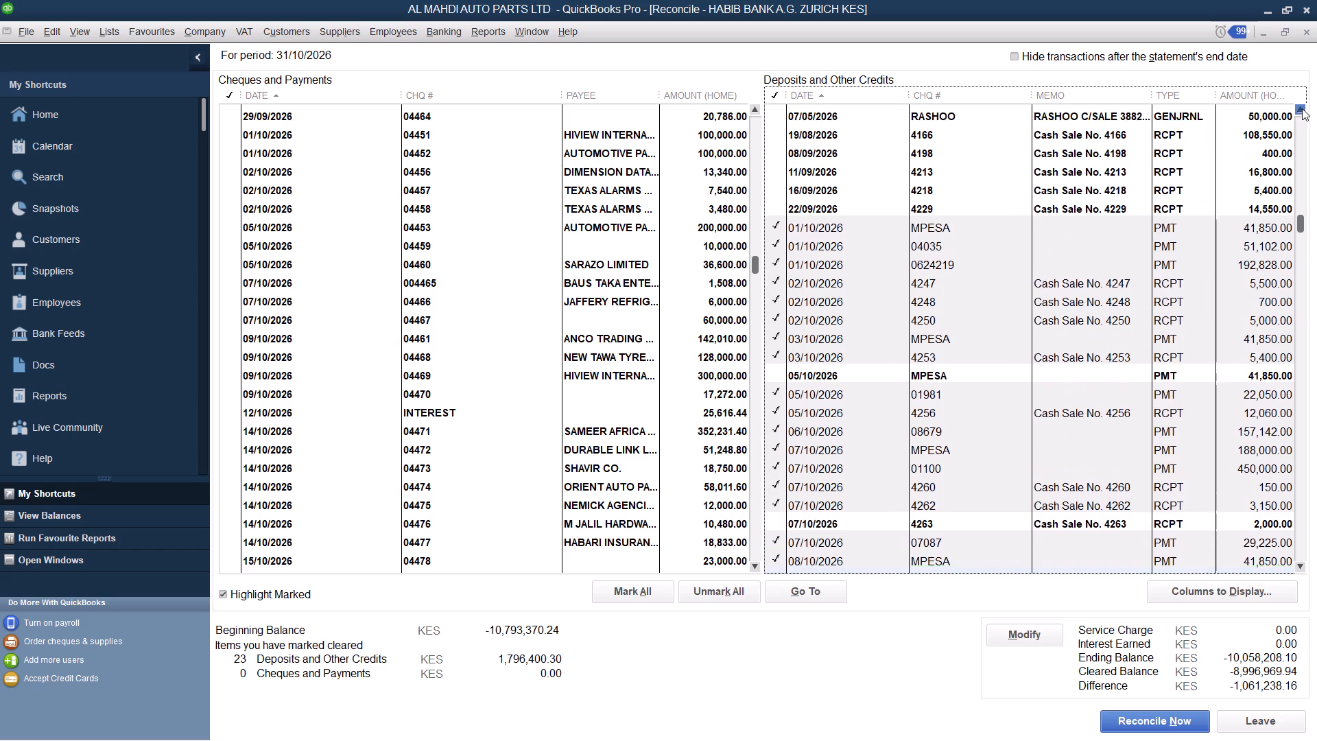
double_click(1302, 108)
triple_click(1302, 108)
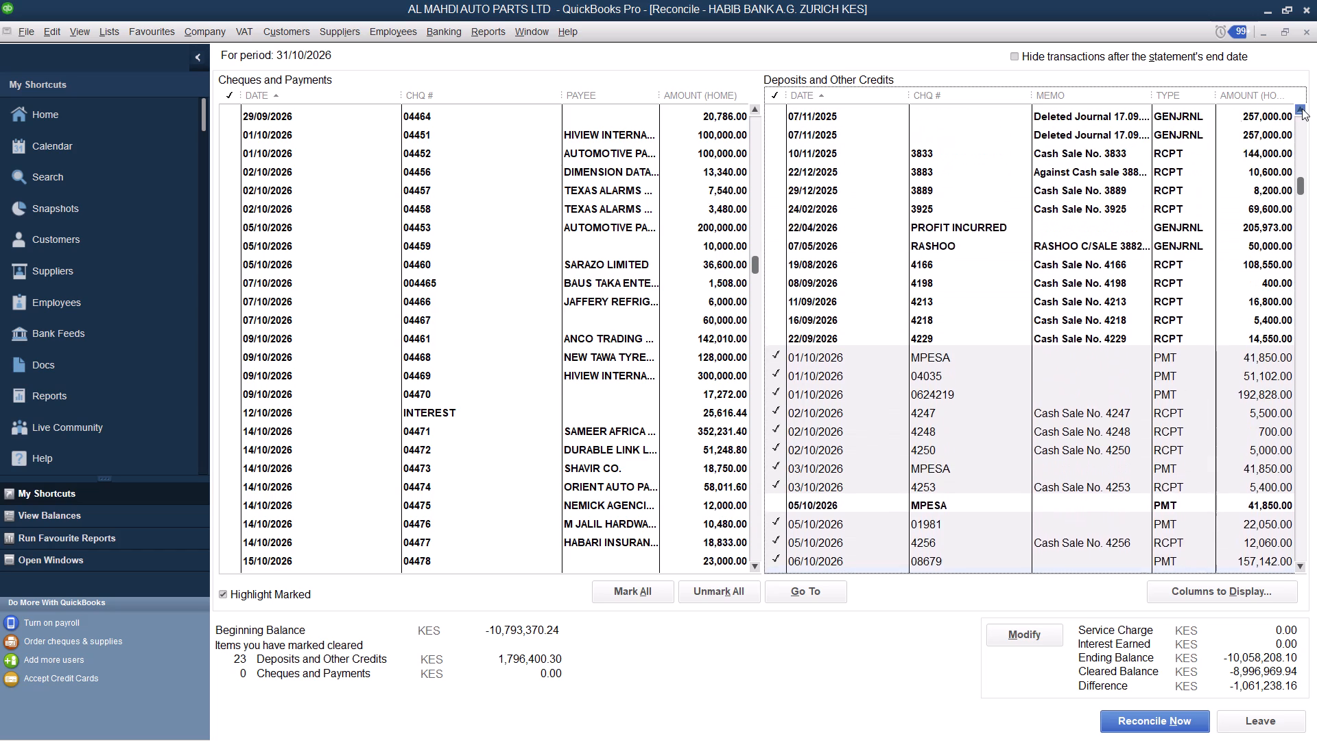
triple_click(1302, 108)
click(1302, 108)
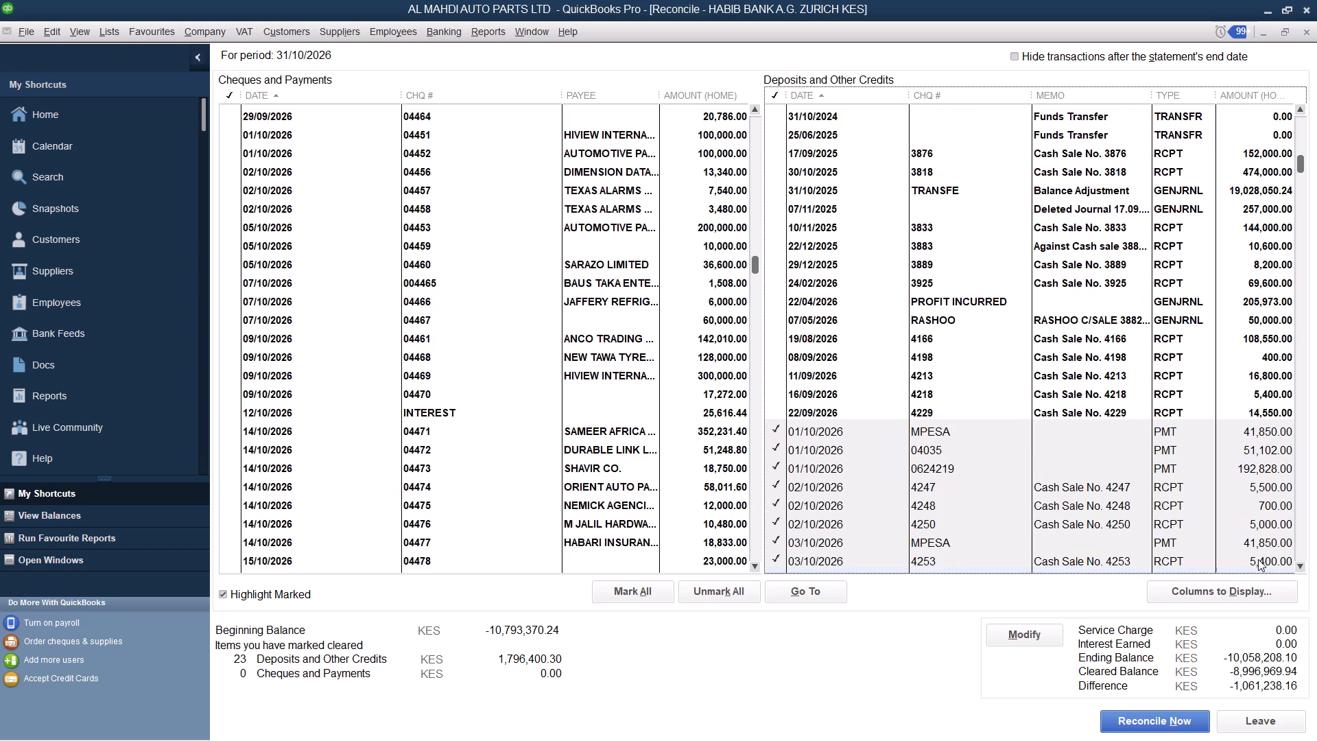
click(1302, 544)
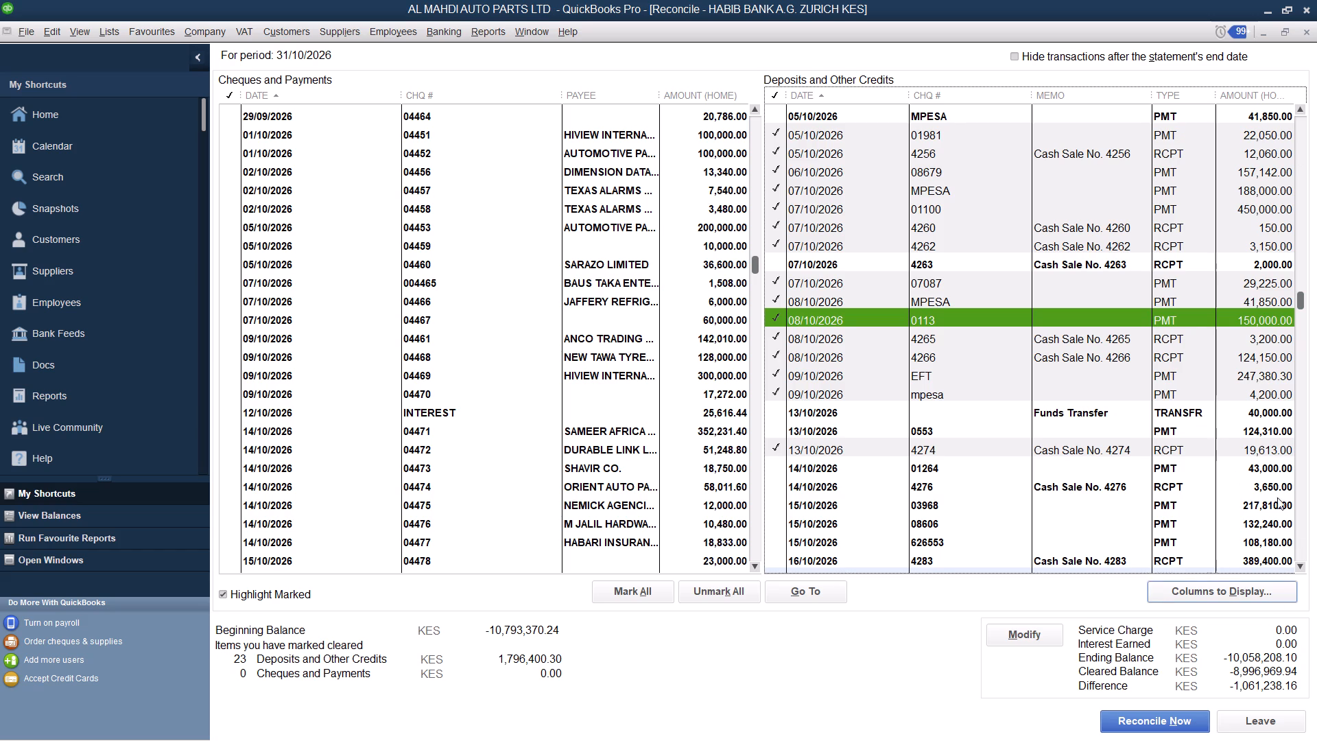
triple_click(1301, 565)
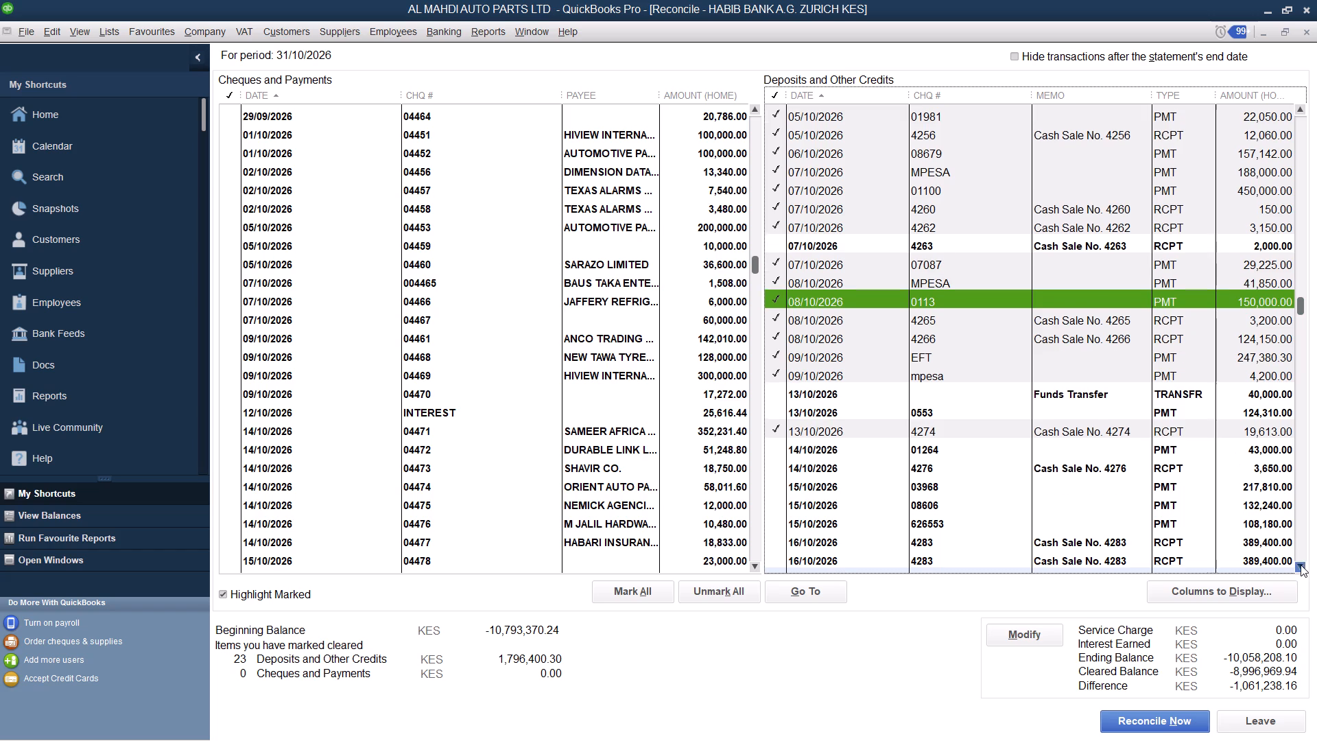
double_click(1301, 565)
triple_click(1301, 565)
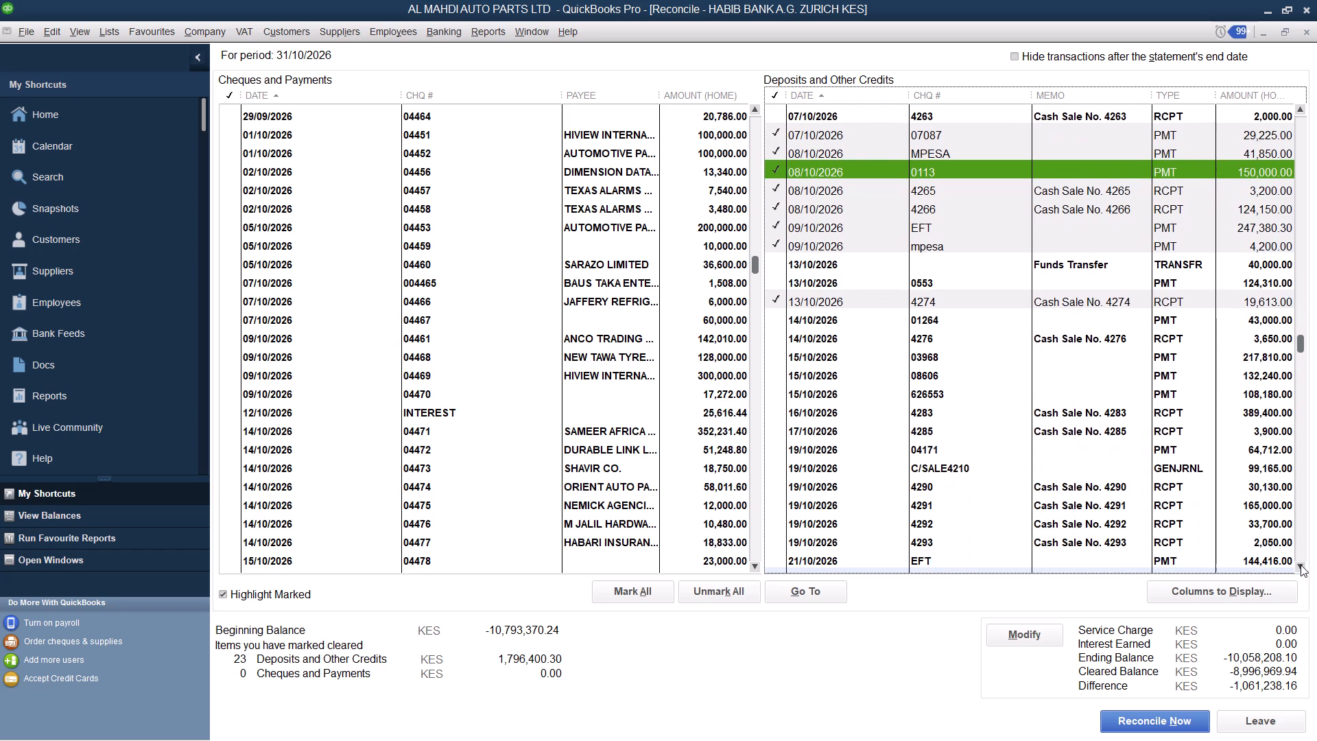
click(1301, 565)
click(1301, 565)
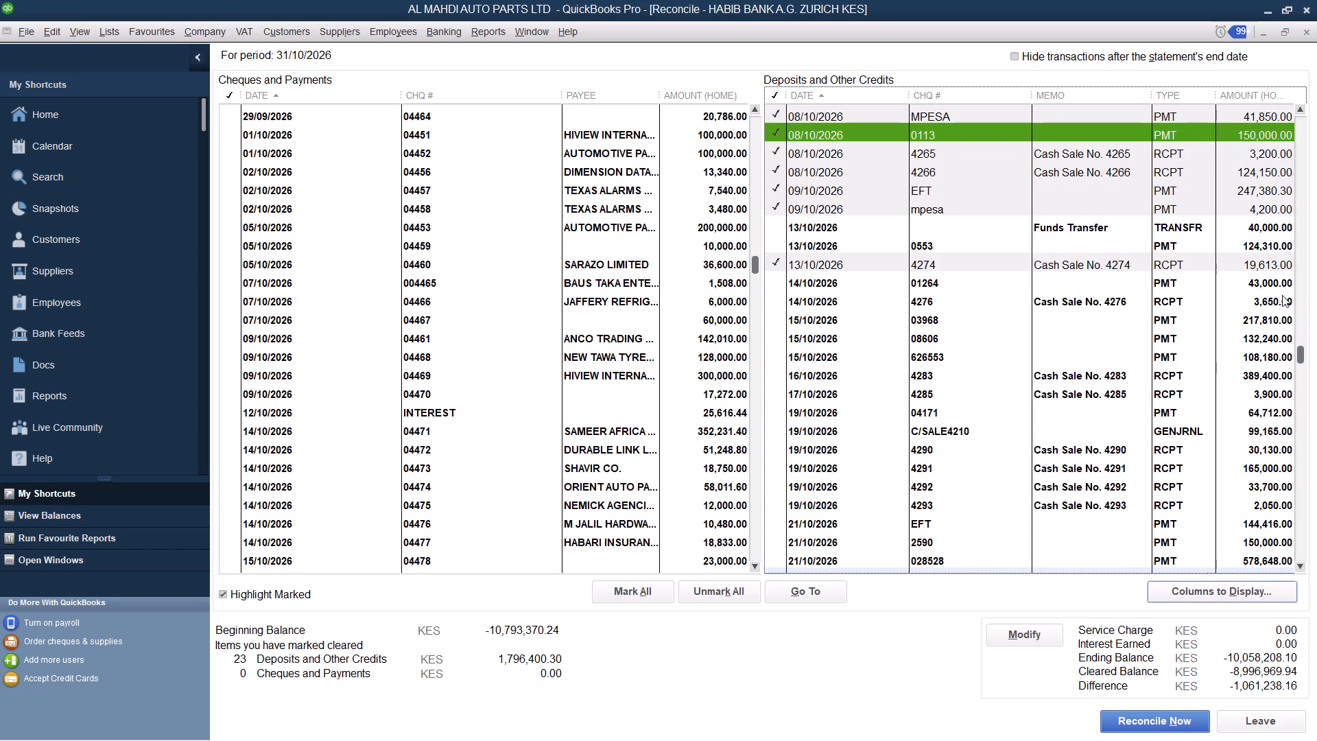
click(1299, 167)
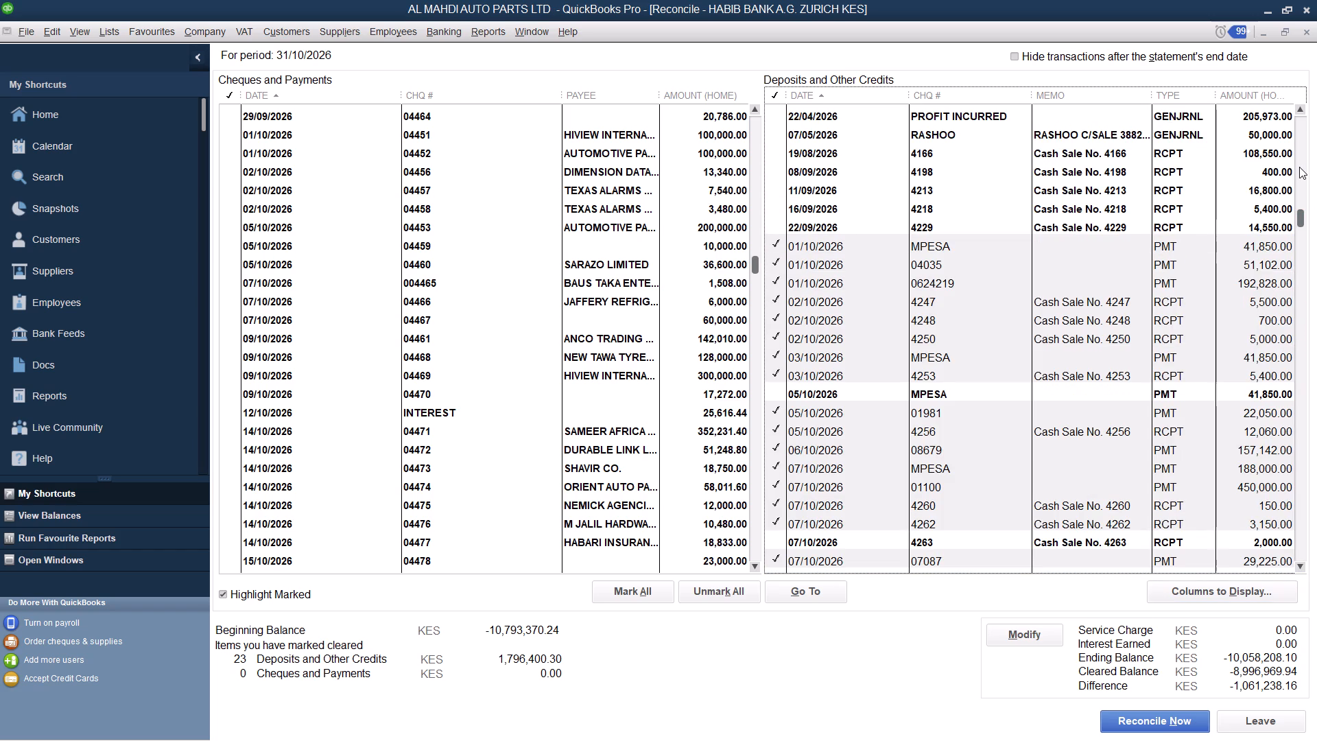
click(1299, 167)
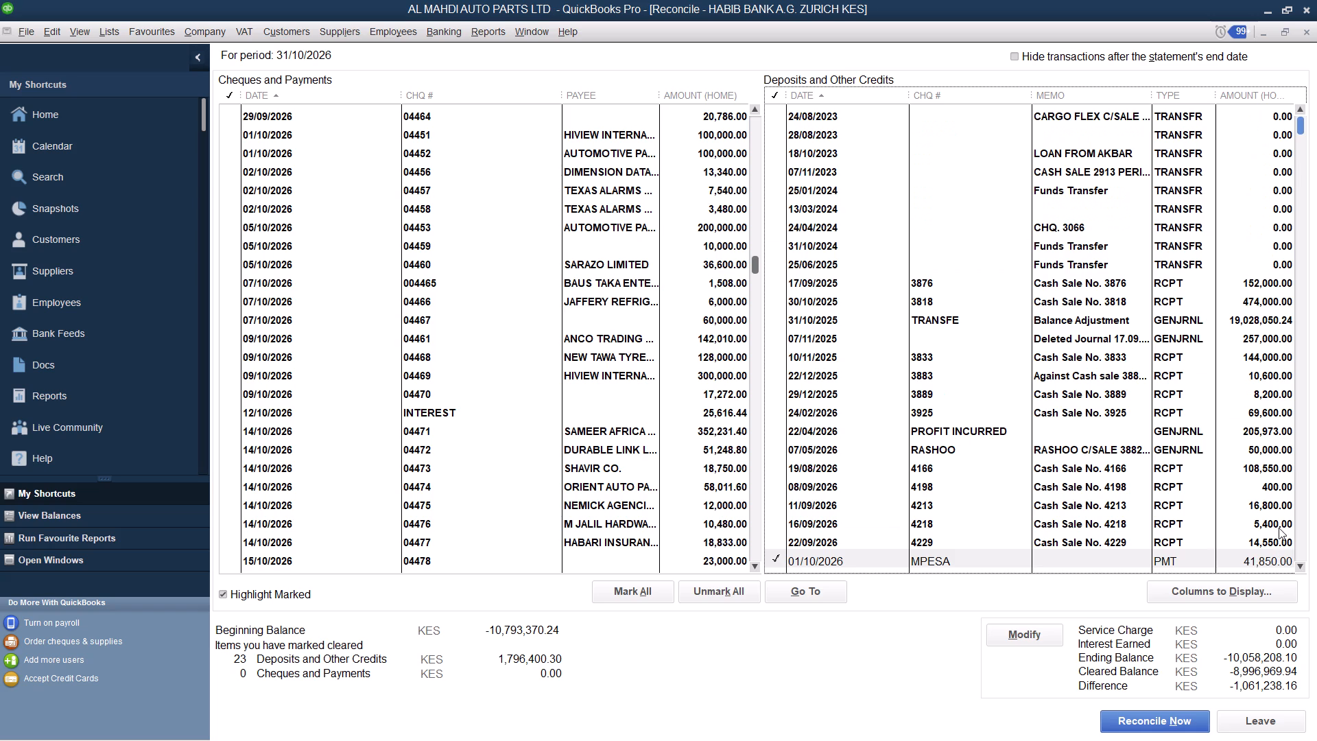
Mark as cleared deposits 4276, 0553, 01264 and 4263, plus the 40,000.00 funds transfer of 13/10/2026.
double_click(1302, 541)
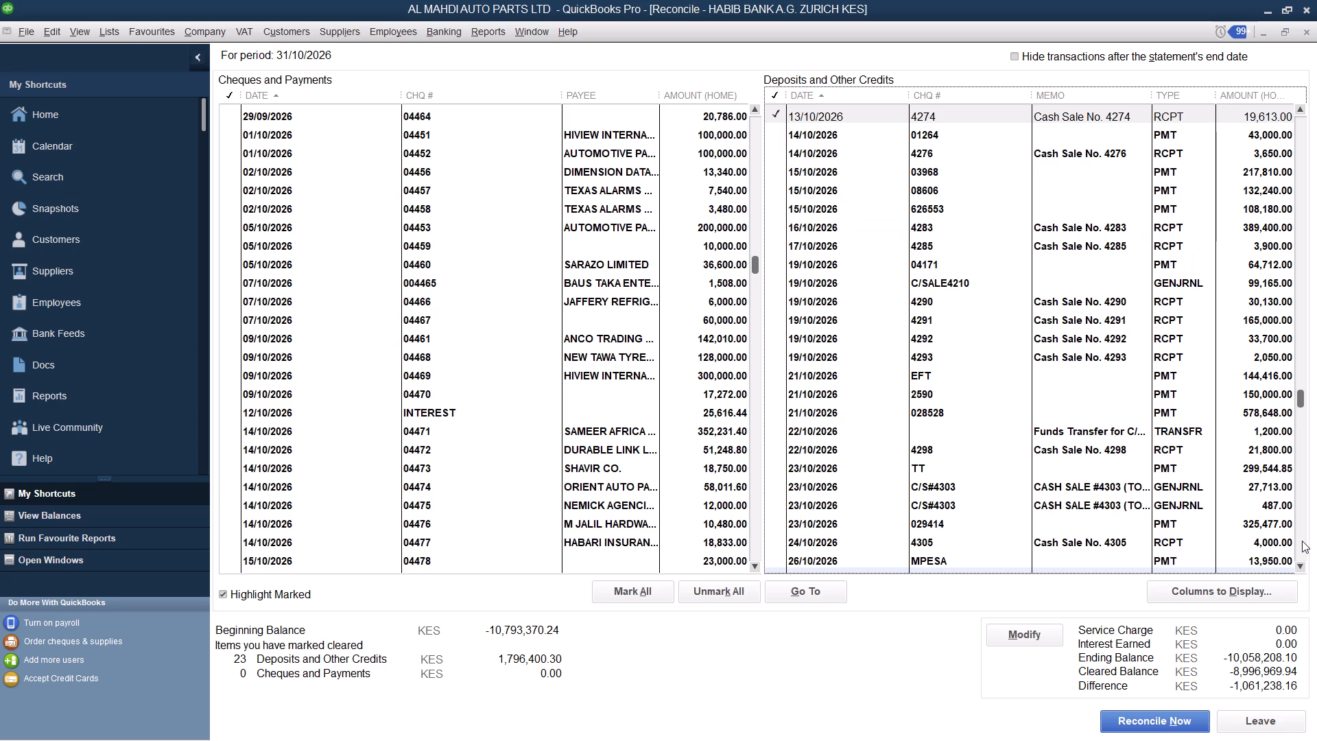
click(1241, 154)
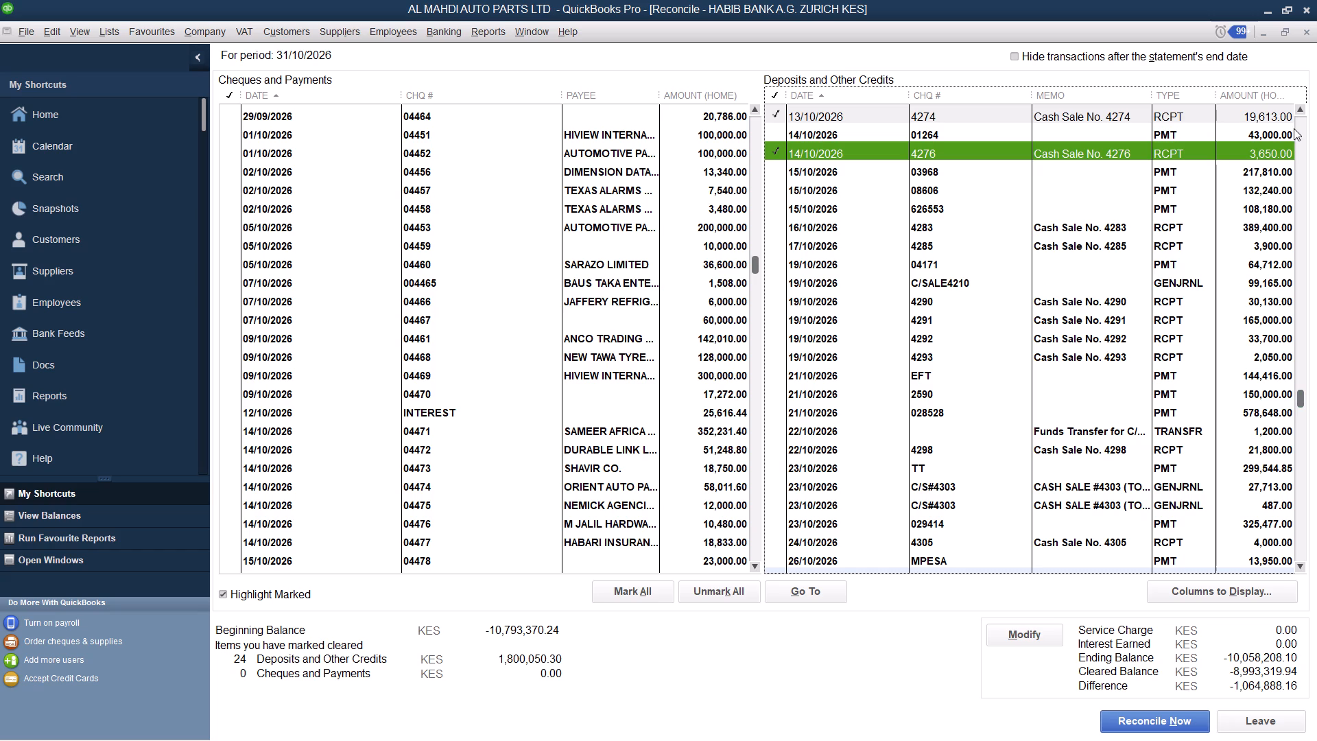
triple_click(1302, 110)
triple_click(1302, 110)
triple_click(1302, 110)
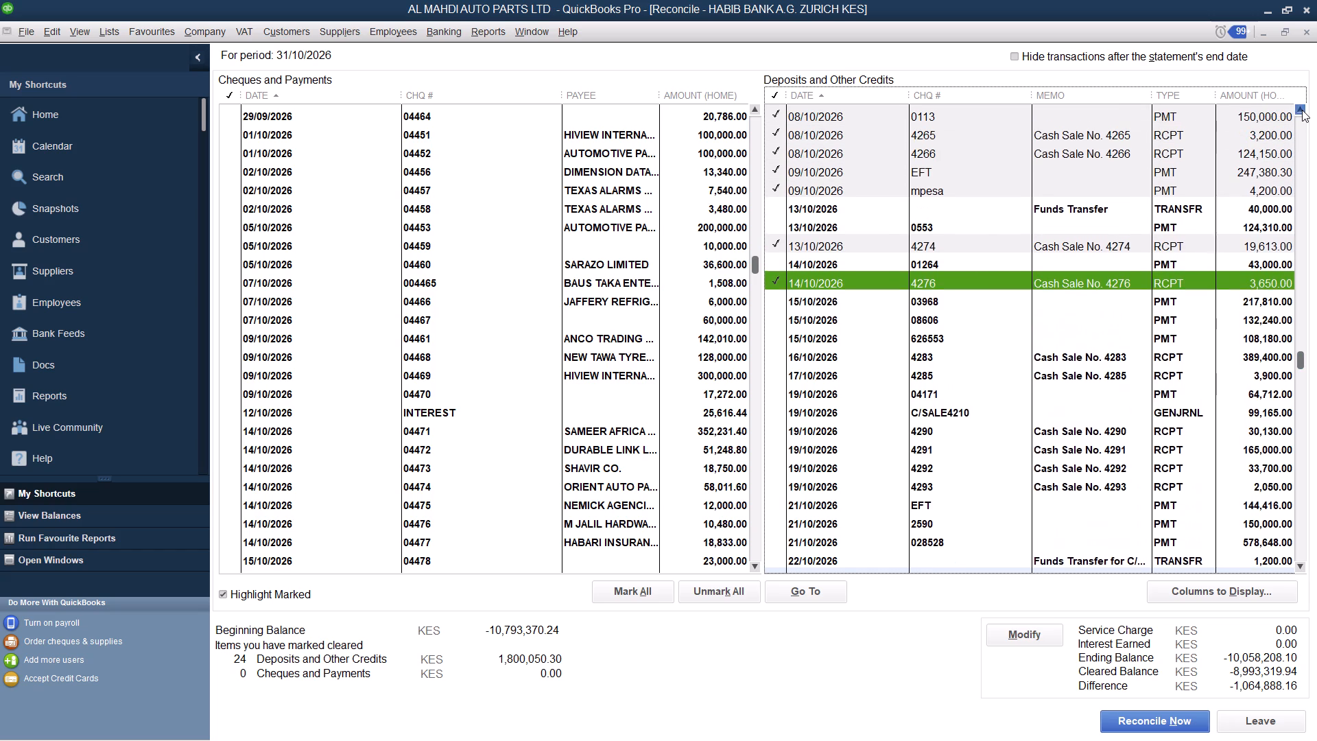
triple_click(1302, 110)
double_click(1302, 110)
triple_click(1302, 110)
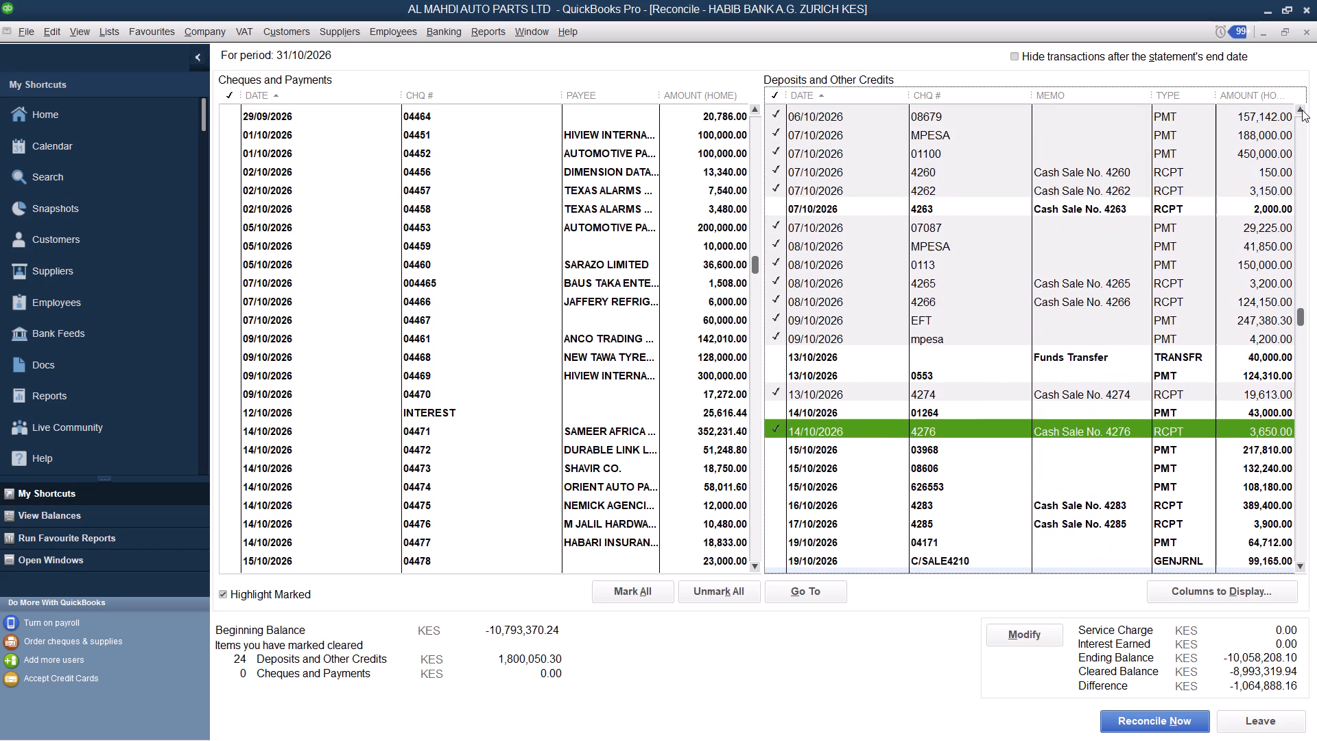
click(1302, 110)
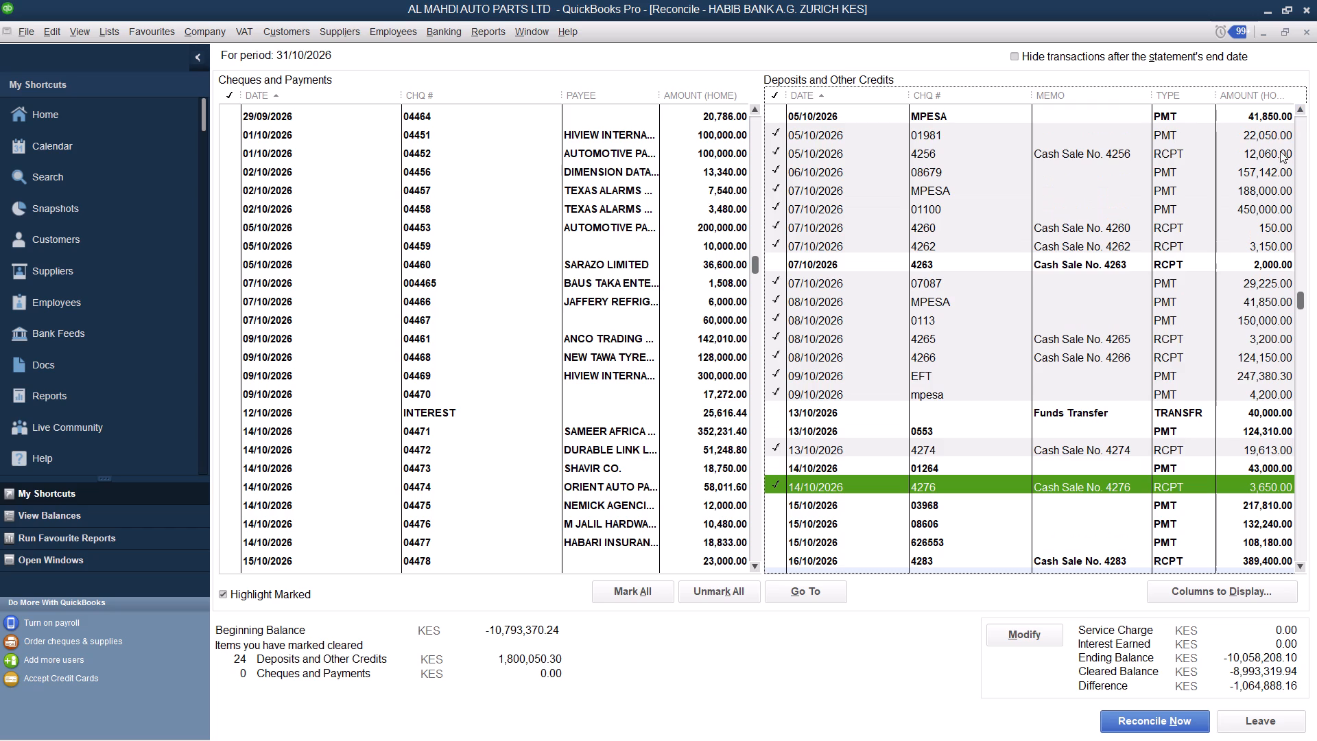
click(1169, 410)
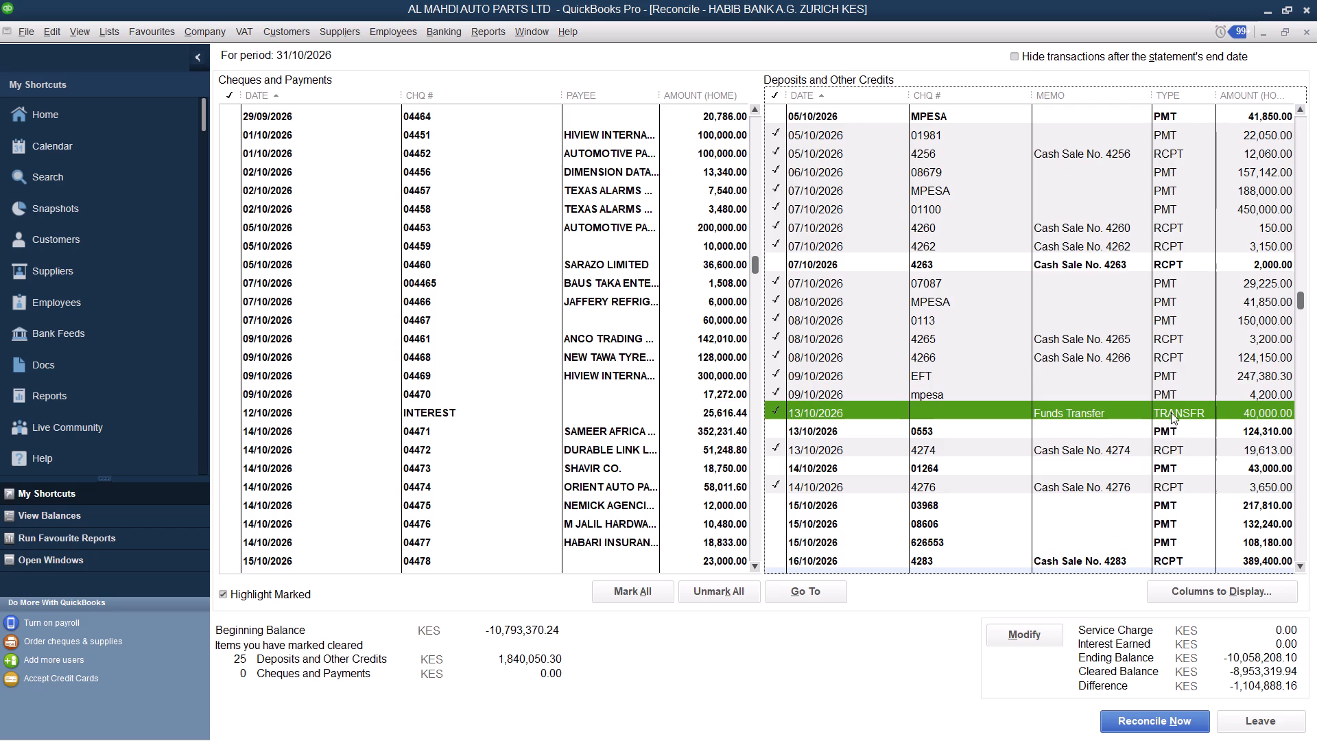
click(1180, 433)
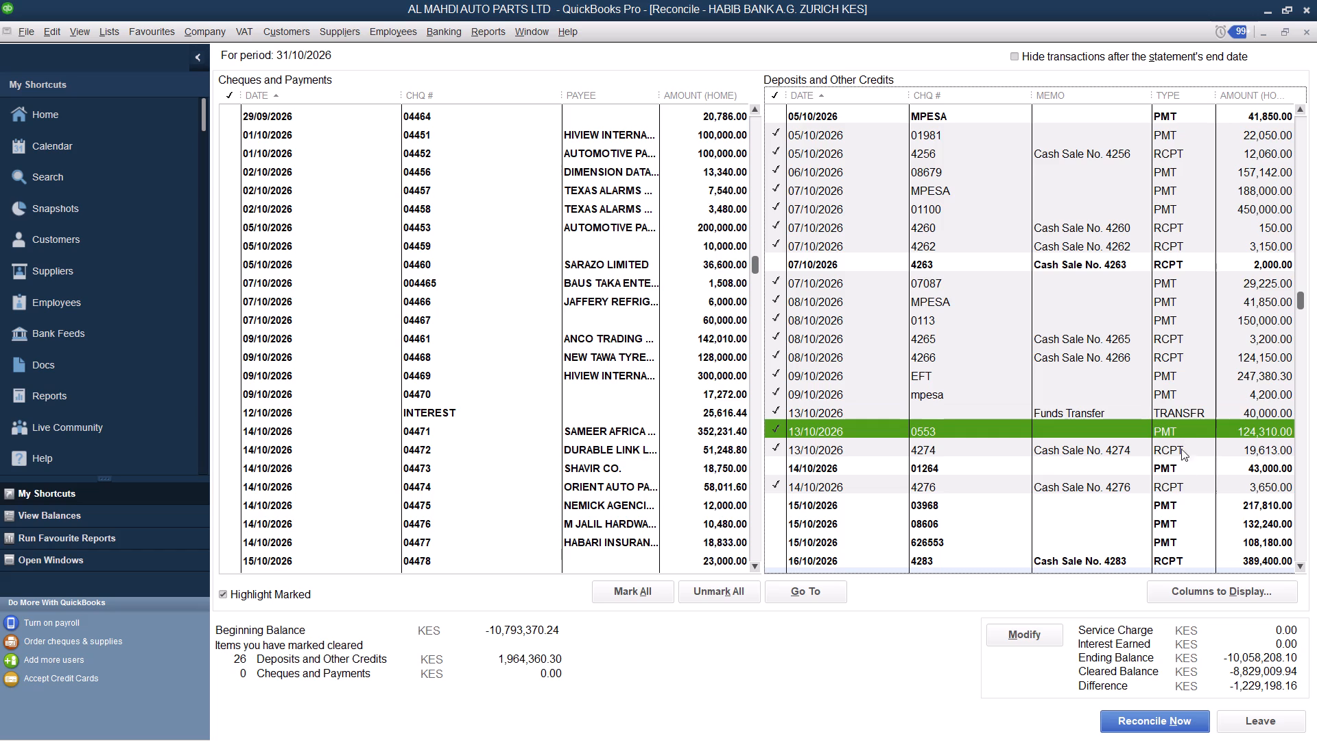
click(1185, 467)
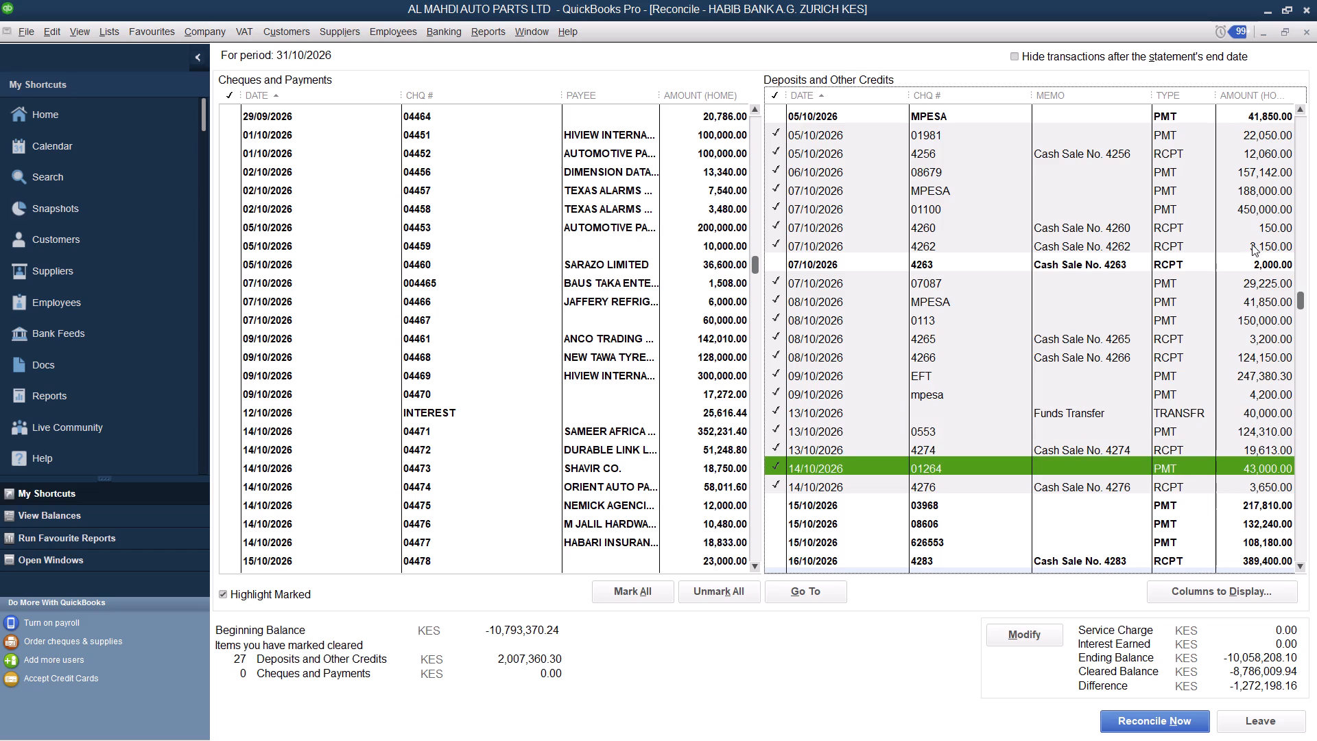
click(1252, 264)
Mark as cleared the 1,200.00 funds transfer of 22/10/2026, deposits 626553, 03968, 4285, 4290, 4292, 4293 and 08606, and the 144,416.00 EFT of 21/10/2026.
triple_click(1300, 563)
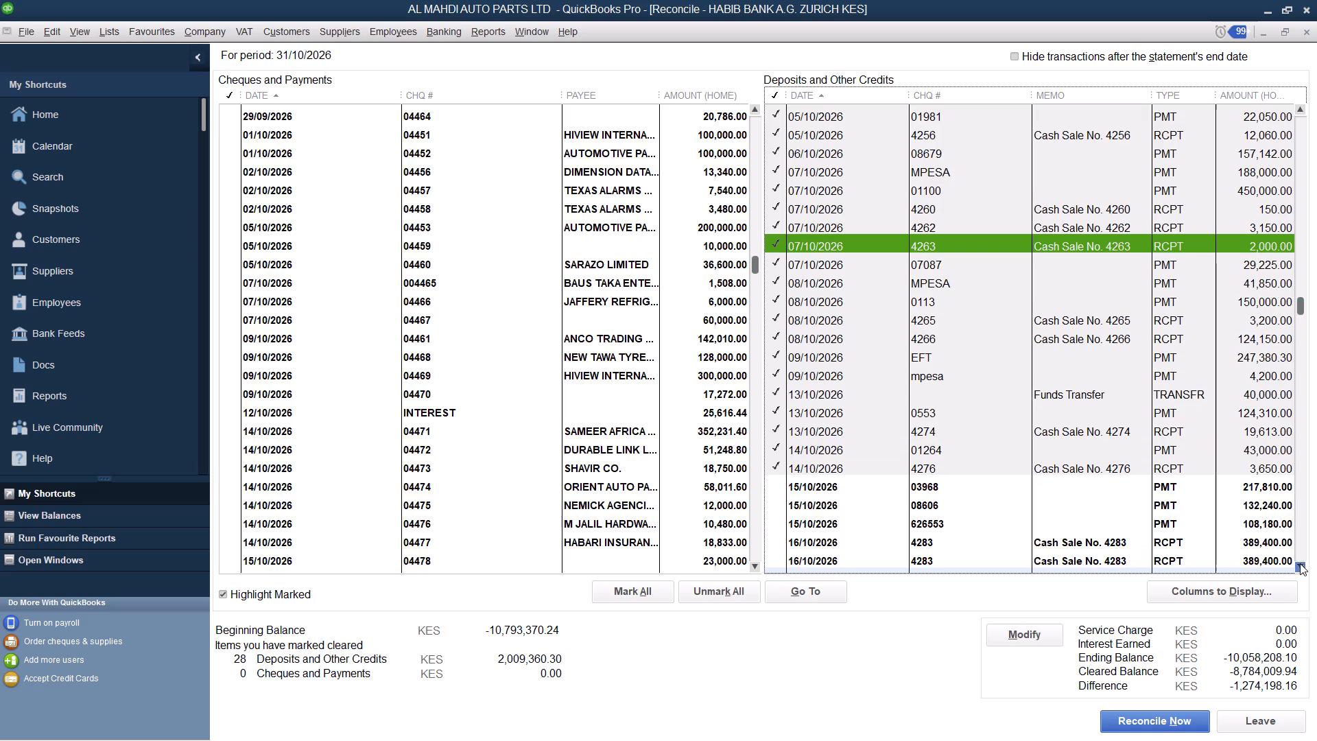
triple_click(1300, 563)
triple_click(1300, 563)
triple_click(1300, 563)
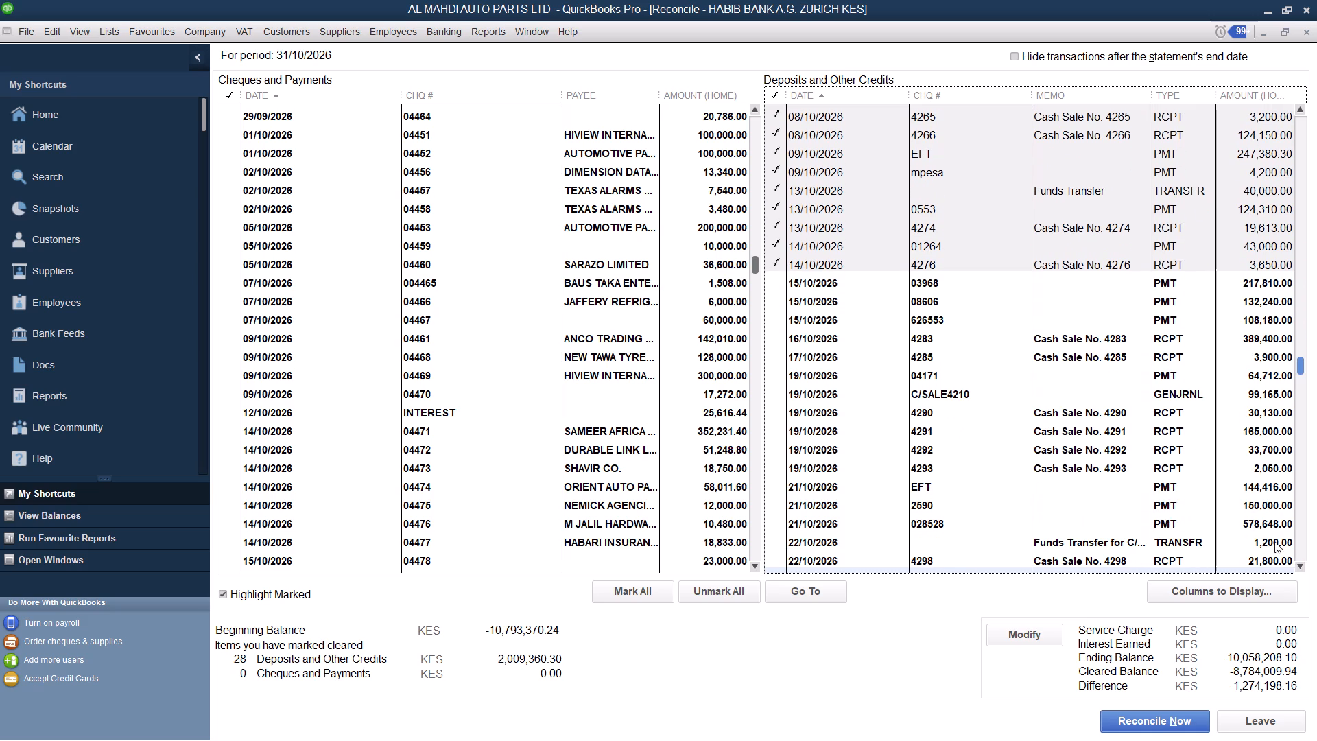
click(1274, 541)
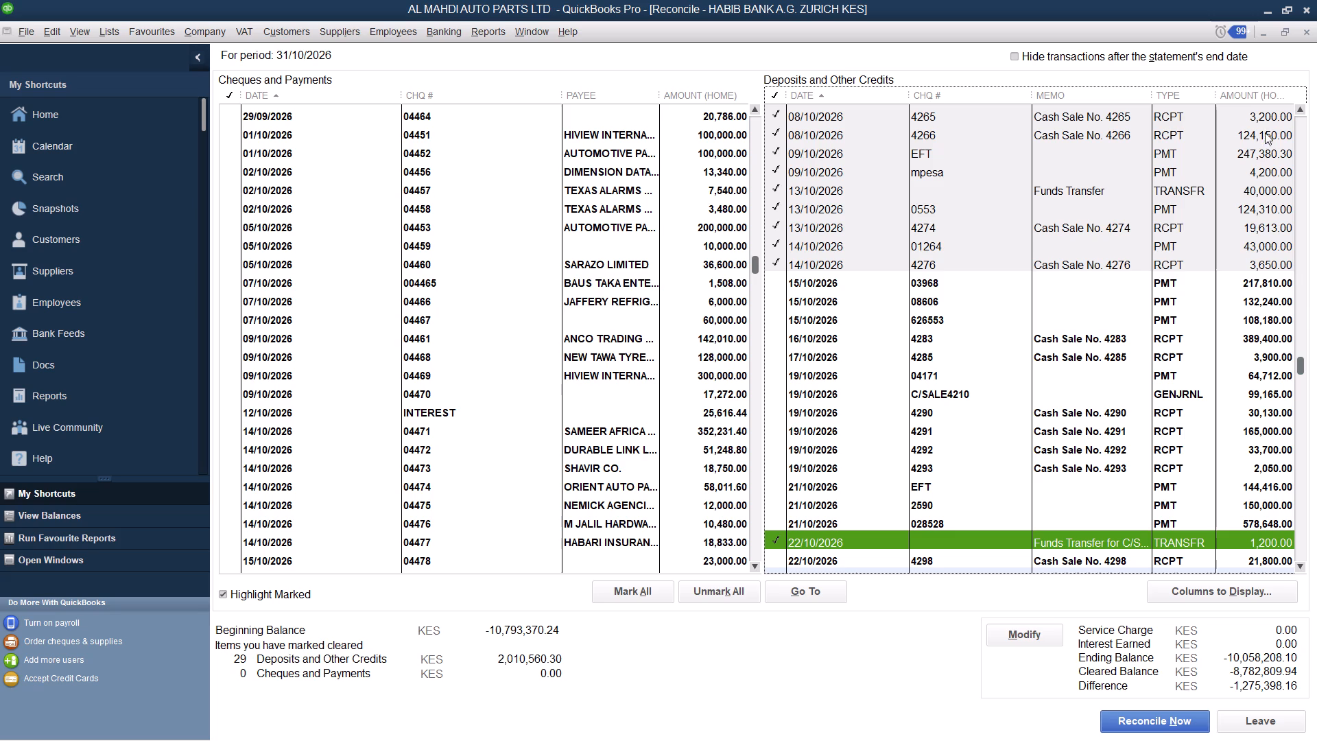
click(1270, 321)
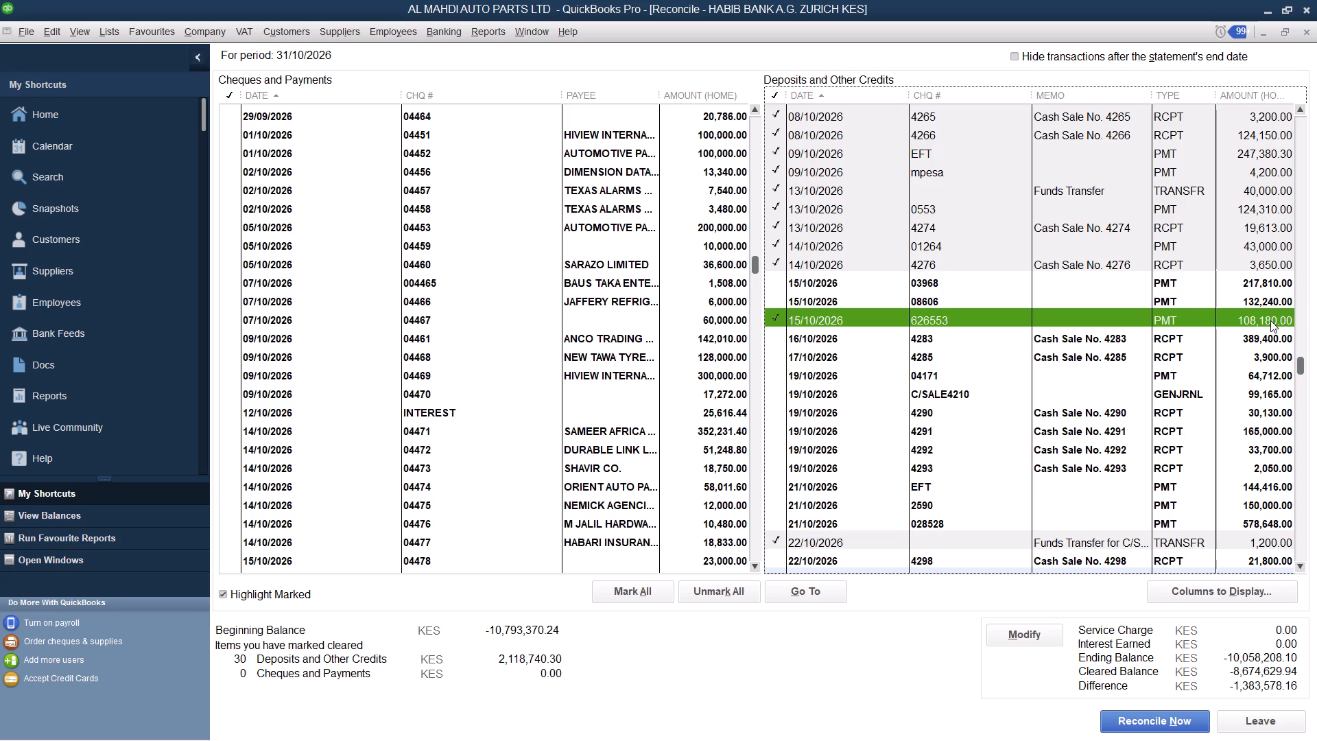
click(1274, 282)
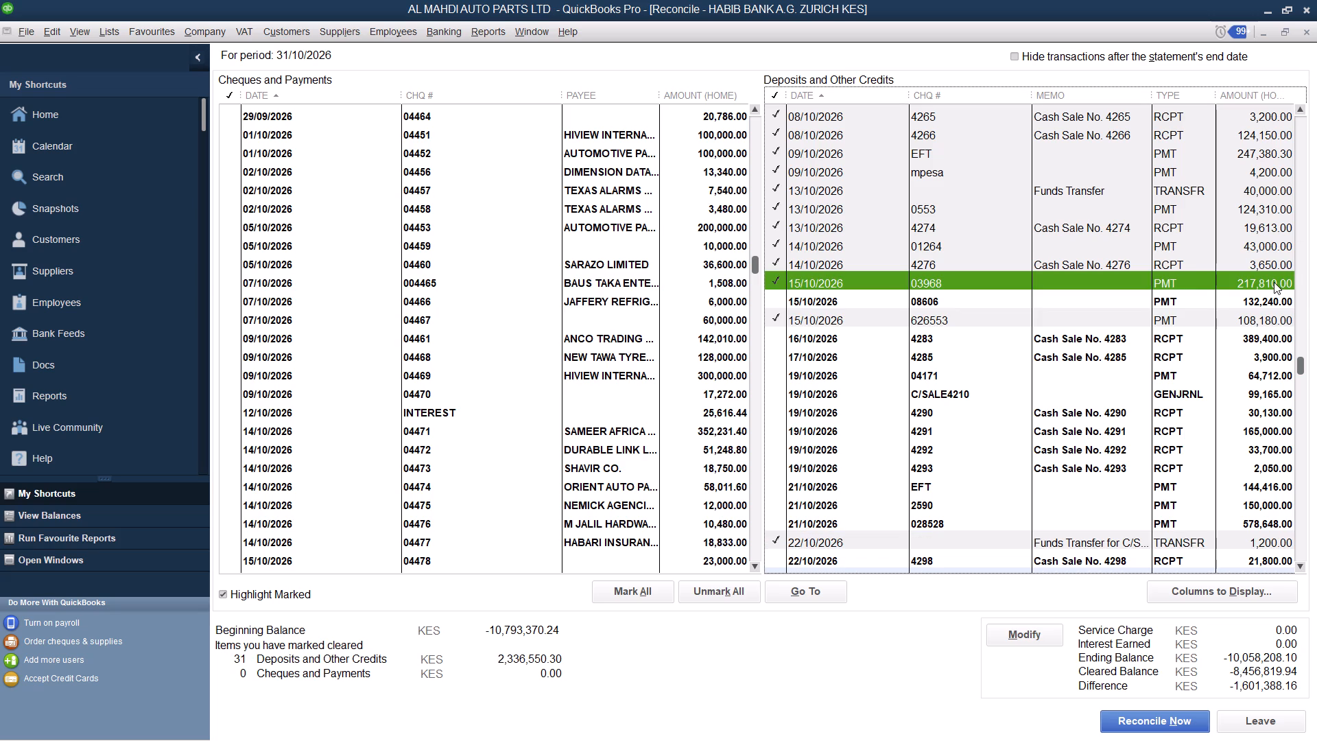
click(1274, 359)
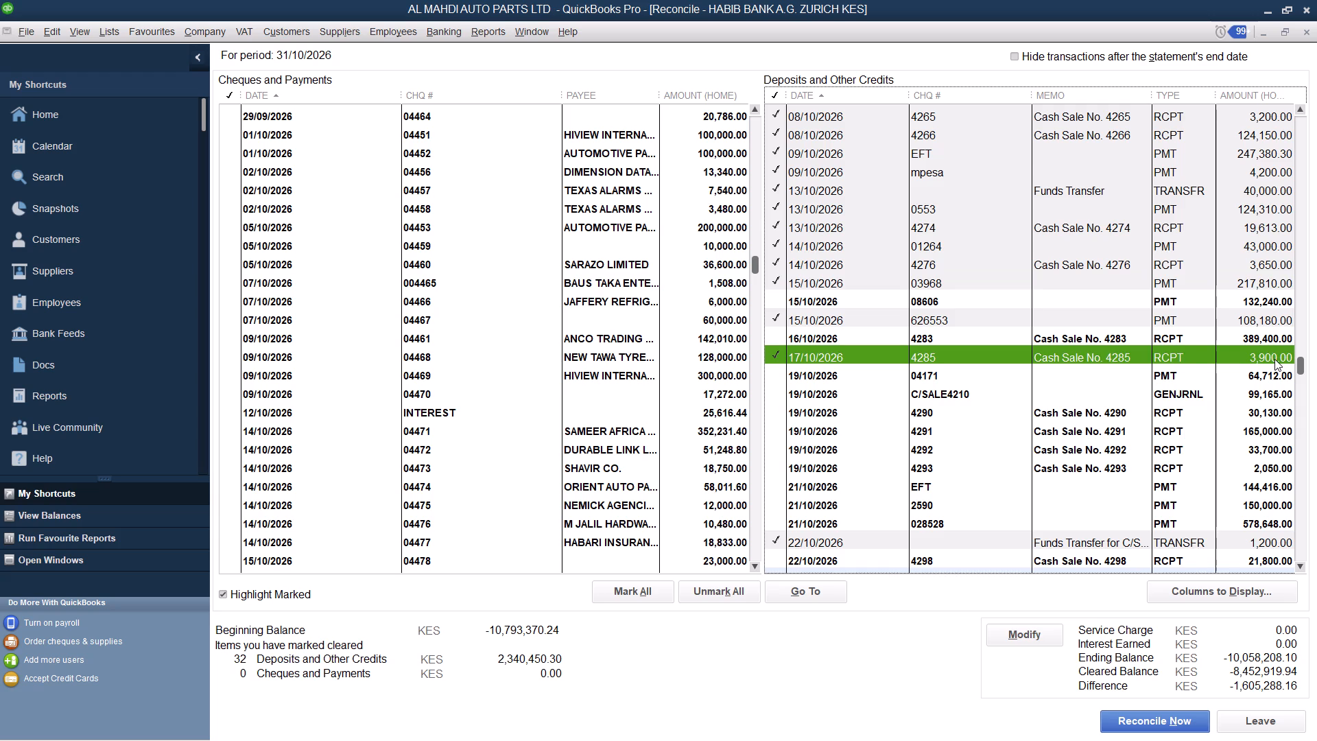
click(1274, 414)
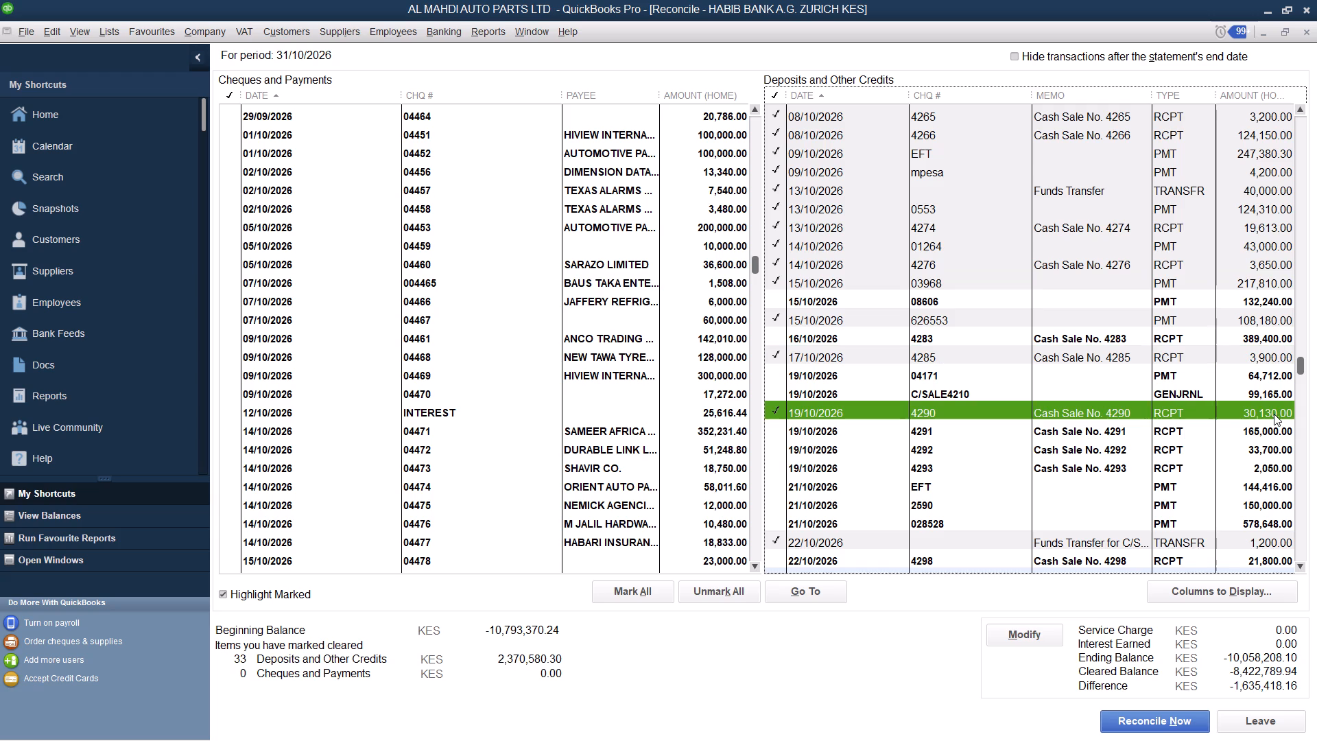
click(1260, 452)
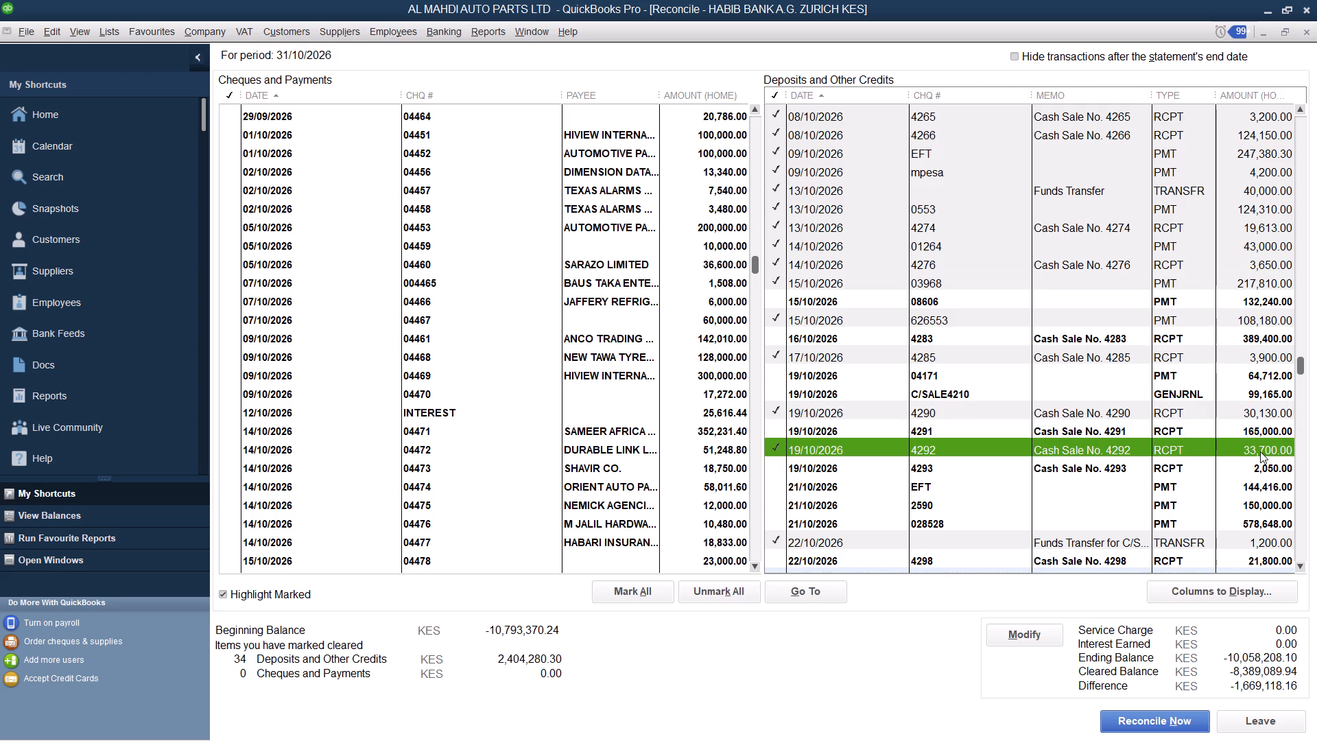
click(1259, 467)
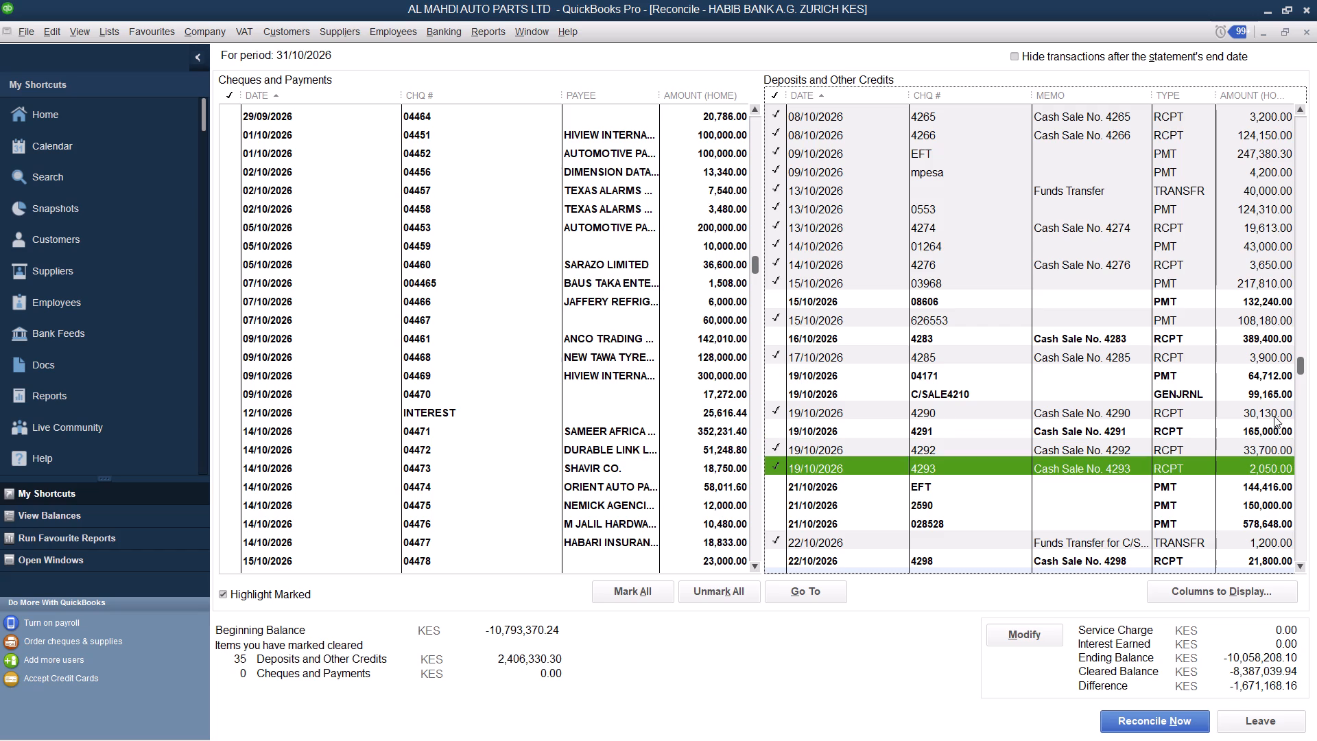
click(1270, 305)
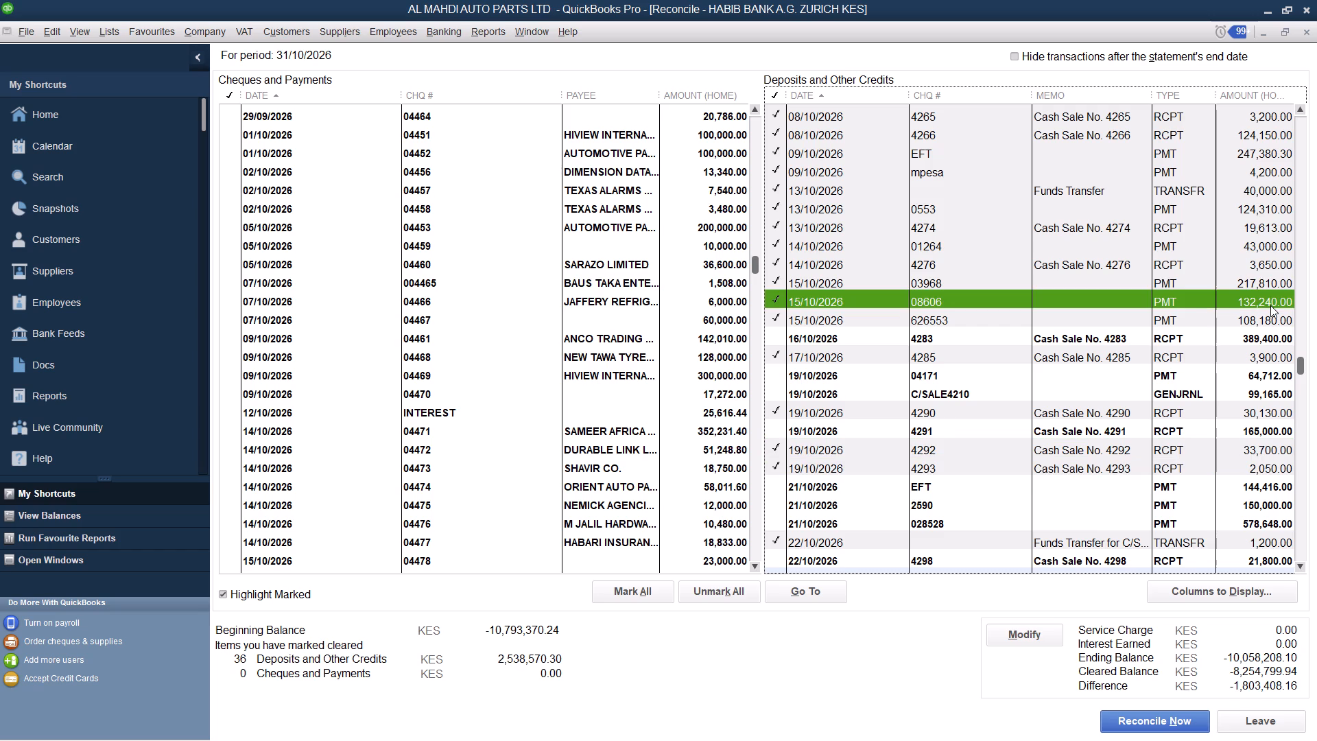
click(1252, 484)
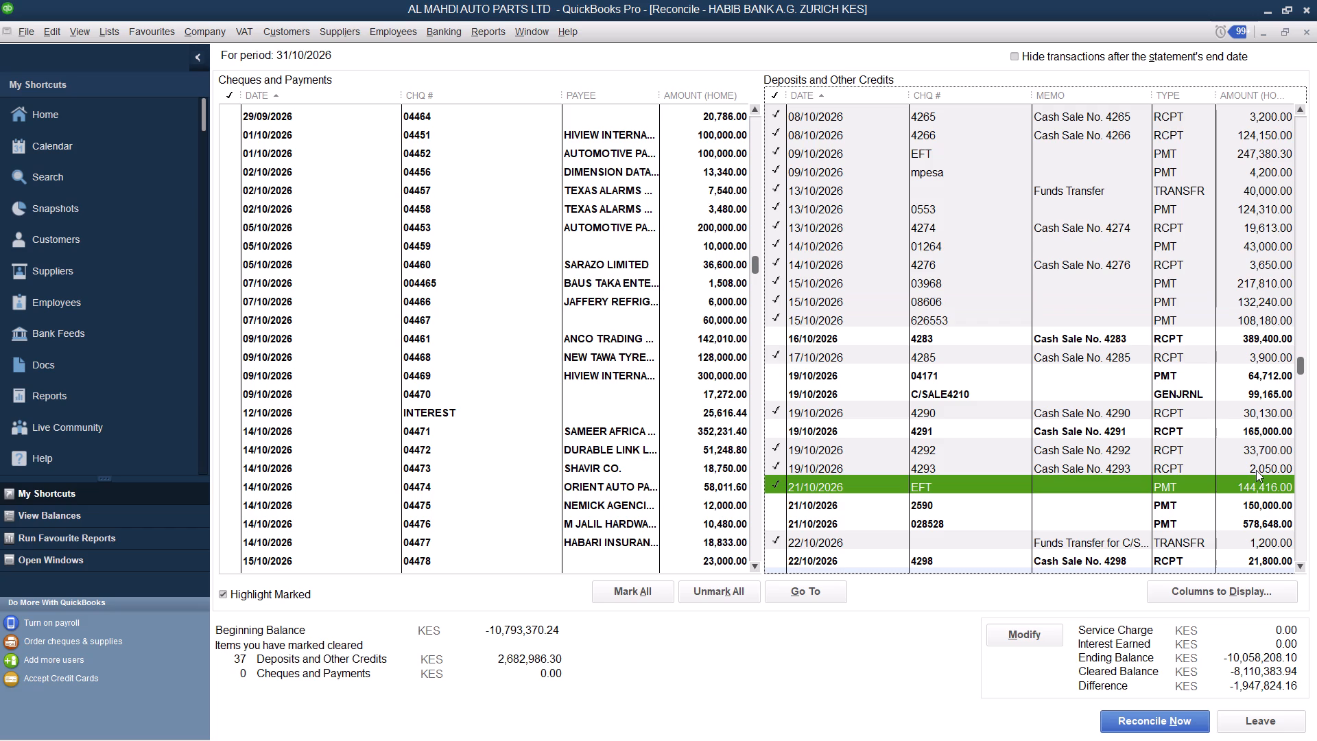
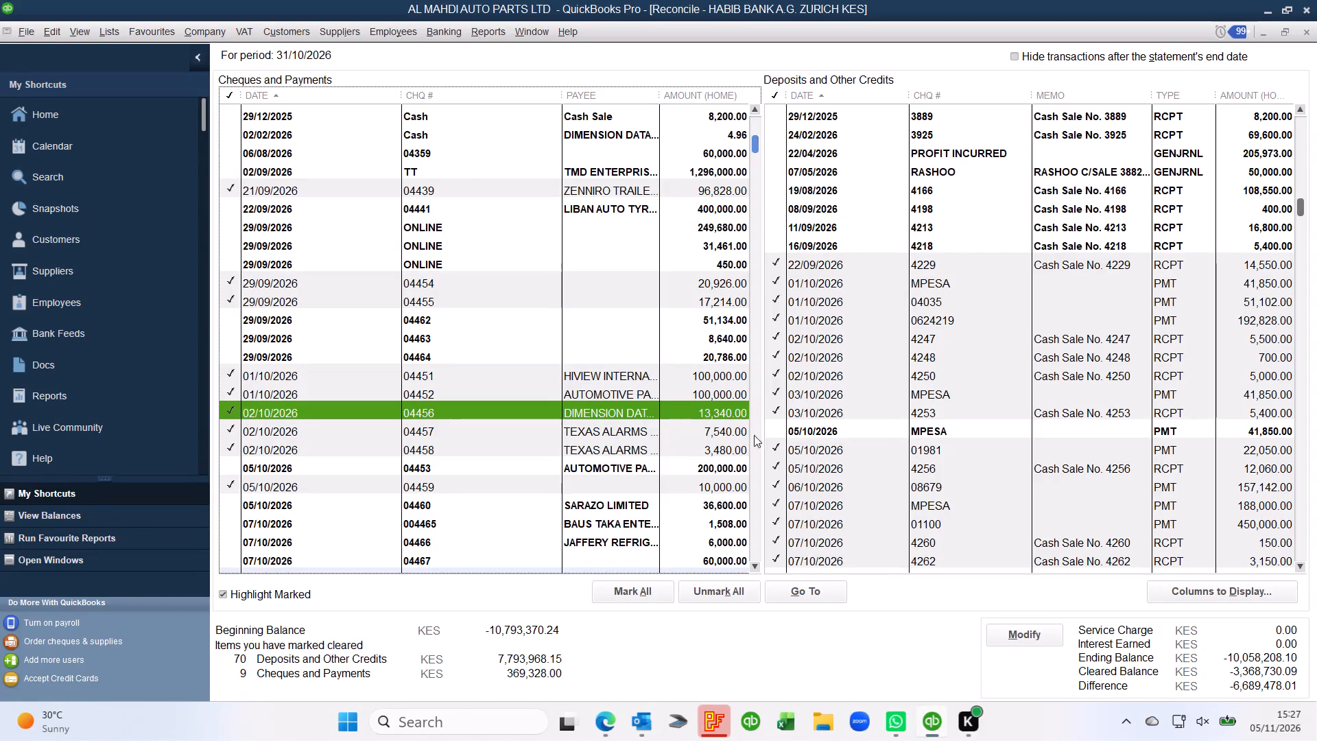
Mark as cleared cheques 04460 and 04453 of 05/10/2026, 04441 of 22/09/2026 and 04359 of 06/08/2026.
click(728, 502)
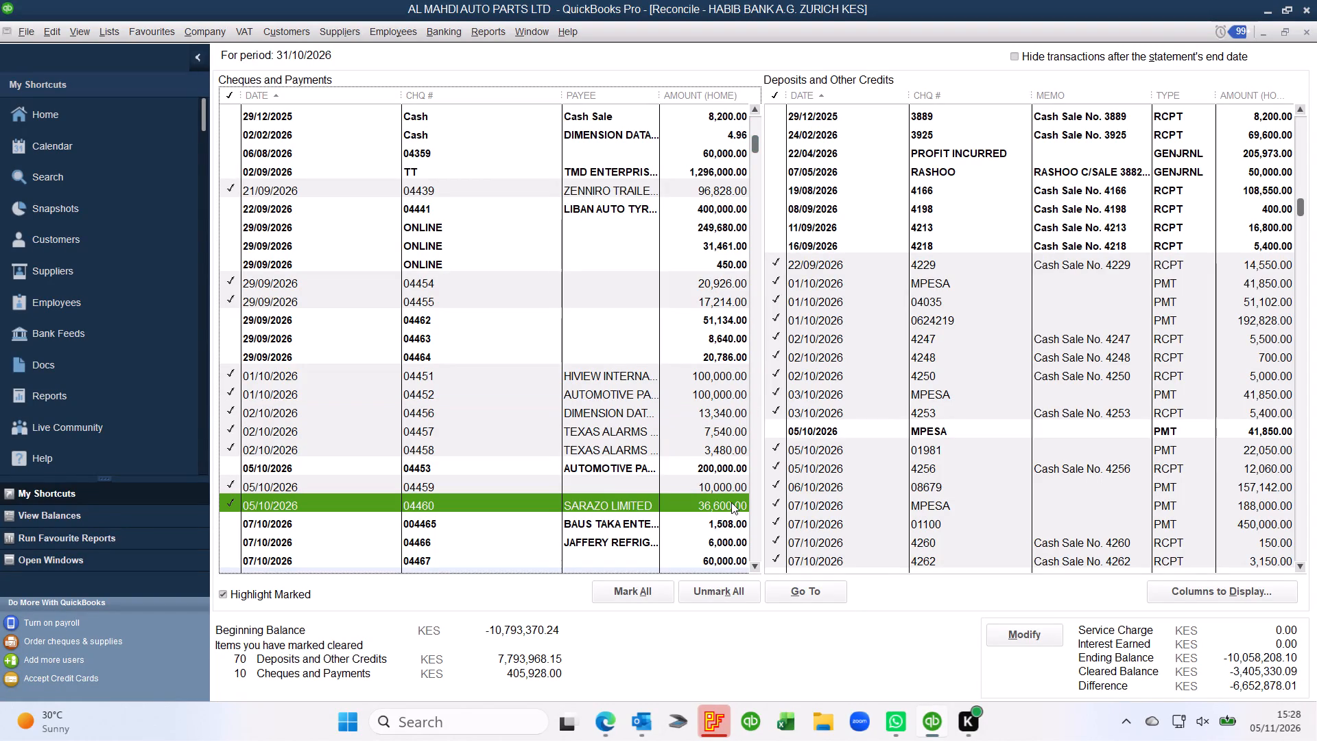
click(738, 464)
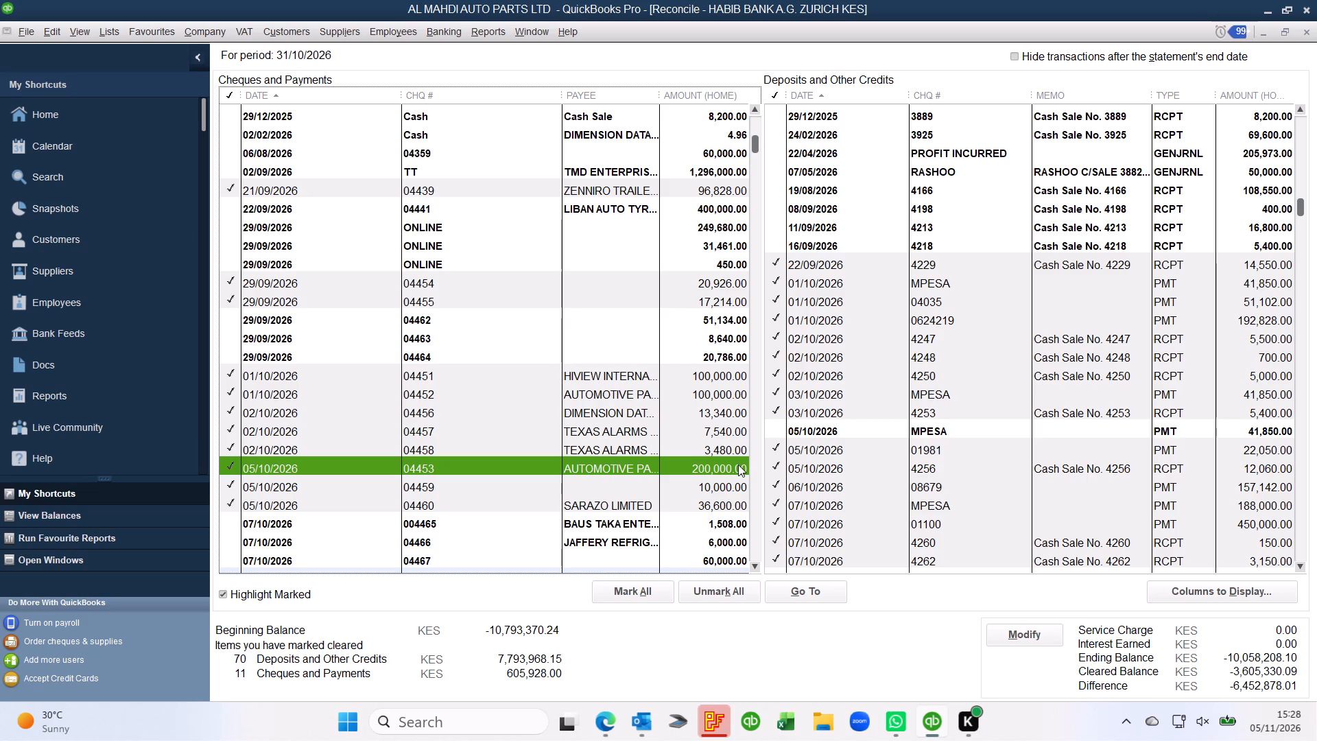
click(687, 215)
click(689, 204)
click(685, 220)
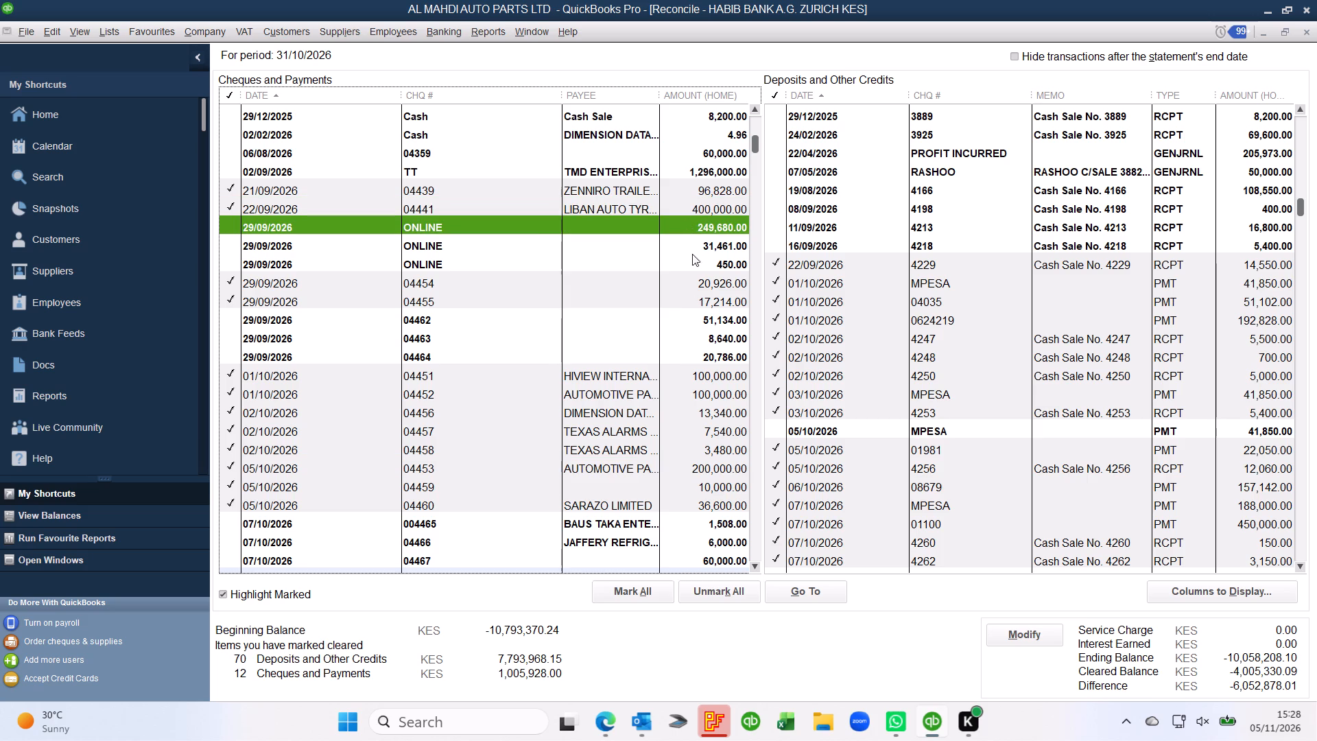
click(712, 153)
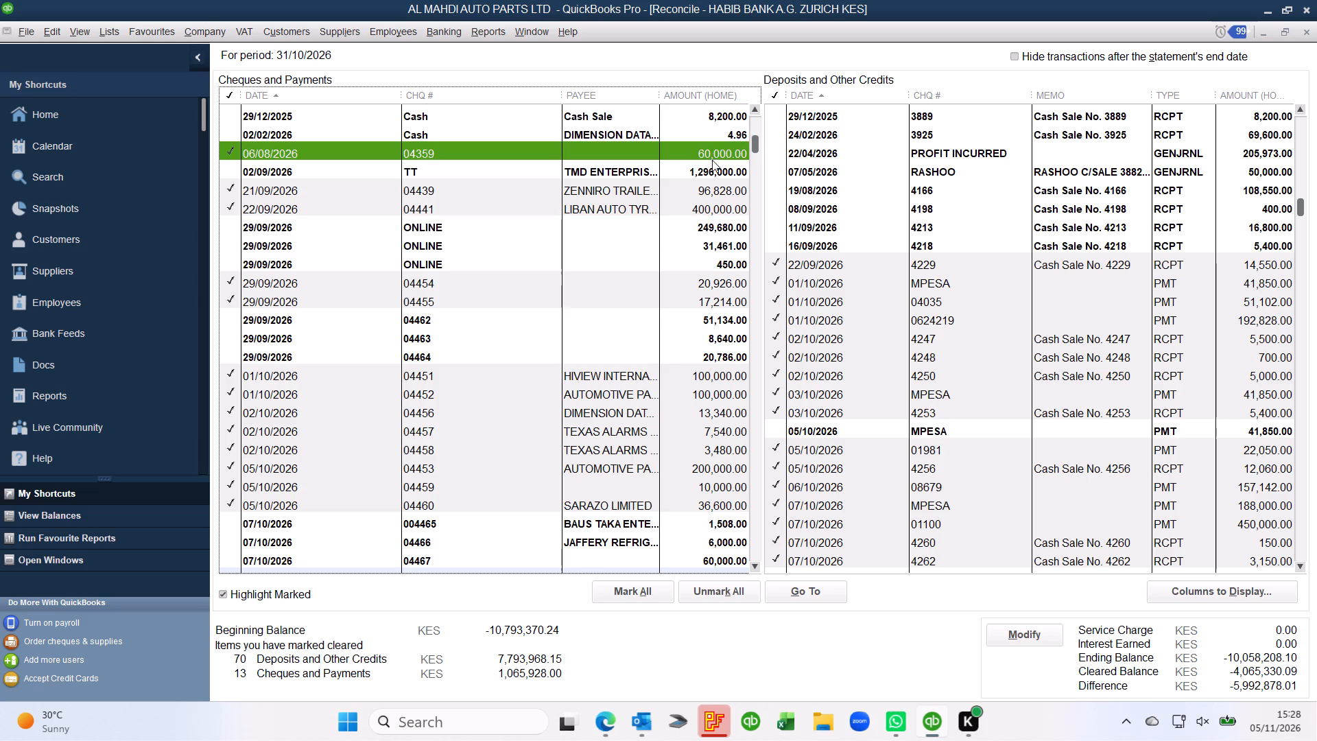
Mark as cleared the 29/09/2026 cheques 04464, 04463 and 04462, plus the ONLINE payments of 249,680.00, 31,461.00 and 450.00.
click(717, 356)
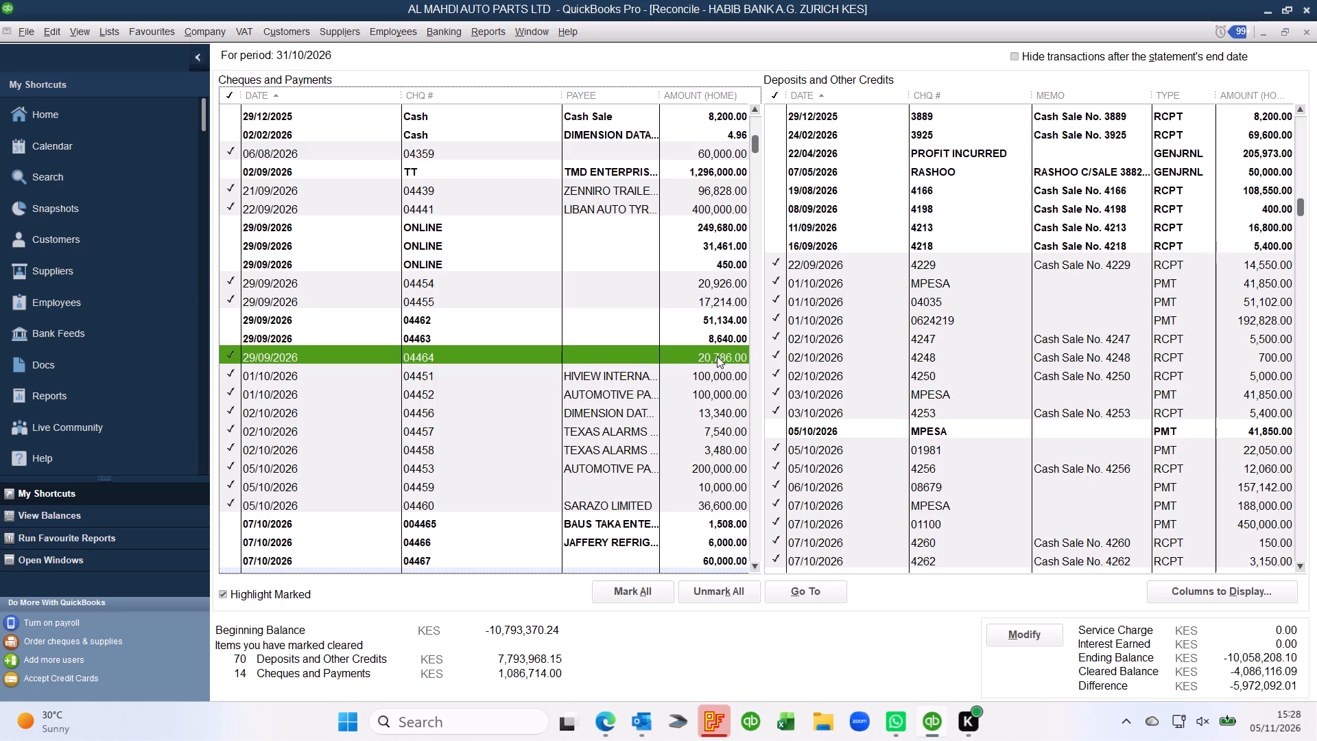
click(716, 338)
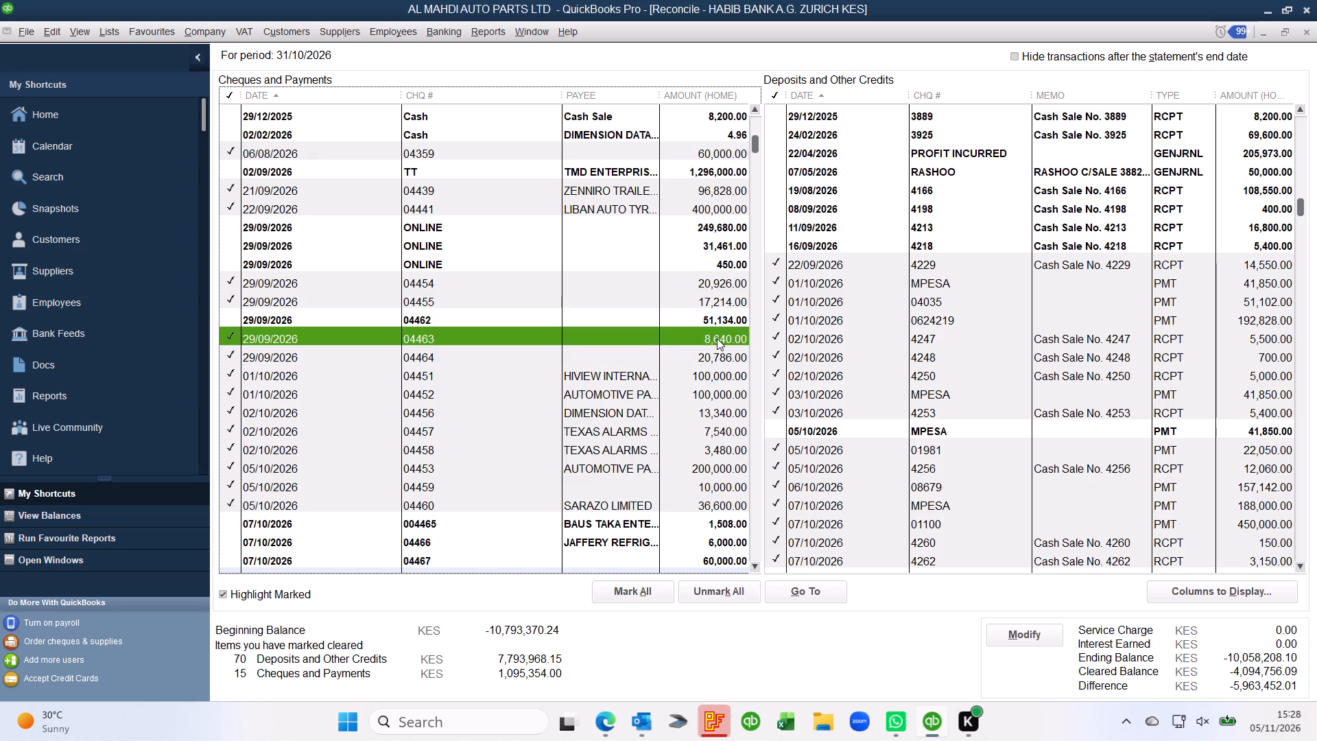
click(718, 320)
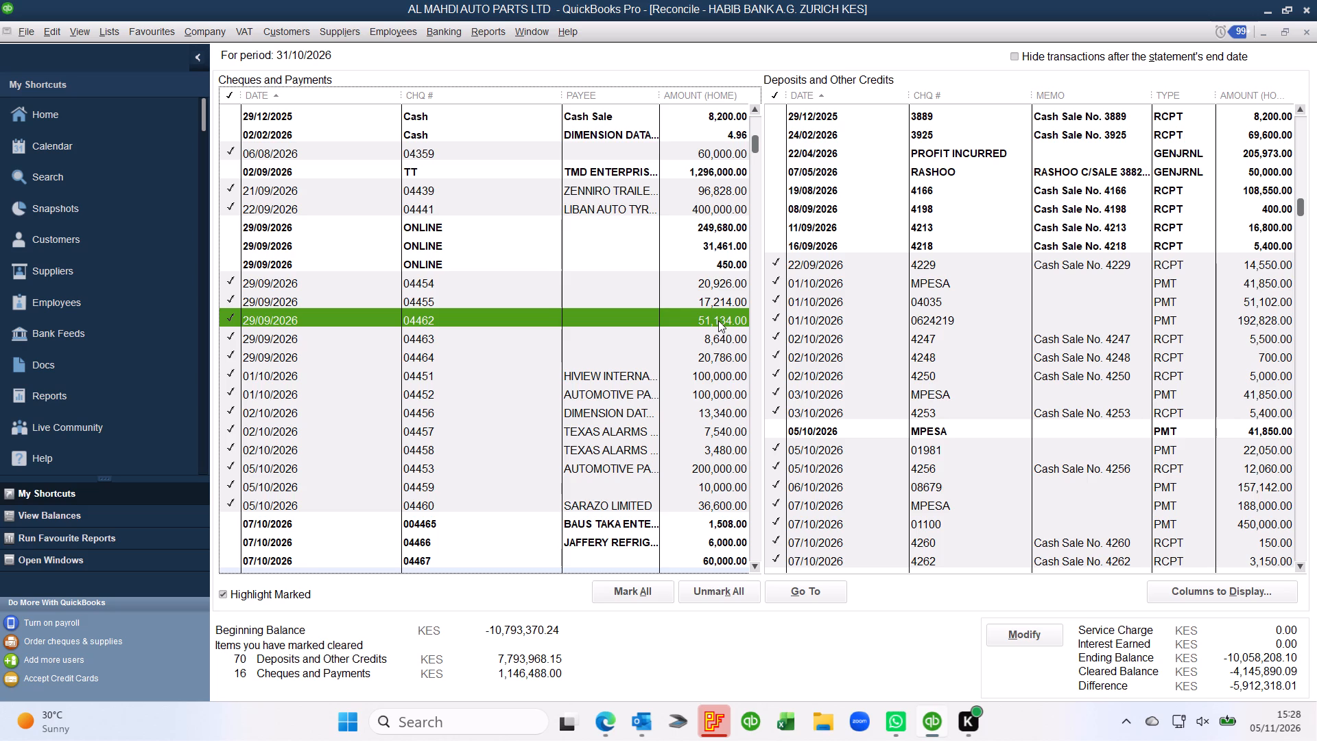
click(710, 224)
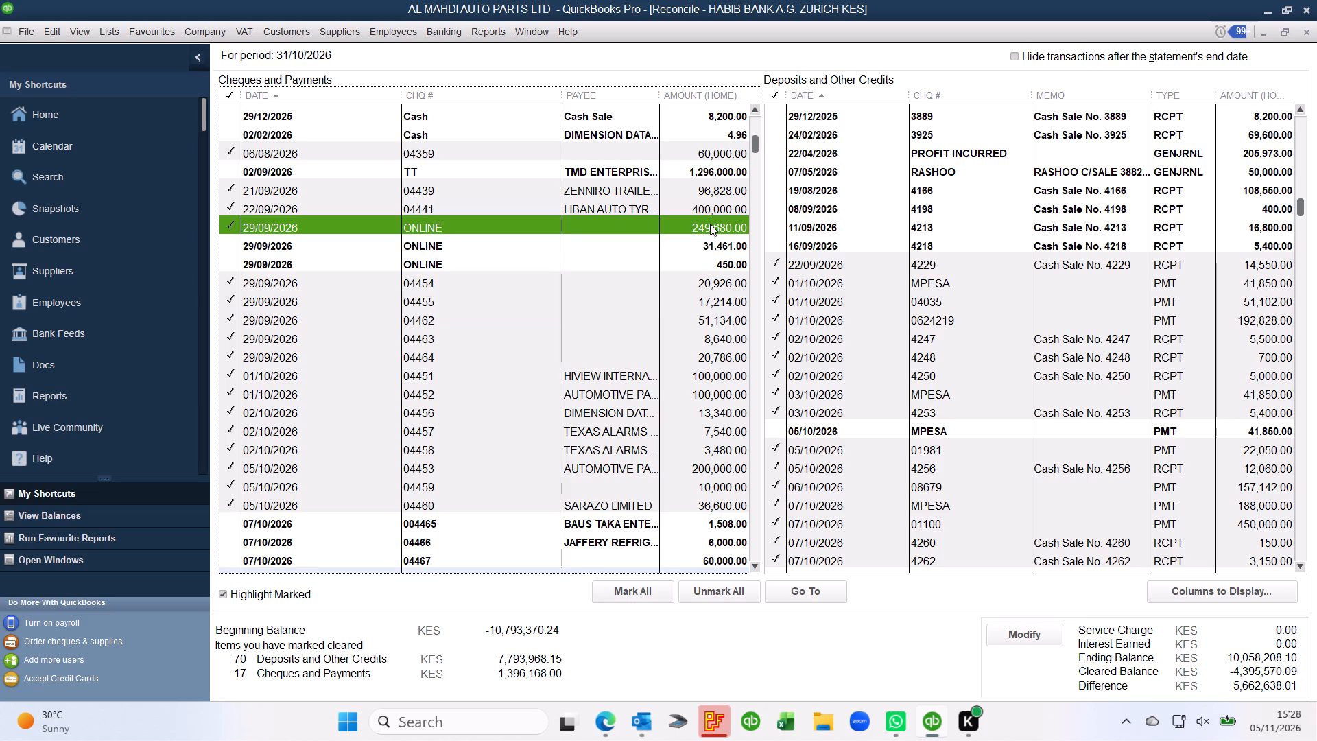
click(712, 242)
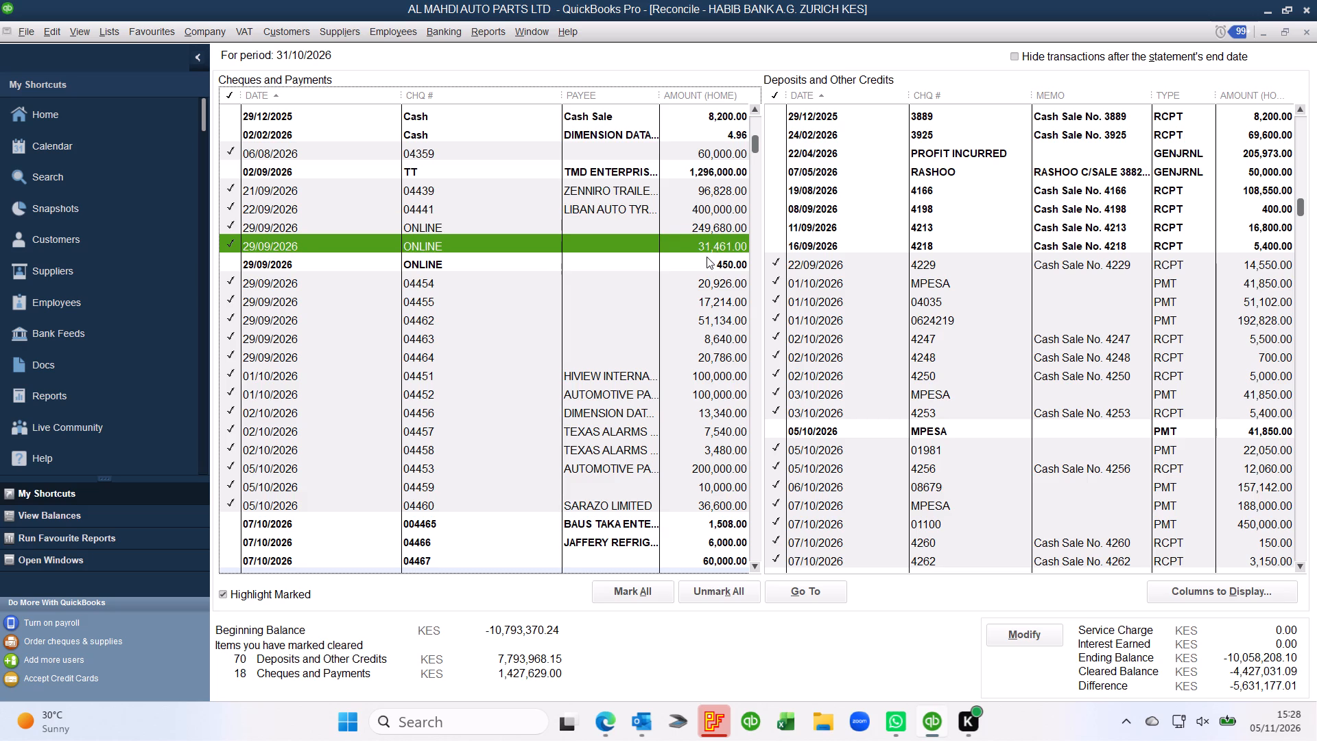
click(706, 264)
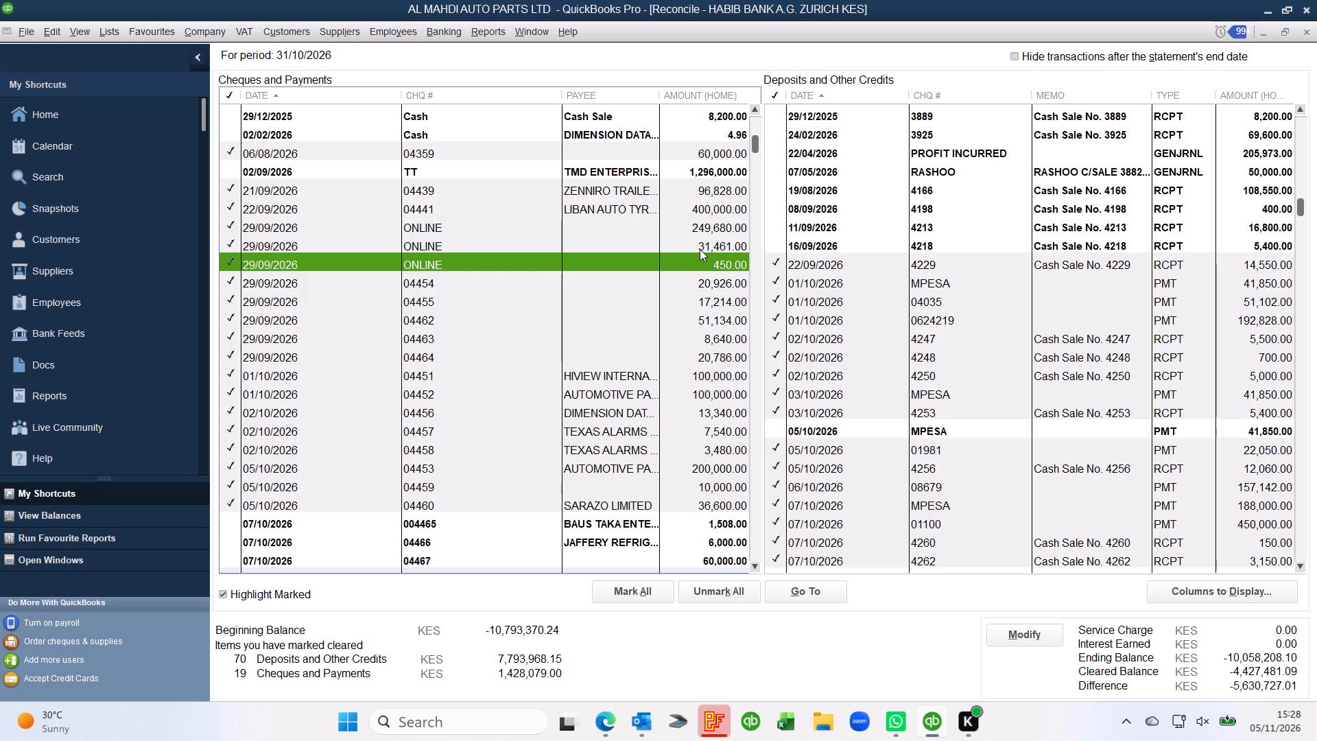
Mark as cleared cheques 004465 and 04466 of 07/10/2026, plus 04470, 04461, 04469 and 04468 of 09/10/2026.
triple_click(759, 110)
click(758, 110)
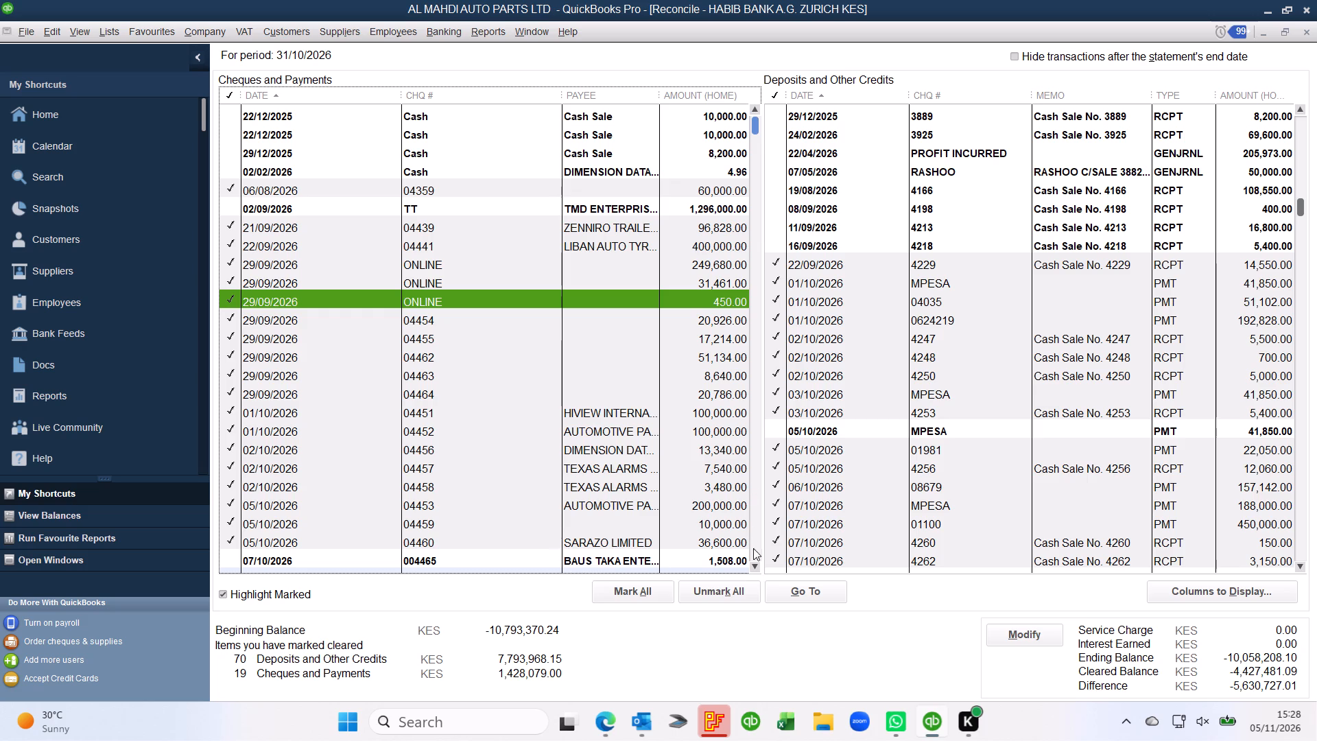
triple_click(752, 569)
triple_click(752, 567)
triple_click(753, 567)
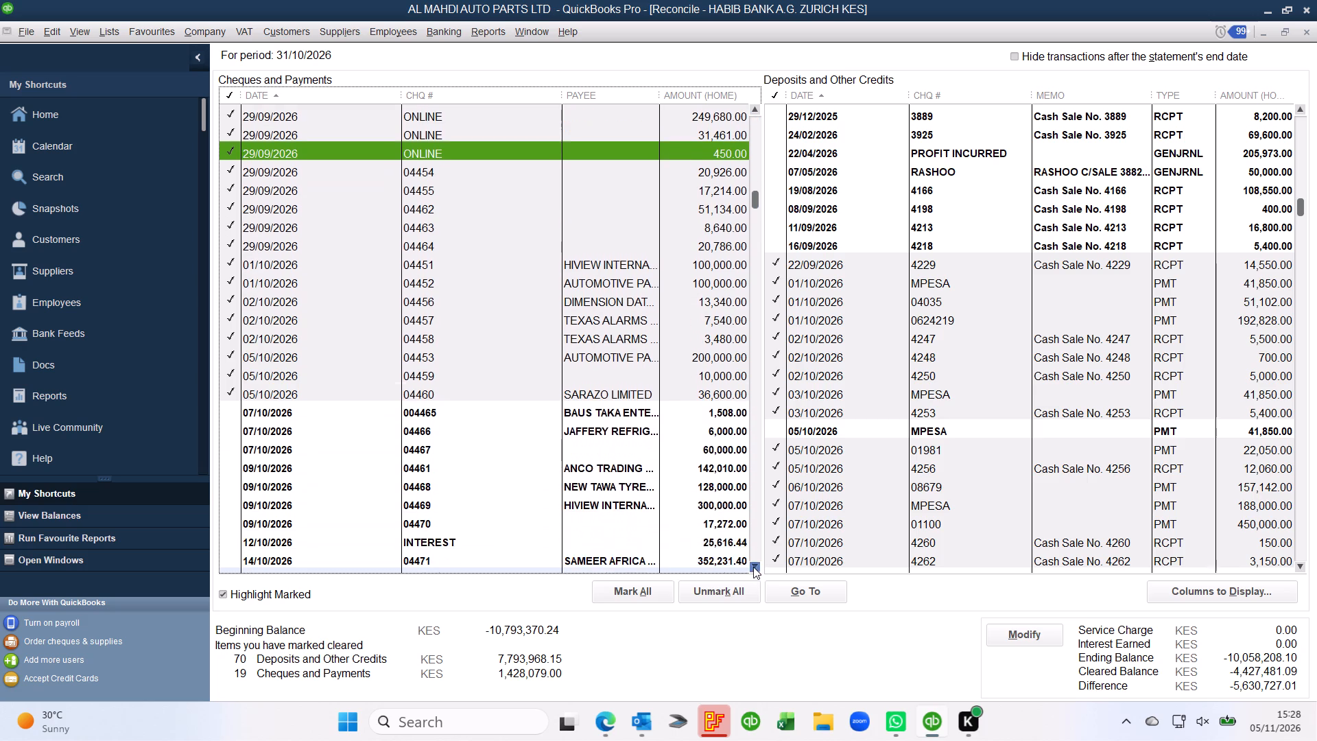
double_click(753, 567)
click(719, 467)
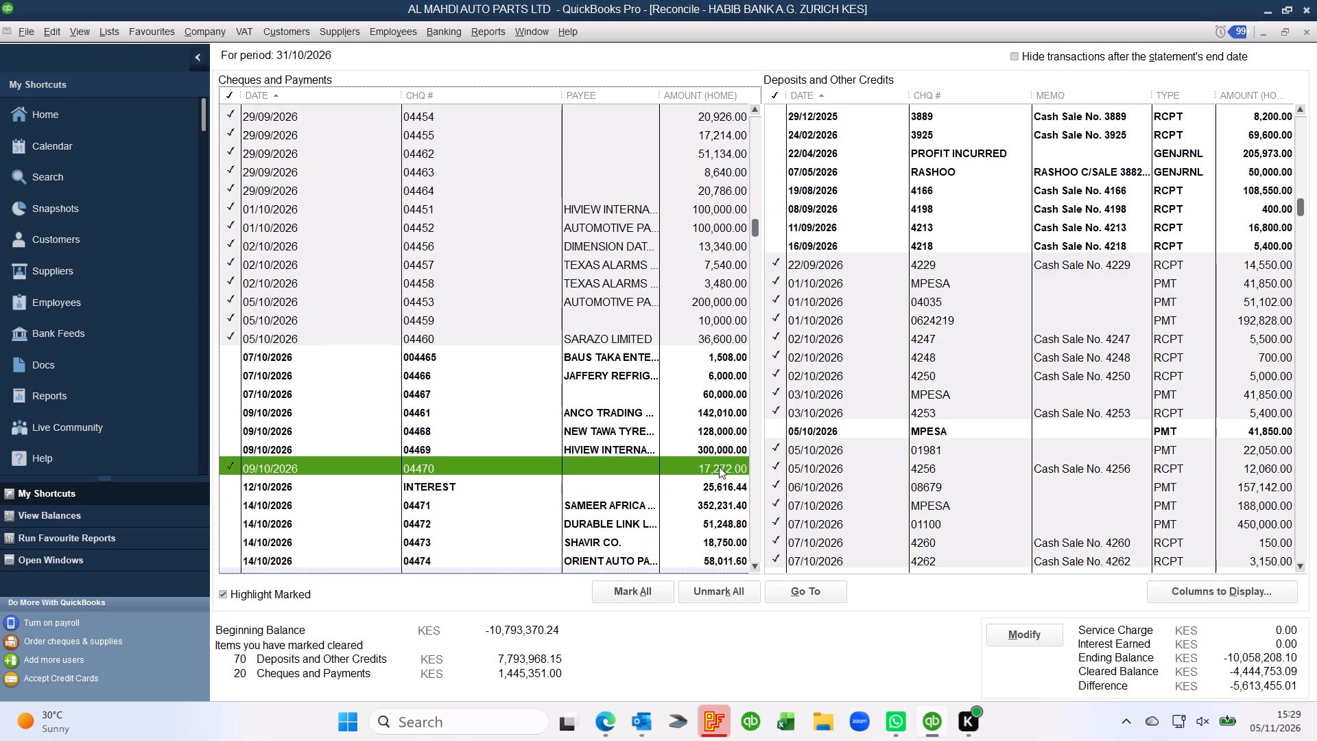
click(726, 351)
click(724, 373)
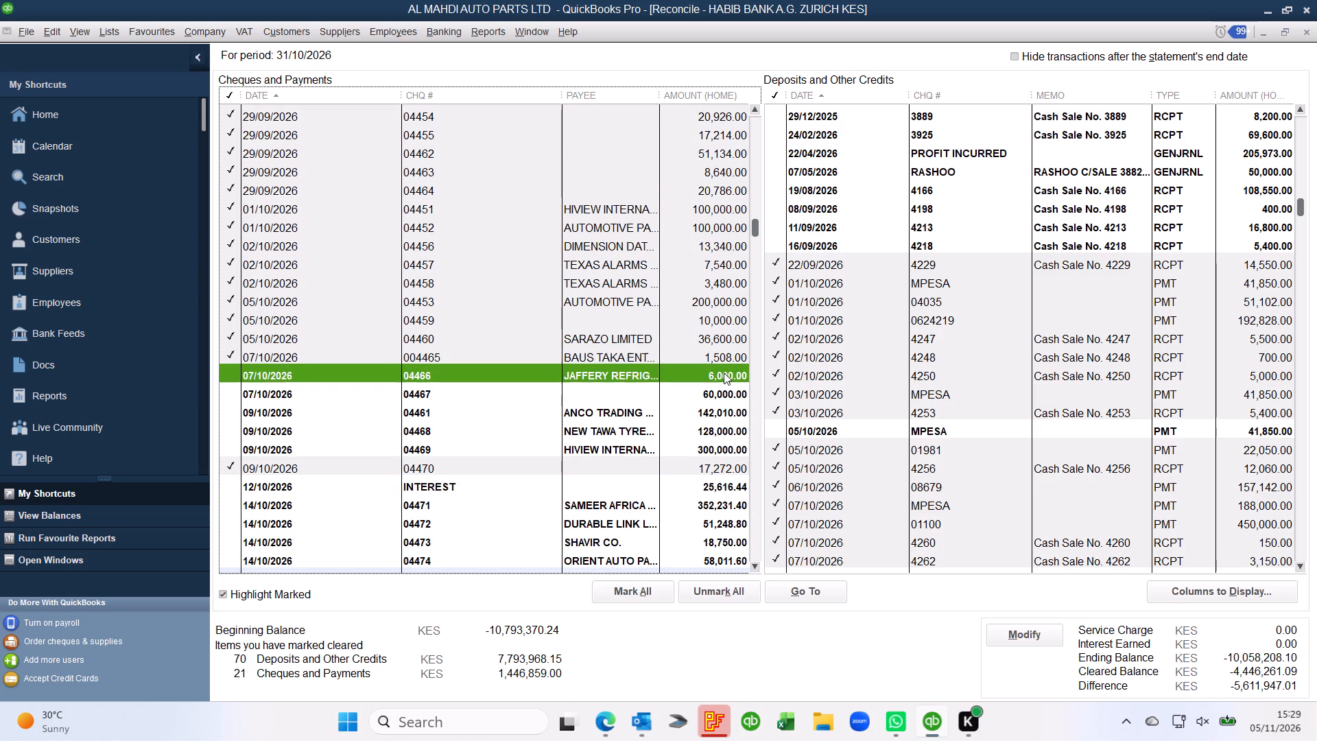
click(729, 414)
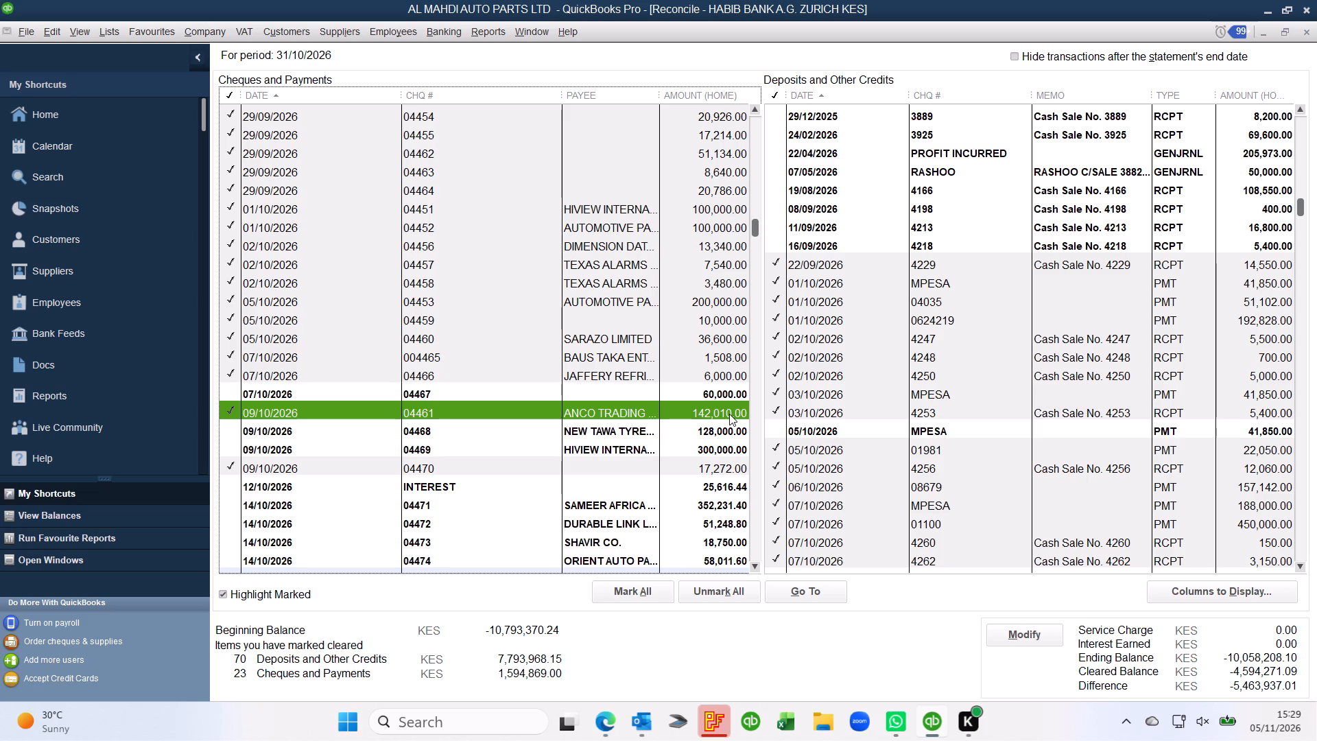
click(701, 447)
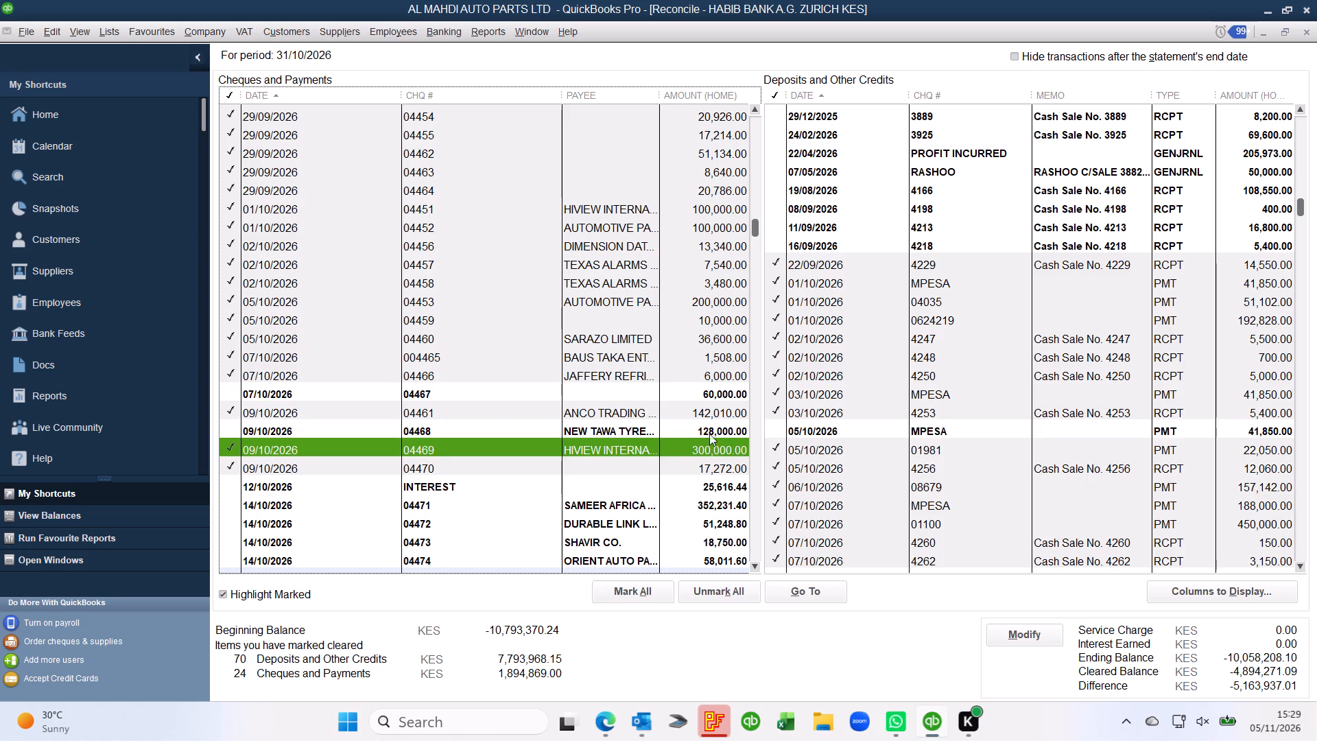
click(713, 427)
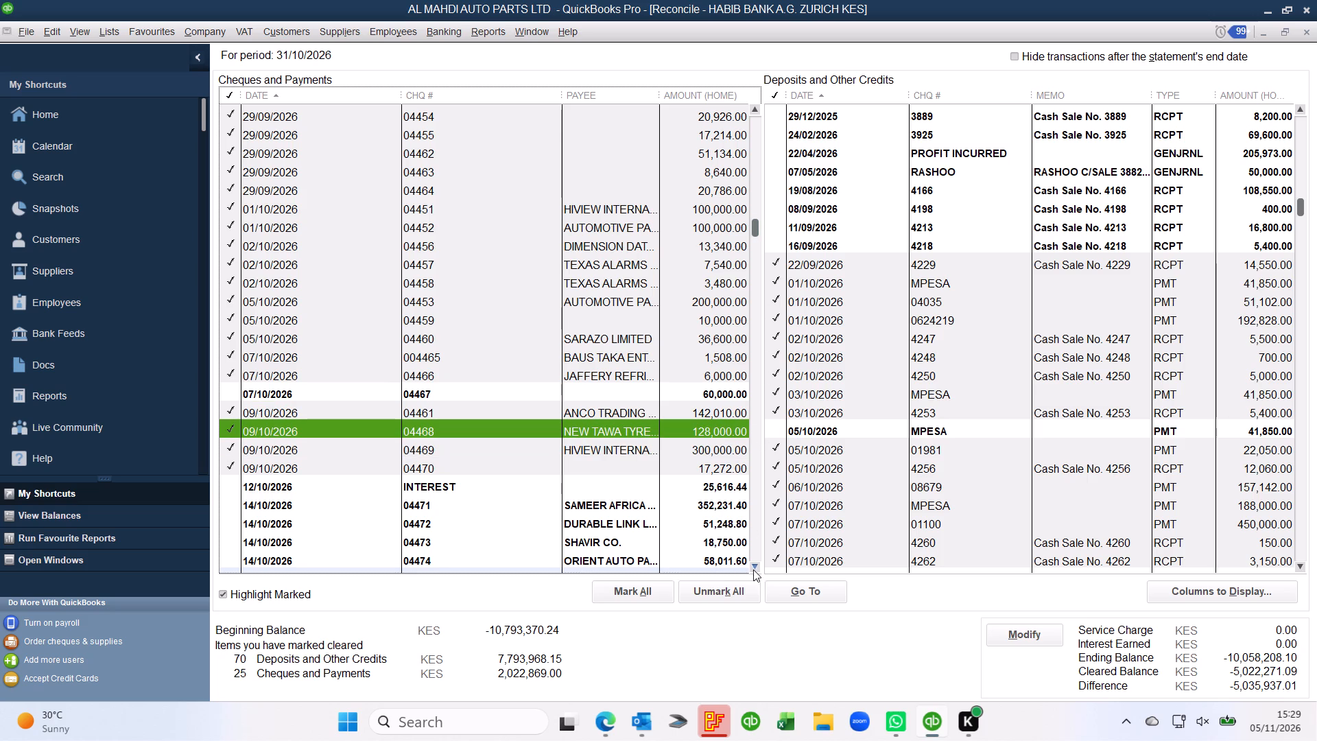
Mark as cleared cheques 04475, 04471, 04478, 04472 and 04474, viewing the bill payment behind 04472 before marking it.
triple_click(754, 569)
double_click(755, 569)
click(724, 490)
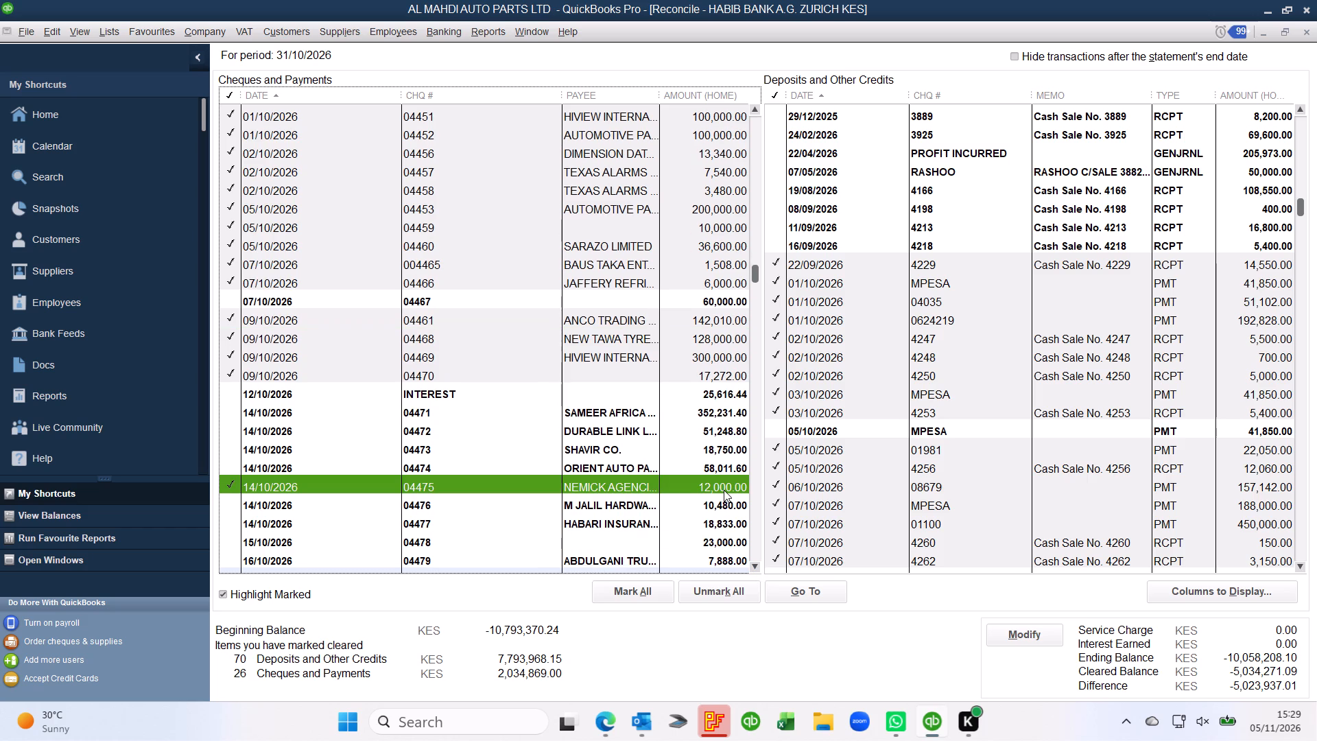
click(727, 413)
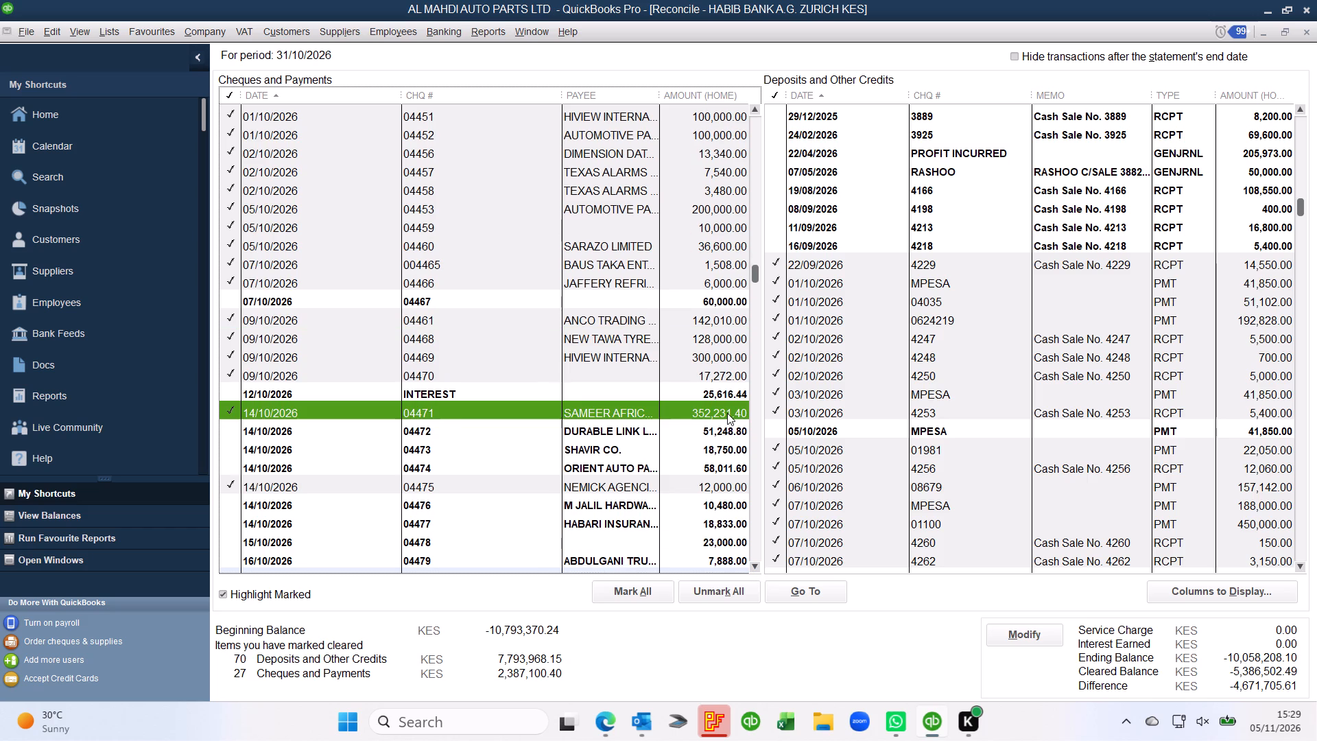
click(733, 536)
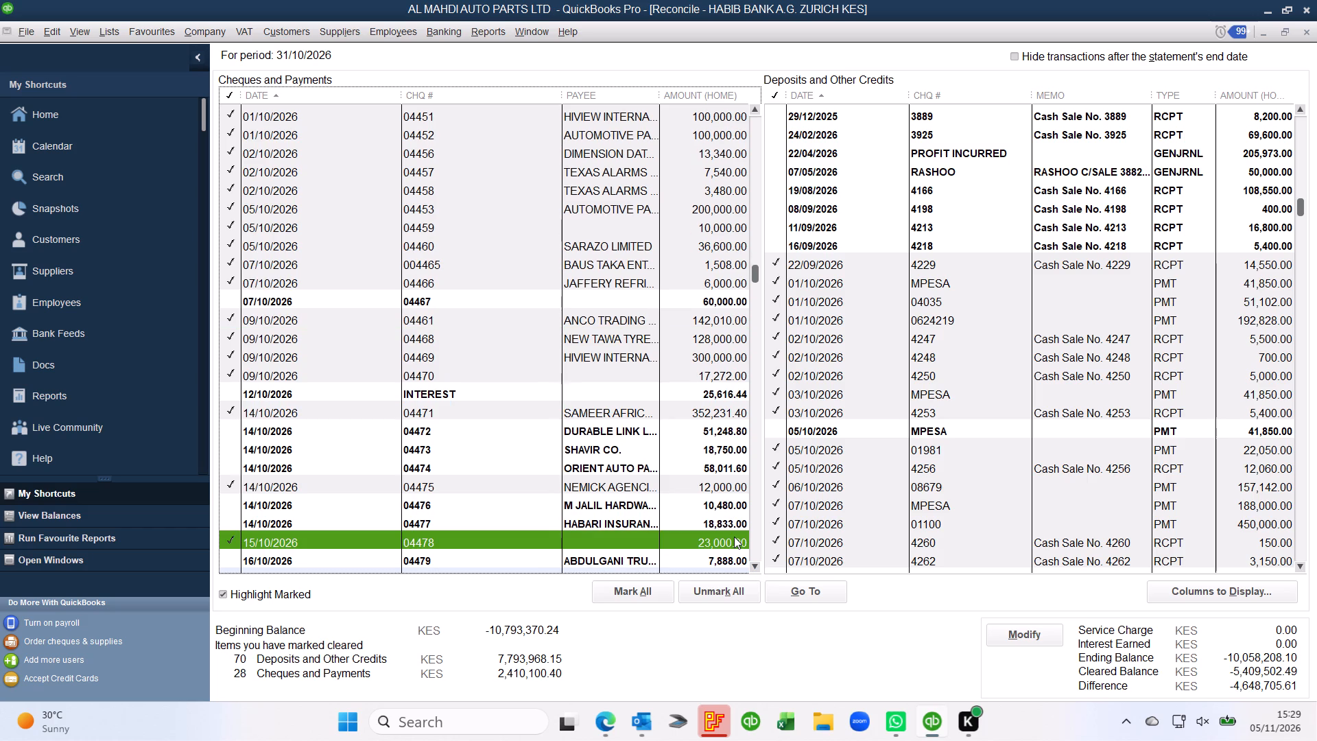
double_click(735, 431)
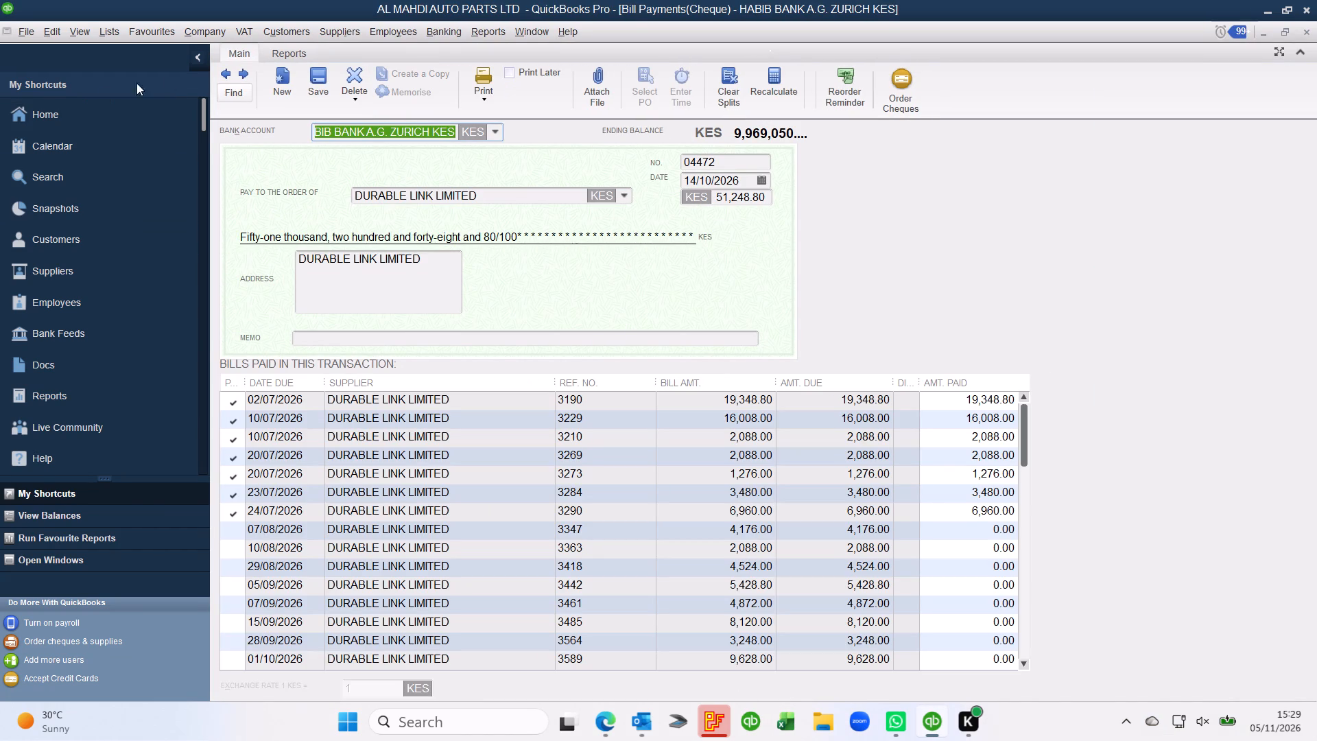
click(1307, 33)
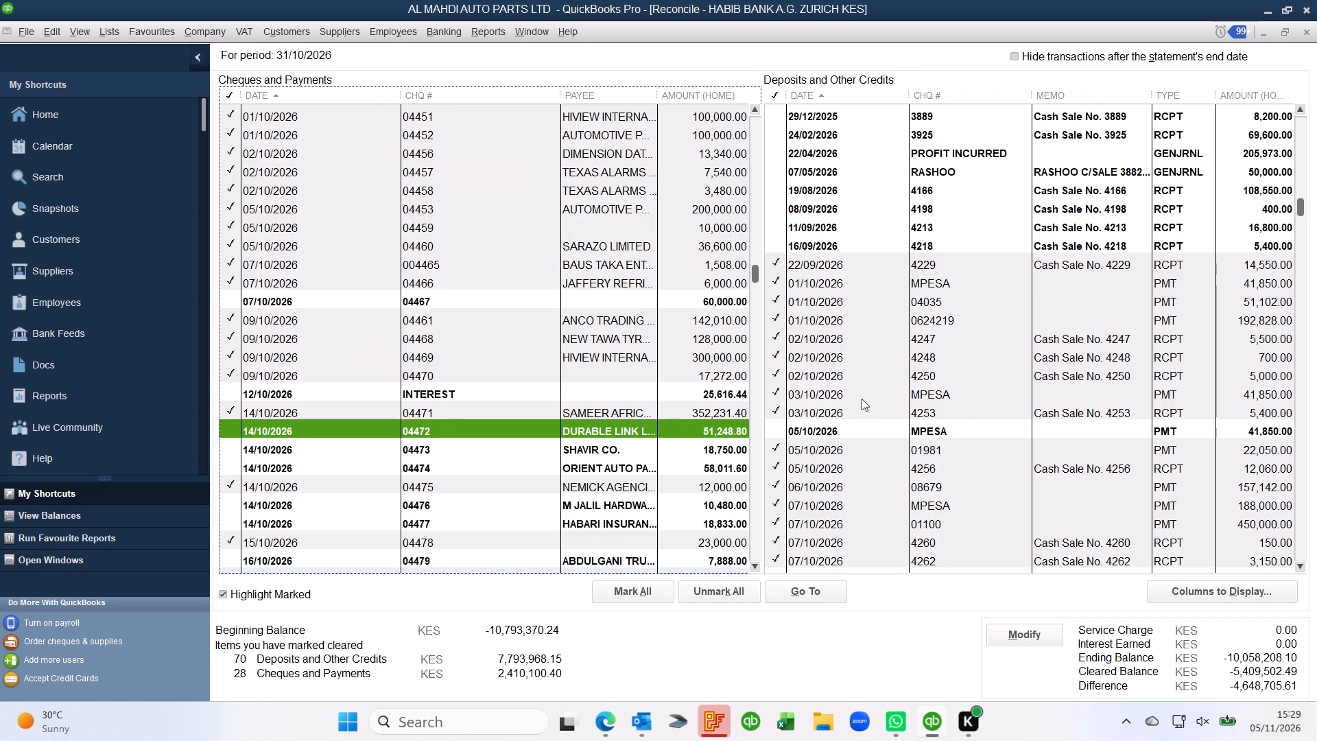
click(704, 432)
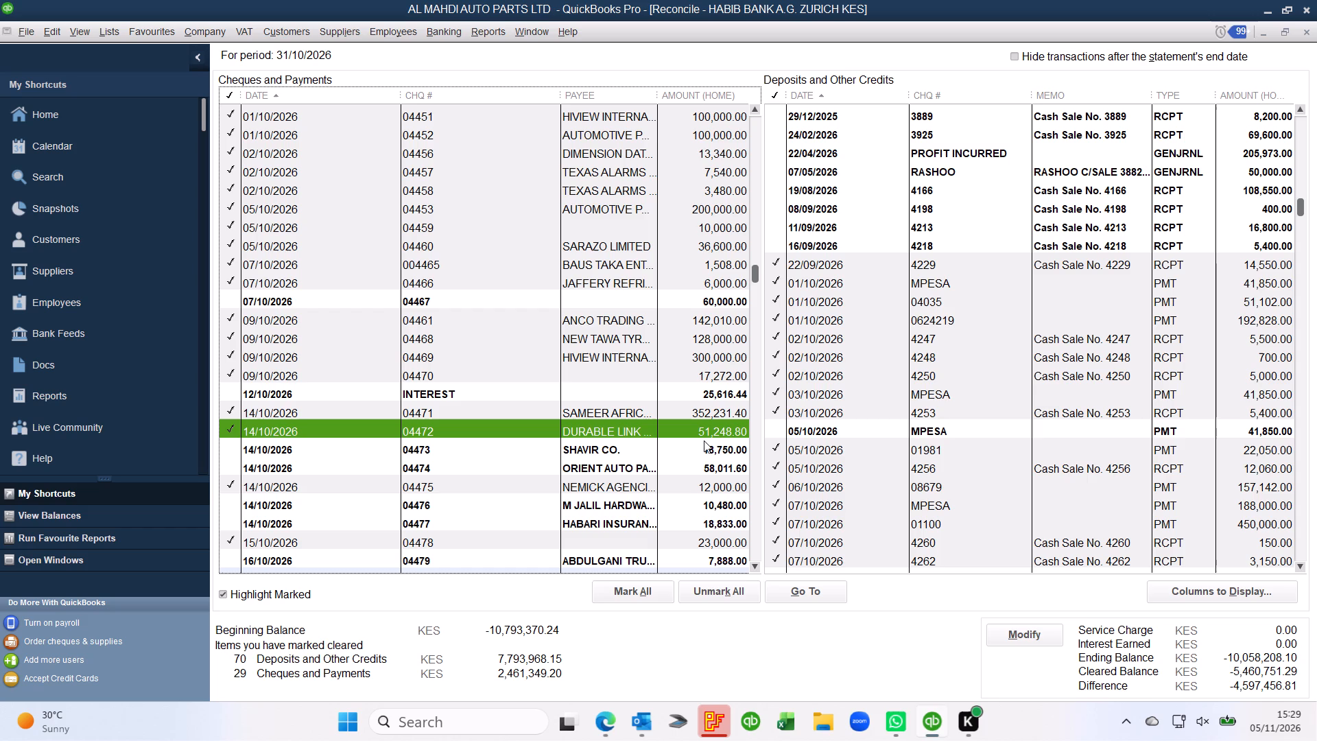
click(712, 471)
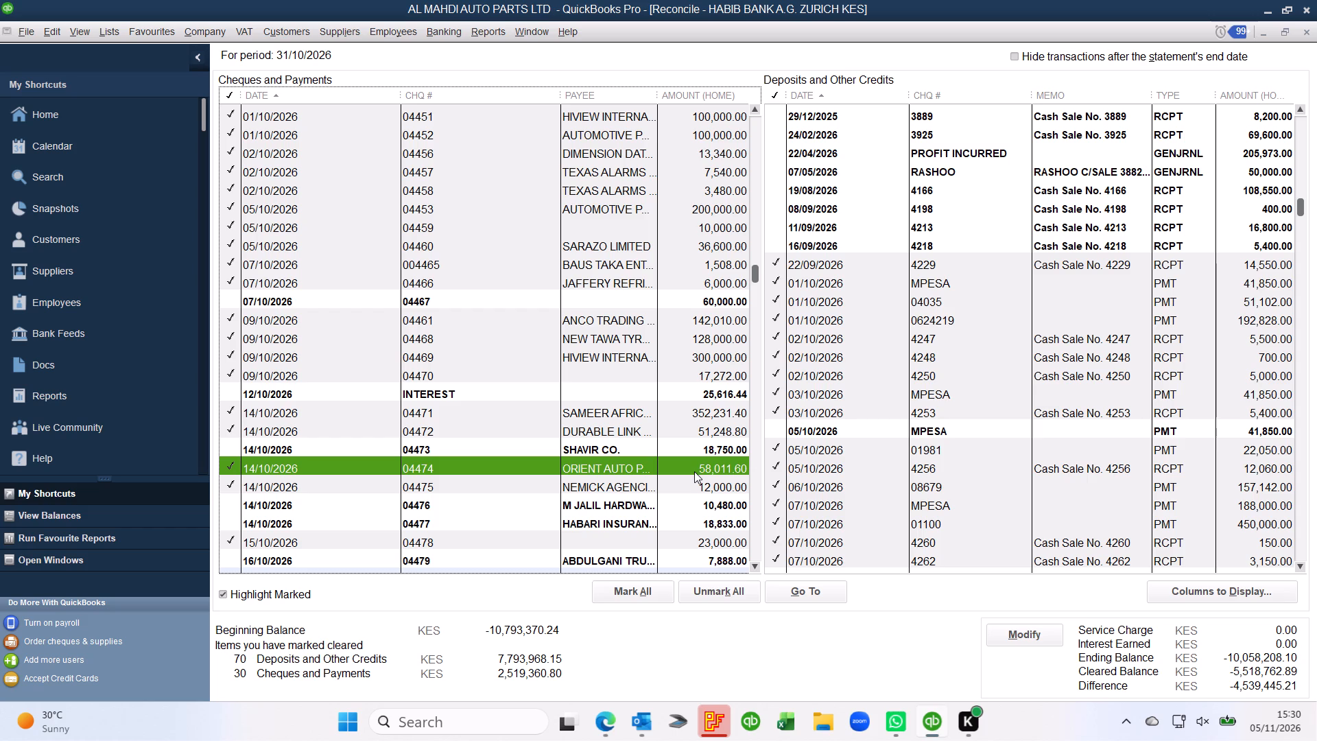
Look over the later October payments, and mark as cleared the remaining 14/10/2026 cheques 04477, 04476 and 04473.
scroll(694, 471, down, 3)
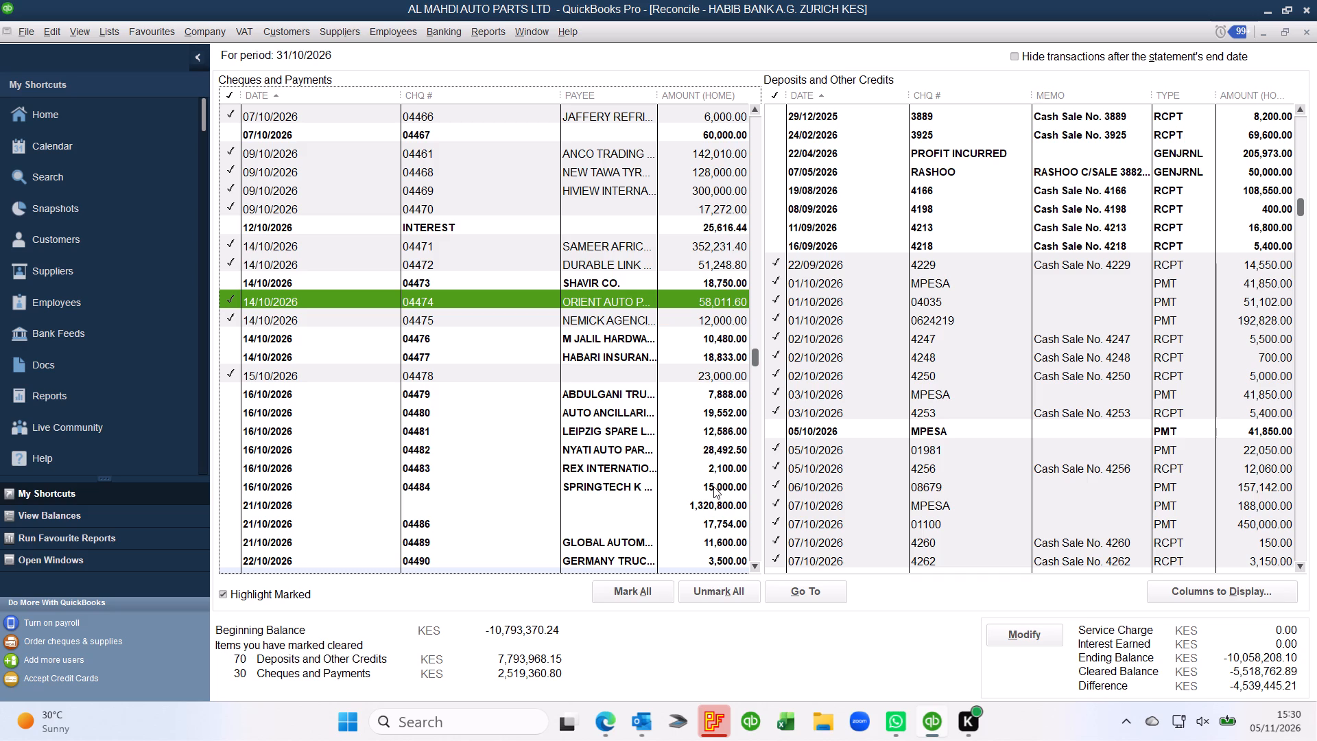
scroll(743, 424, down, 3)
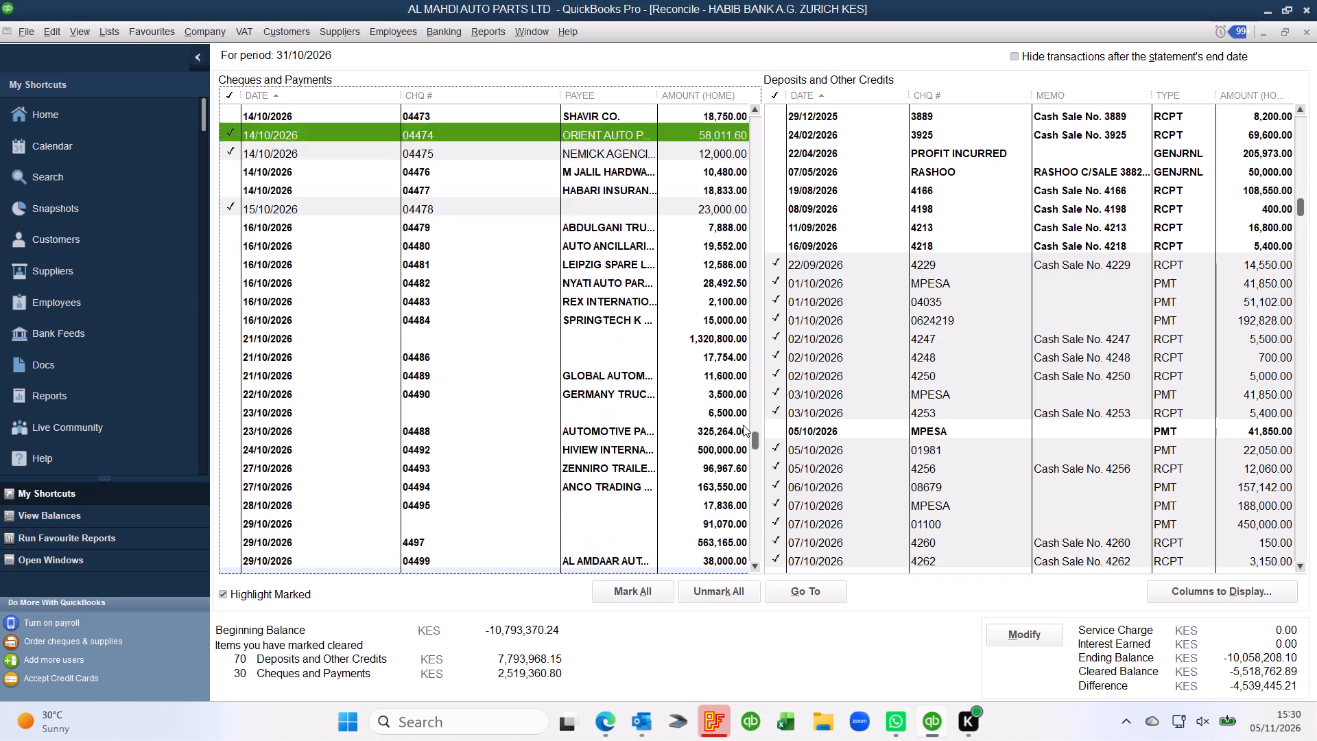
scroll(743, 425, down, 1)
scroll(743, 425, up, 6)
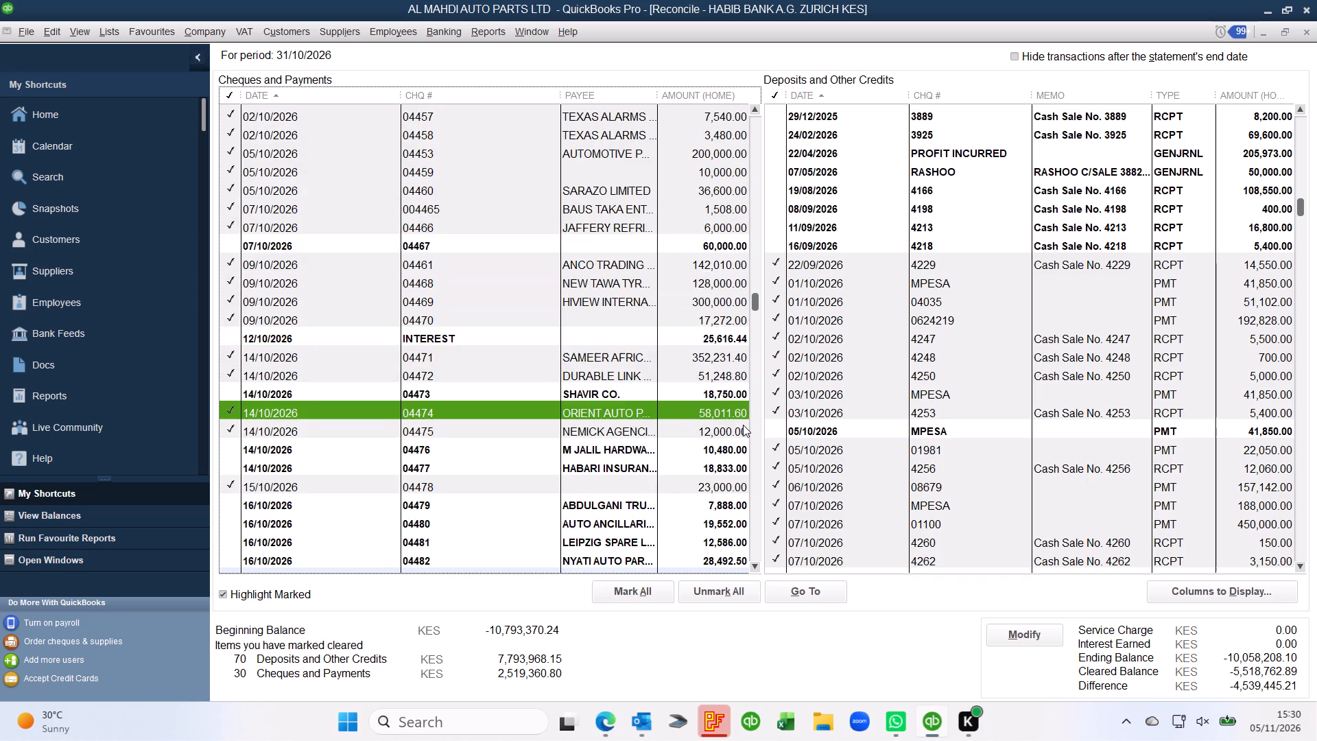
scroll(743, 425, up, 2)
scroll(743, 425, down, 2)
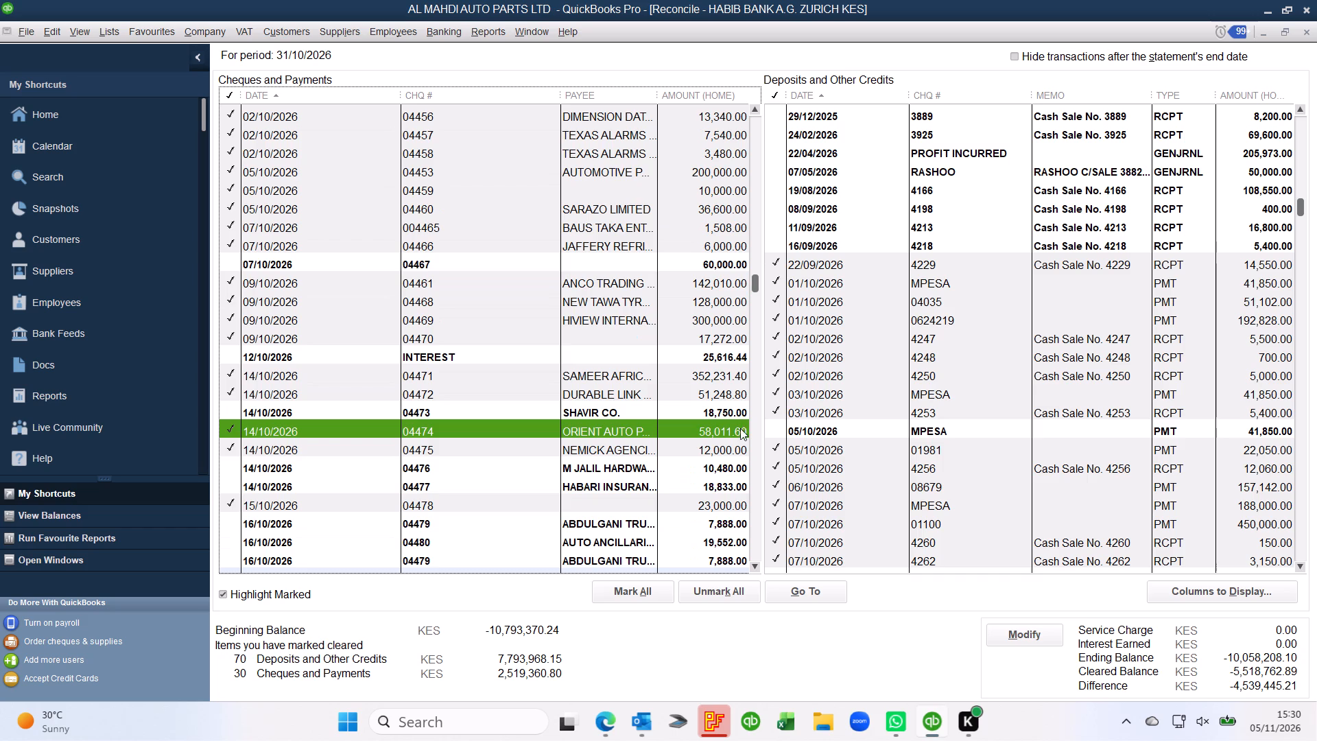
click(721, 469)
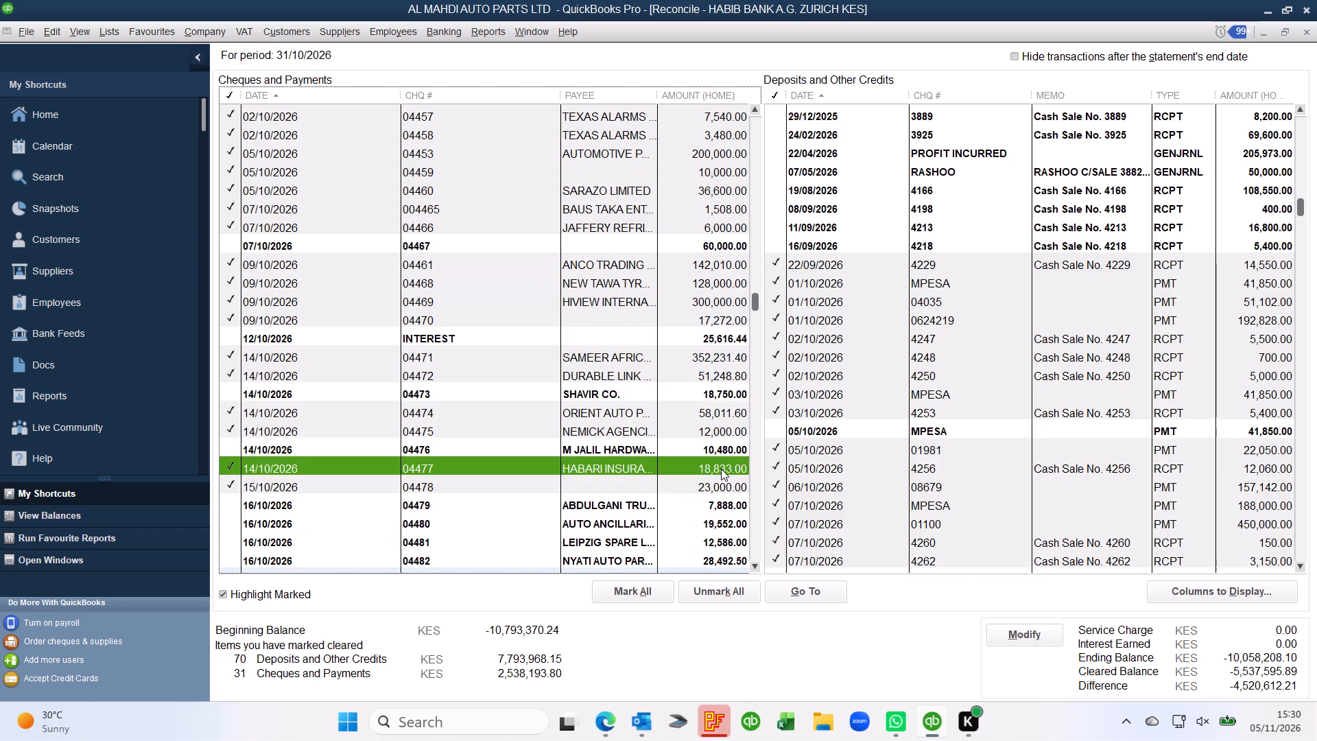
click(731, 451)
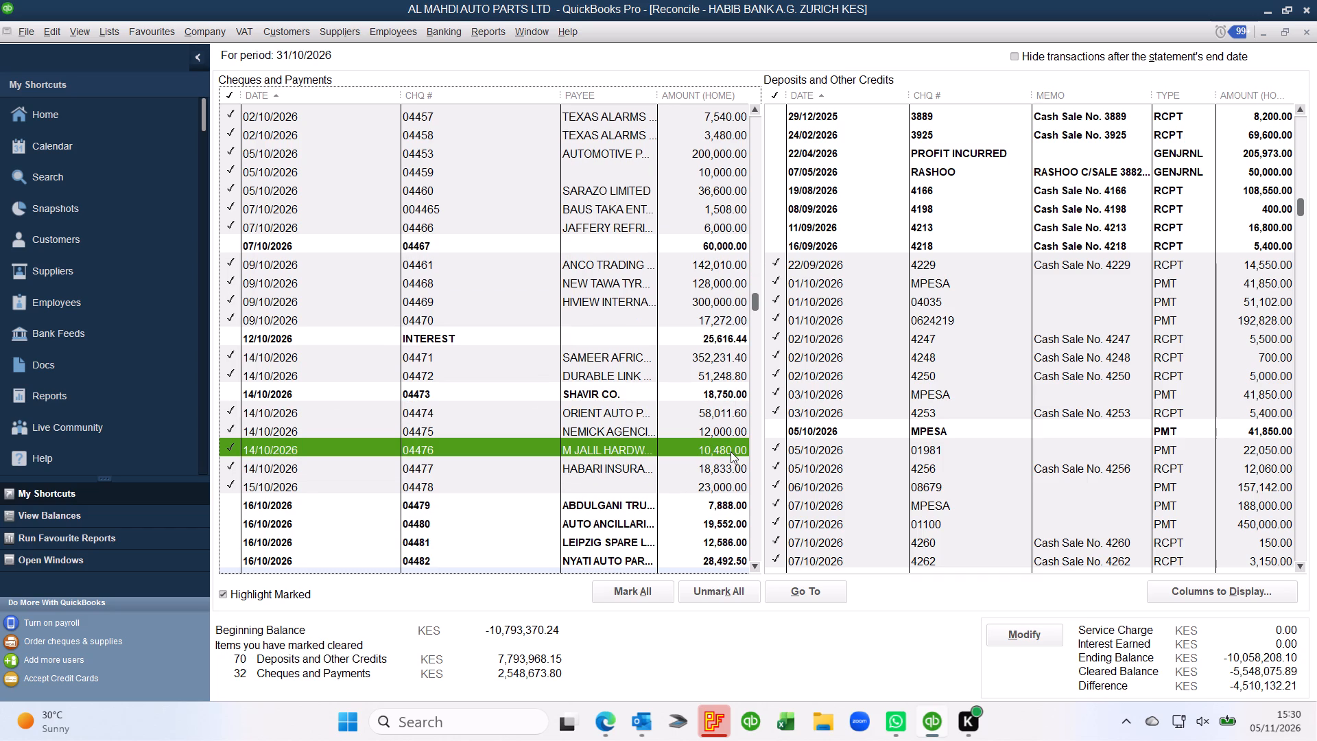
click(731, 390)
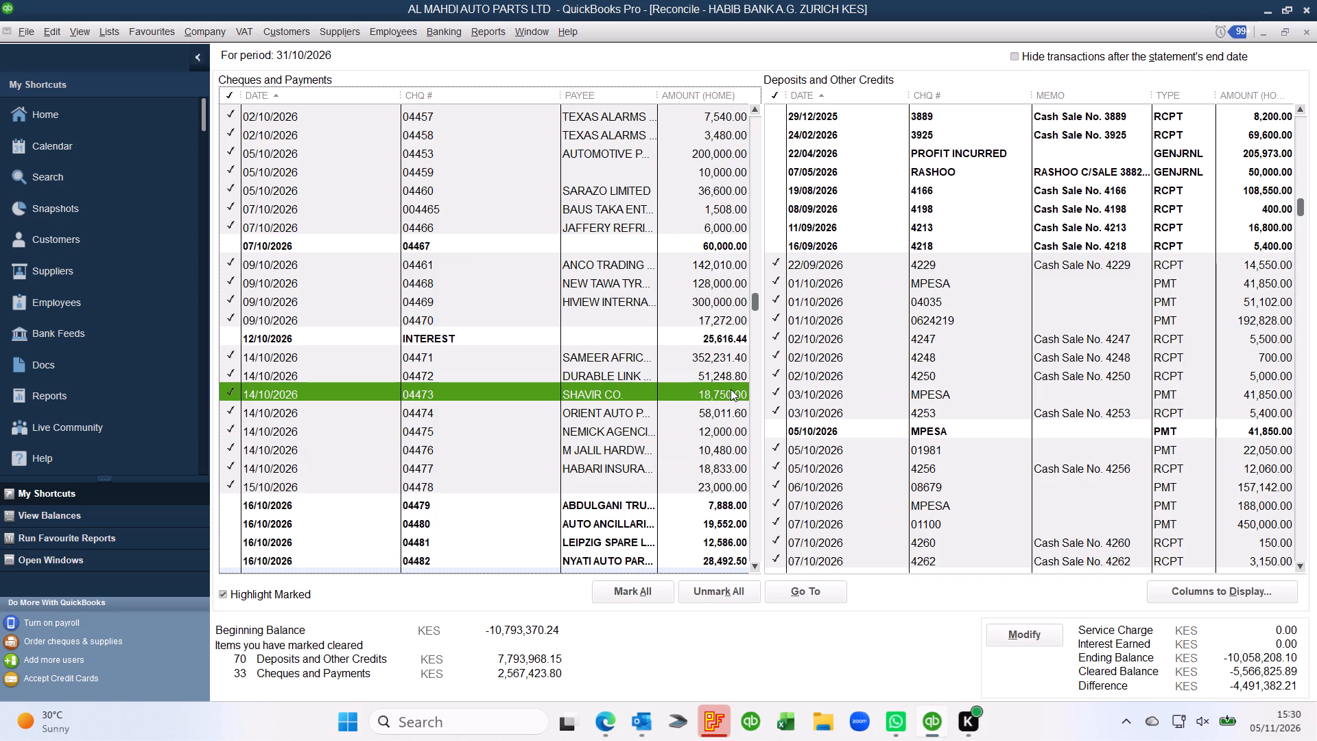
Mark as cleared cheques 04480 and 04482 of 16/10/2026 and cheque 04486 of 21/10/2026.
click(710, 522)
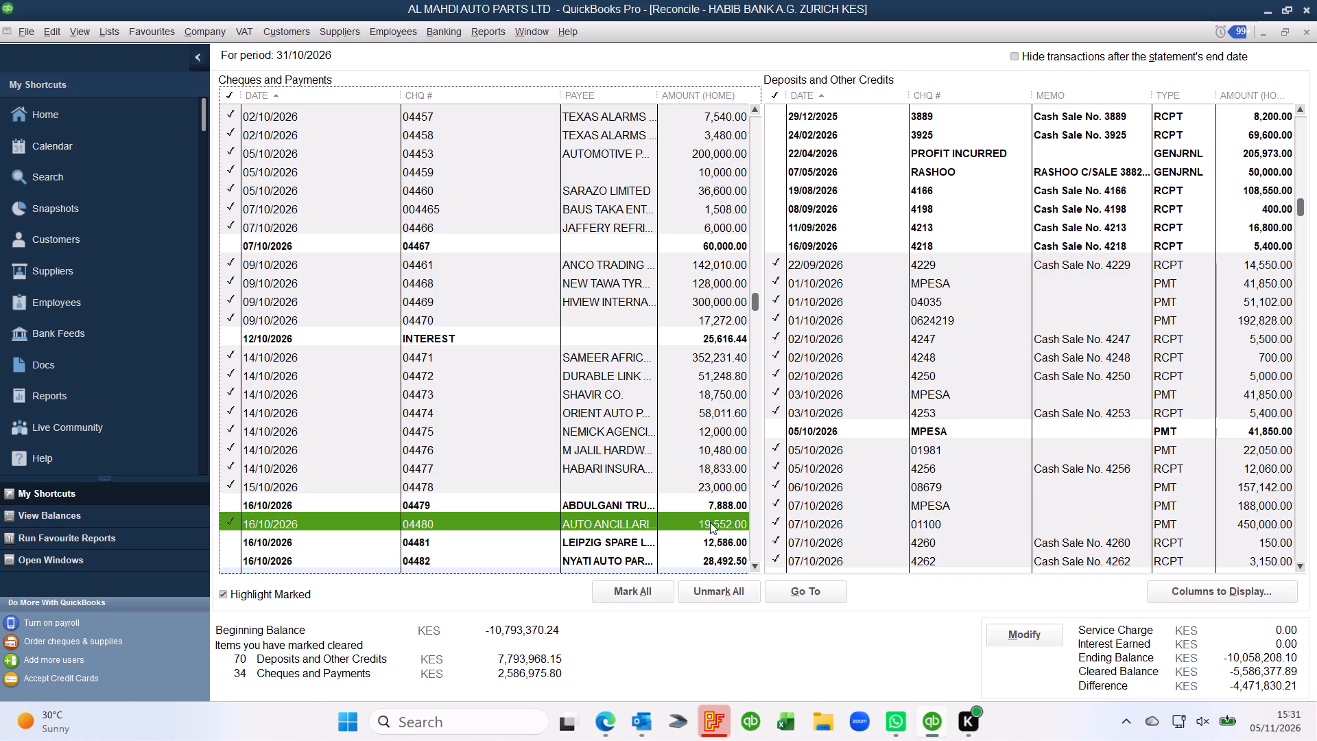
click(720, 556)
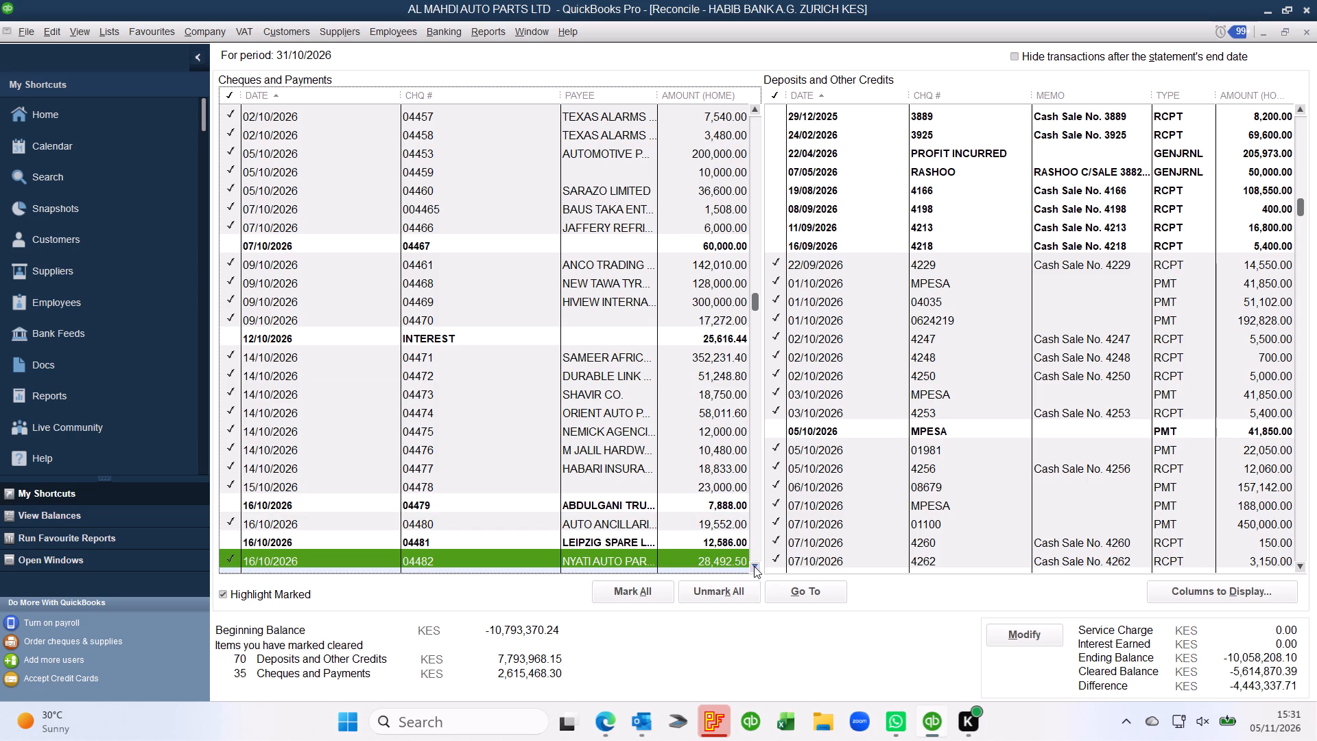
triple_click(754, 566)
triple_click(754, 566)
triple_click(754, 566)
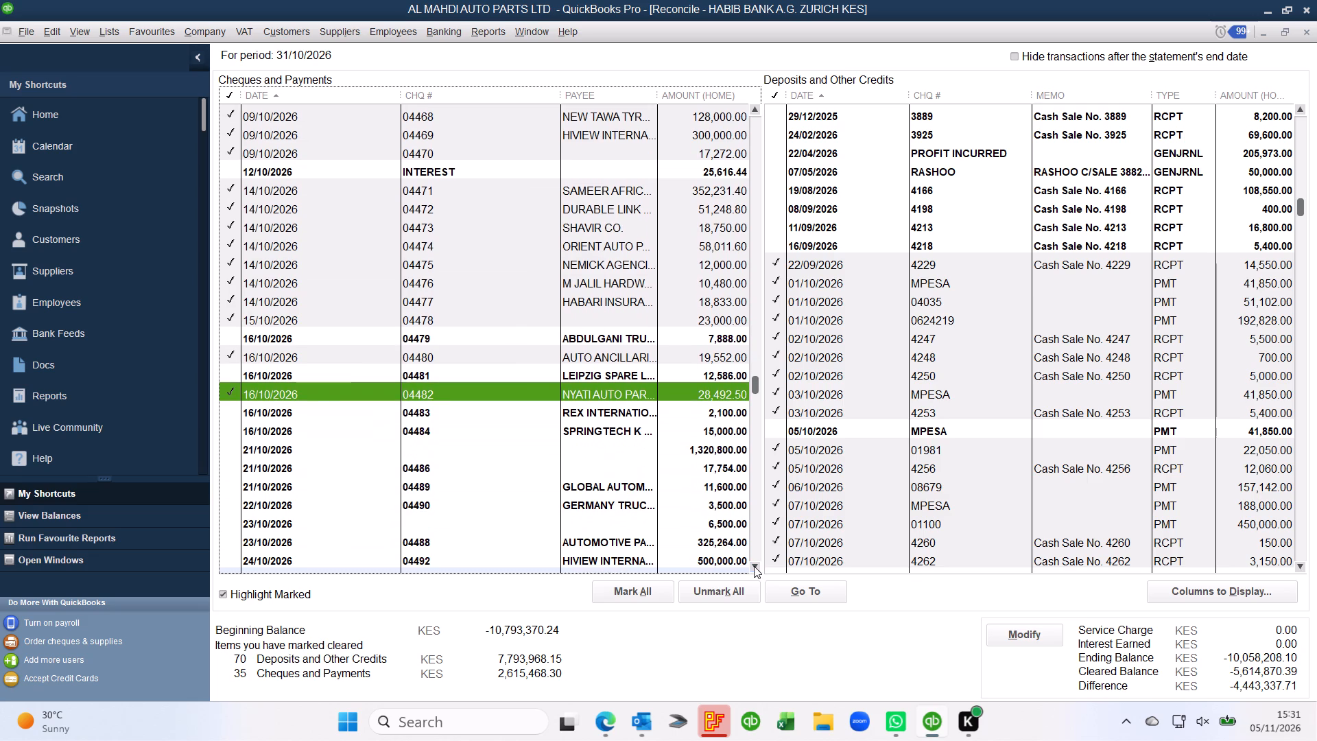
click(720, 469)
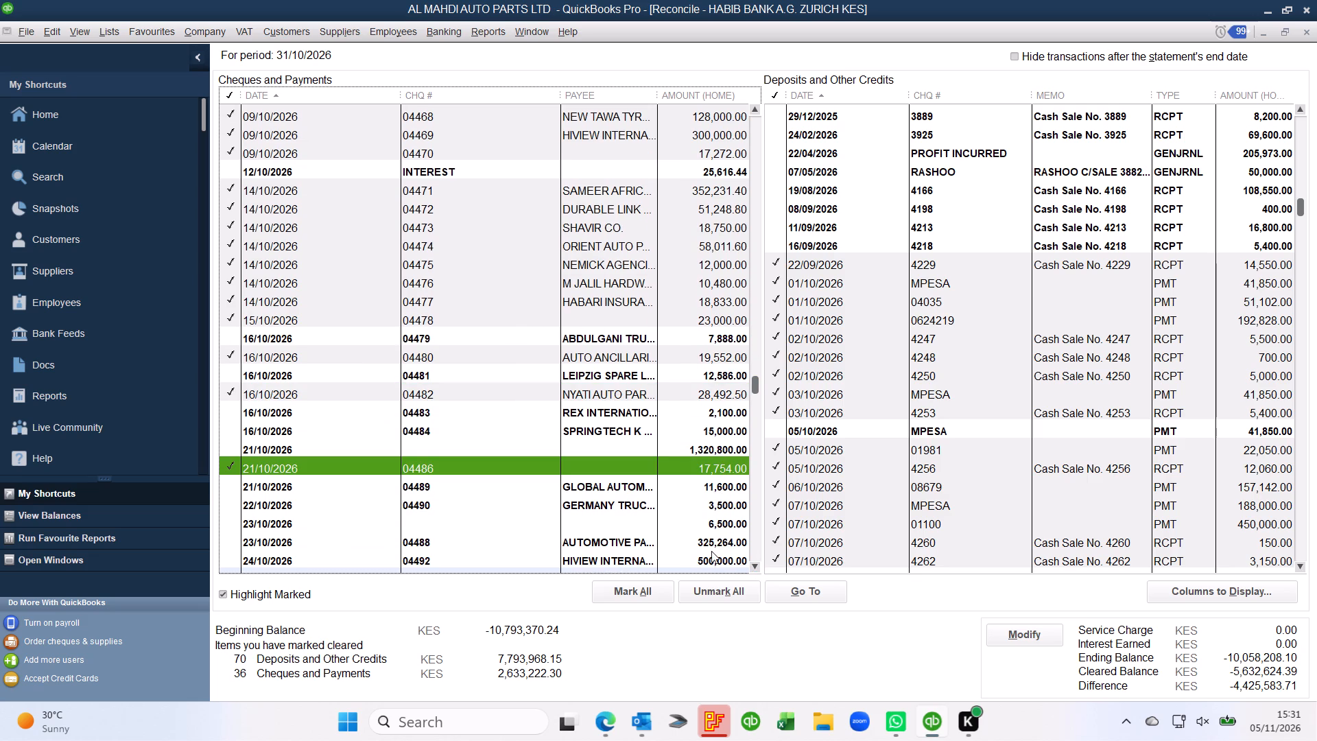
Mark as cleared cheques 04483 and 04479, the unnumbered 1,320,800.00 and 6,500.00 payments of 21/10/2026 and 23/10/2026, and cheques 04489 and 04484.
triple_click(755, 569)
triple_click(755, 569)
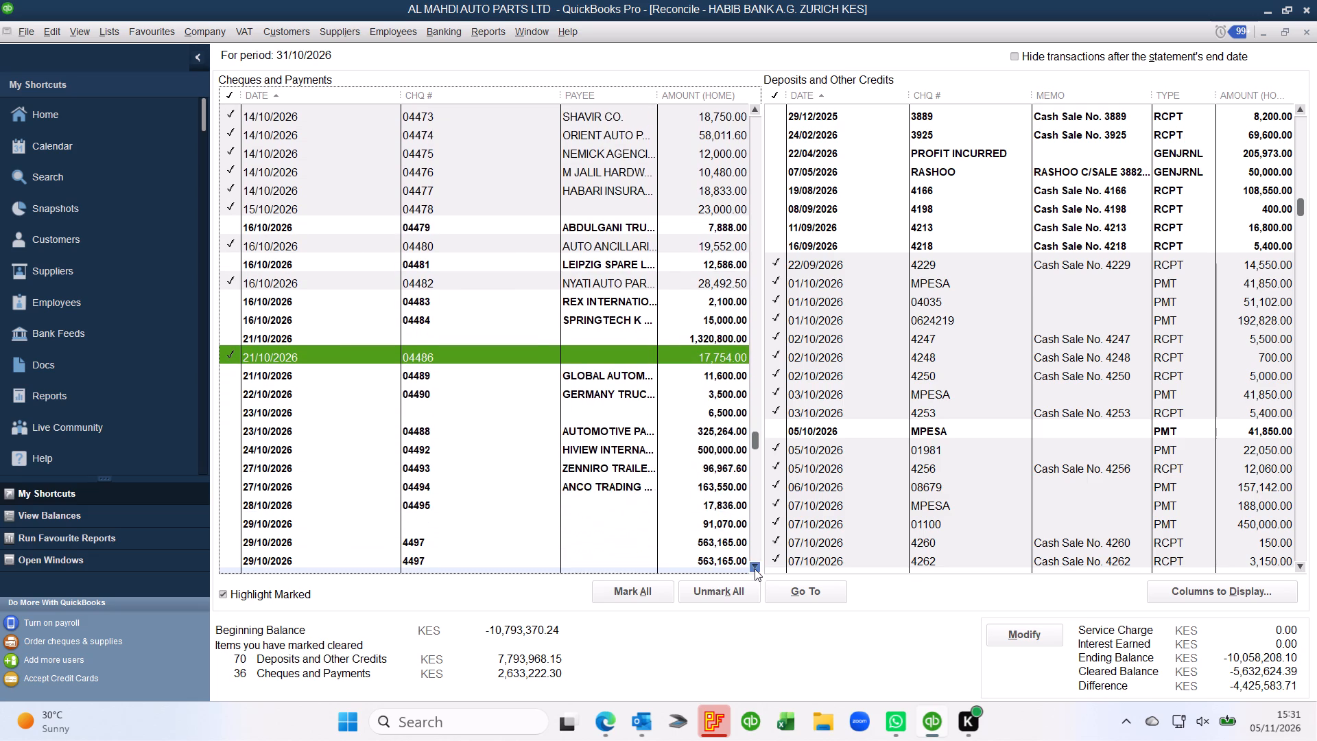
triple_click(755, 569)
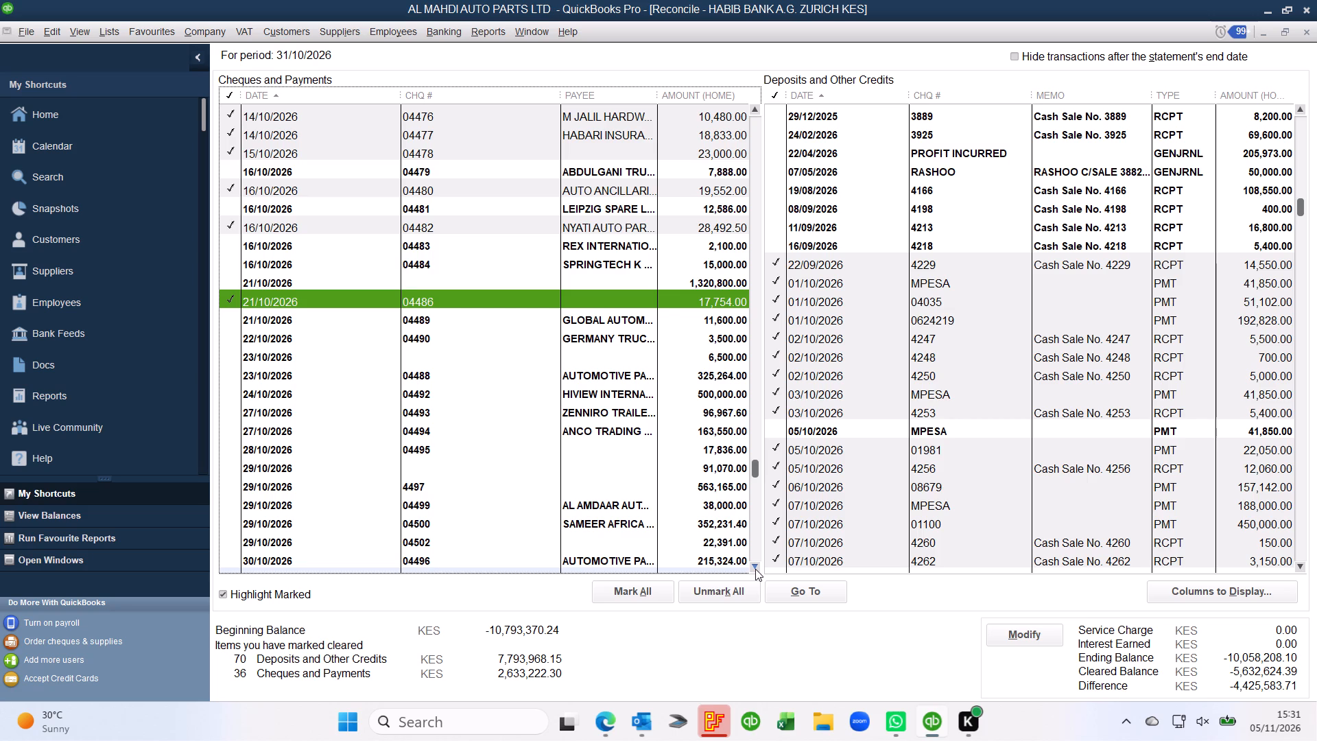
click(691, 249)
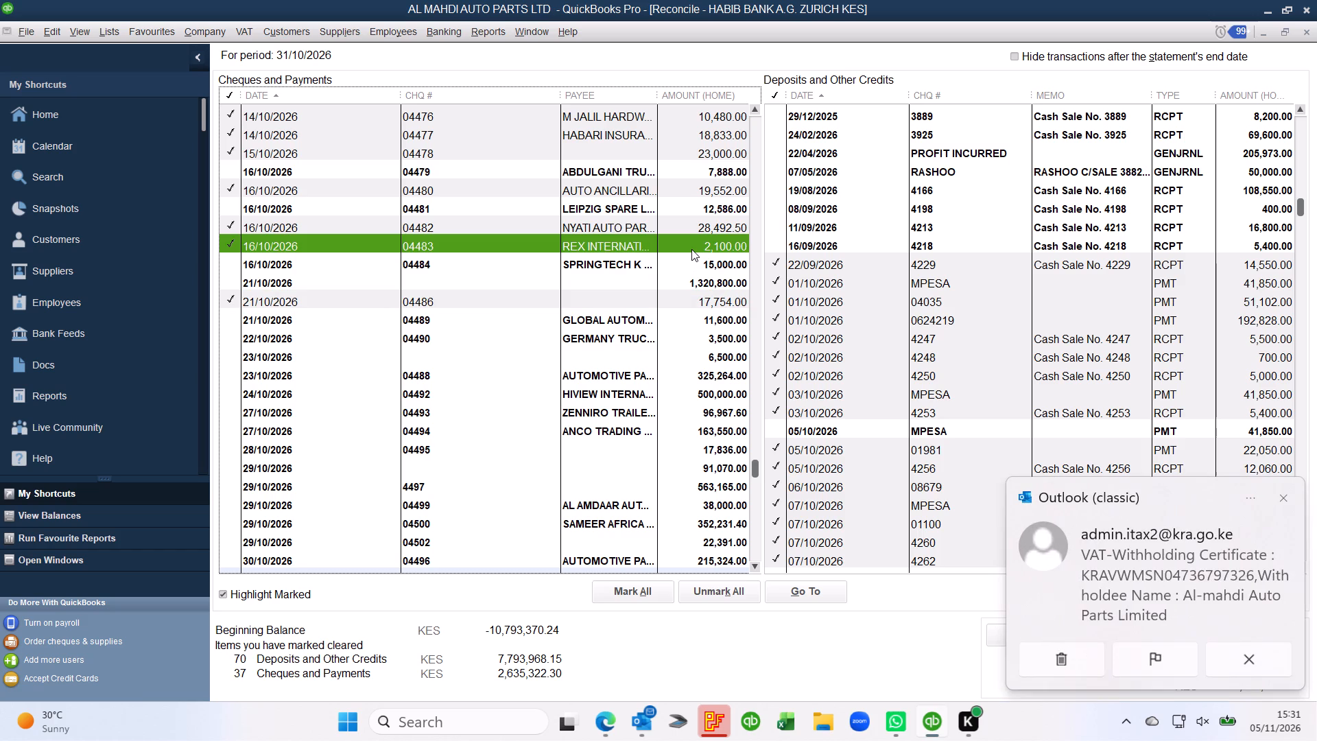
click(713, 173)
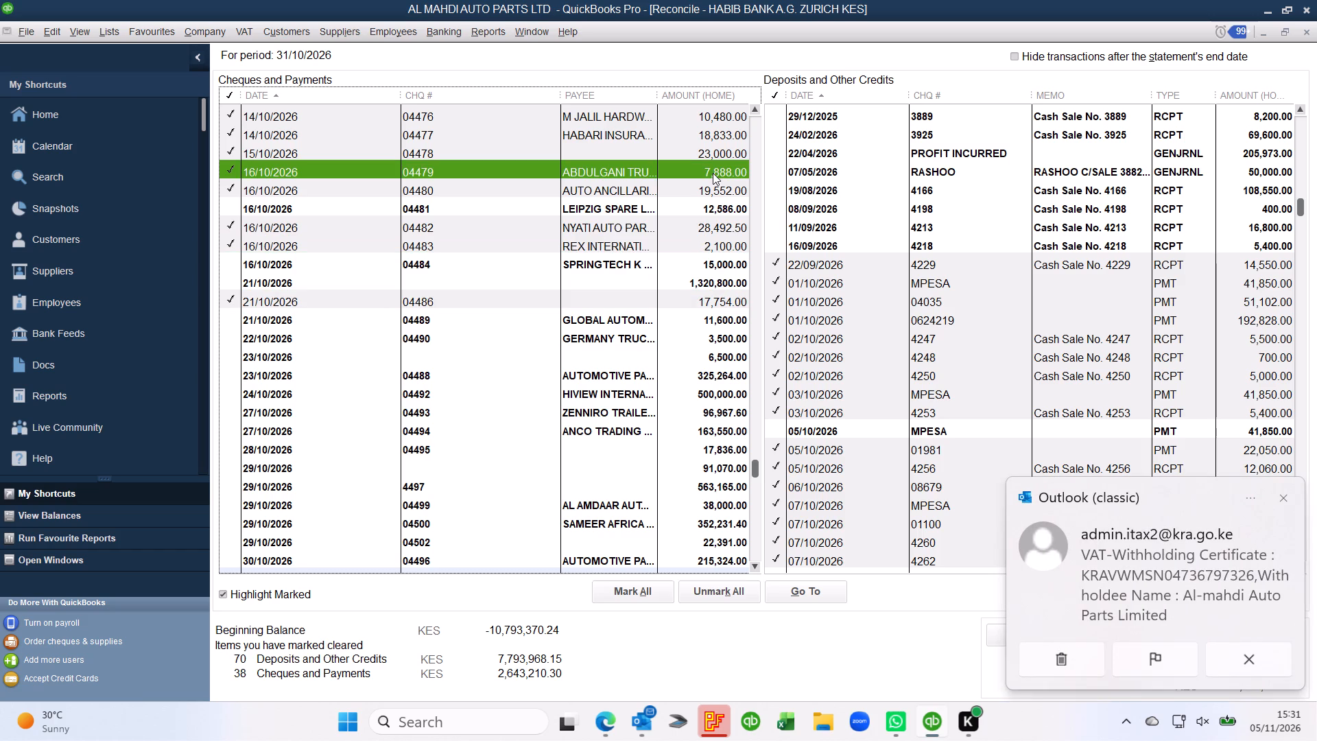
click(701, 283)
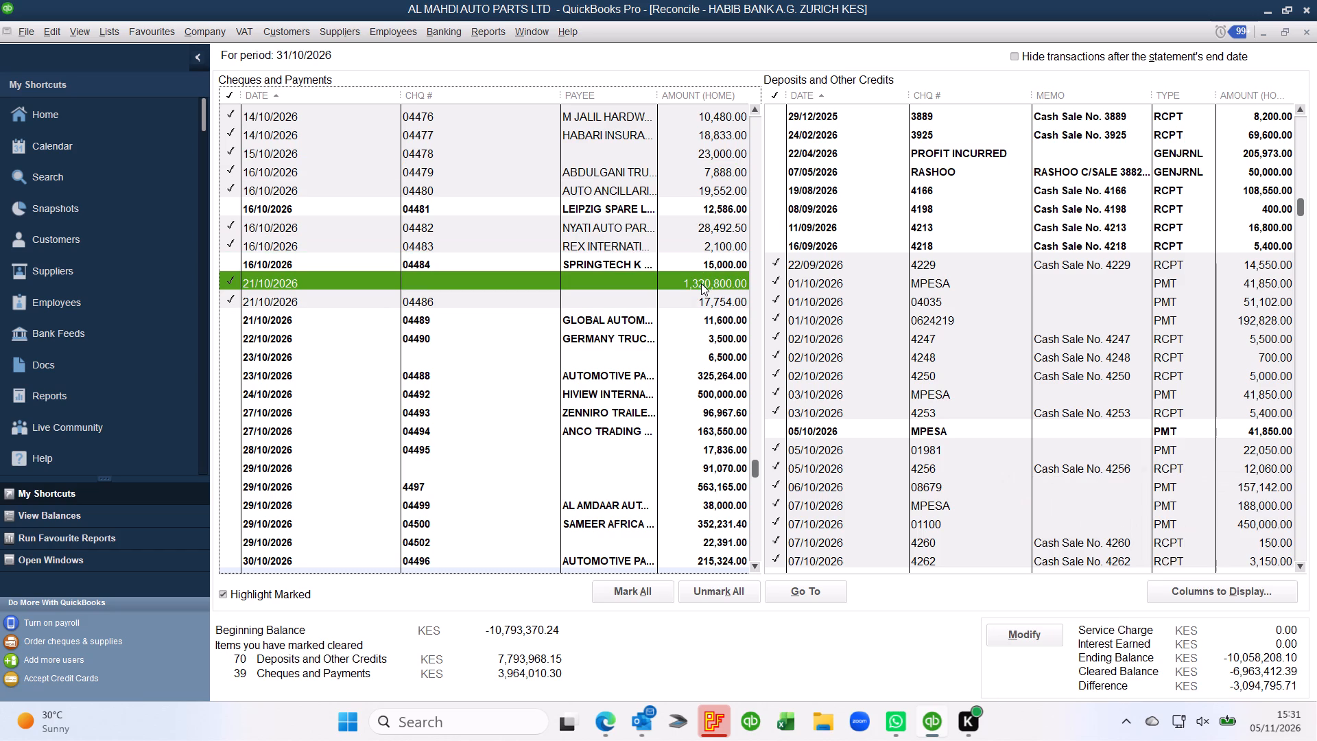
click(711, 358)
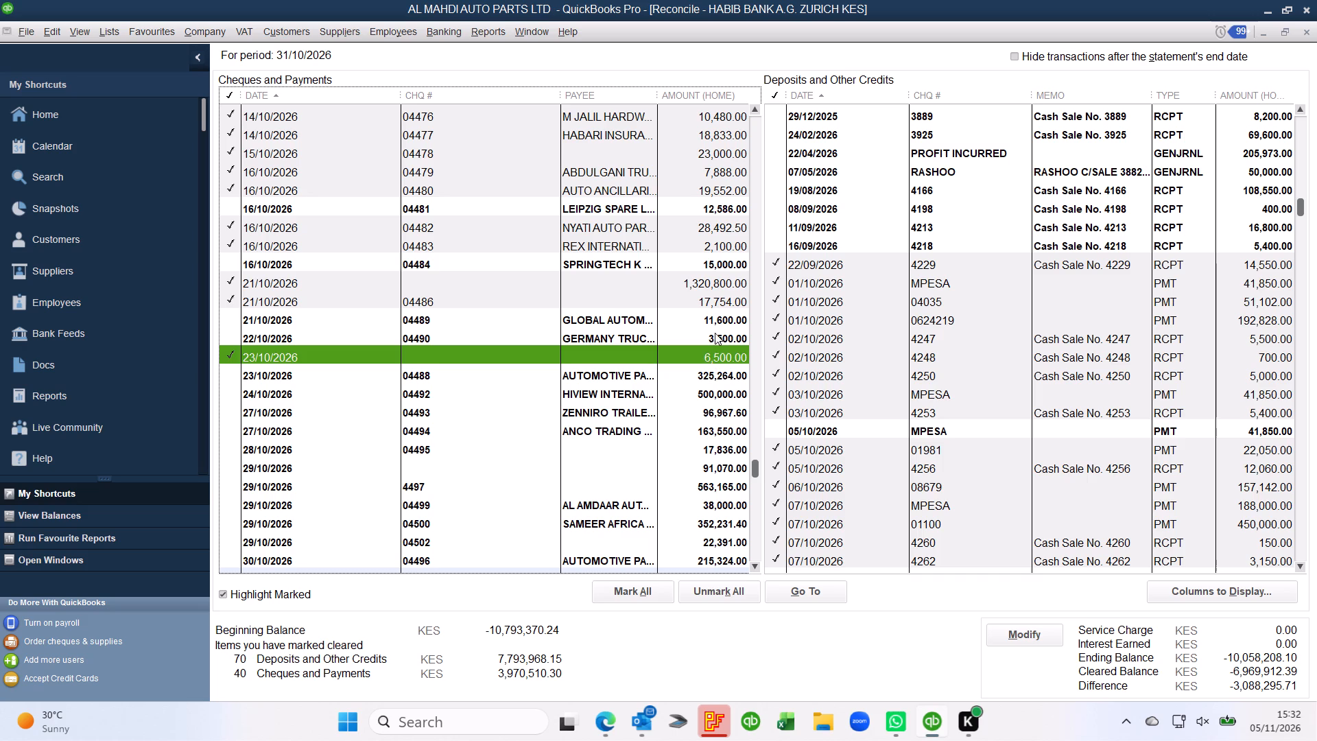
click(704, 316)
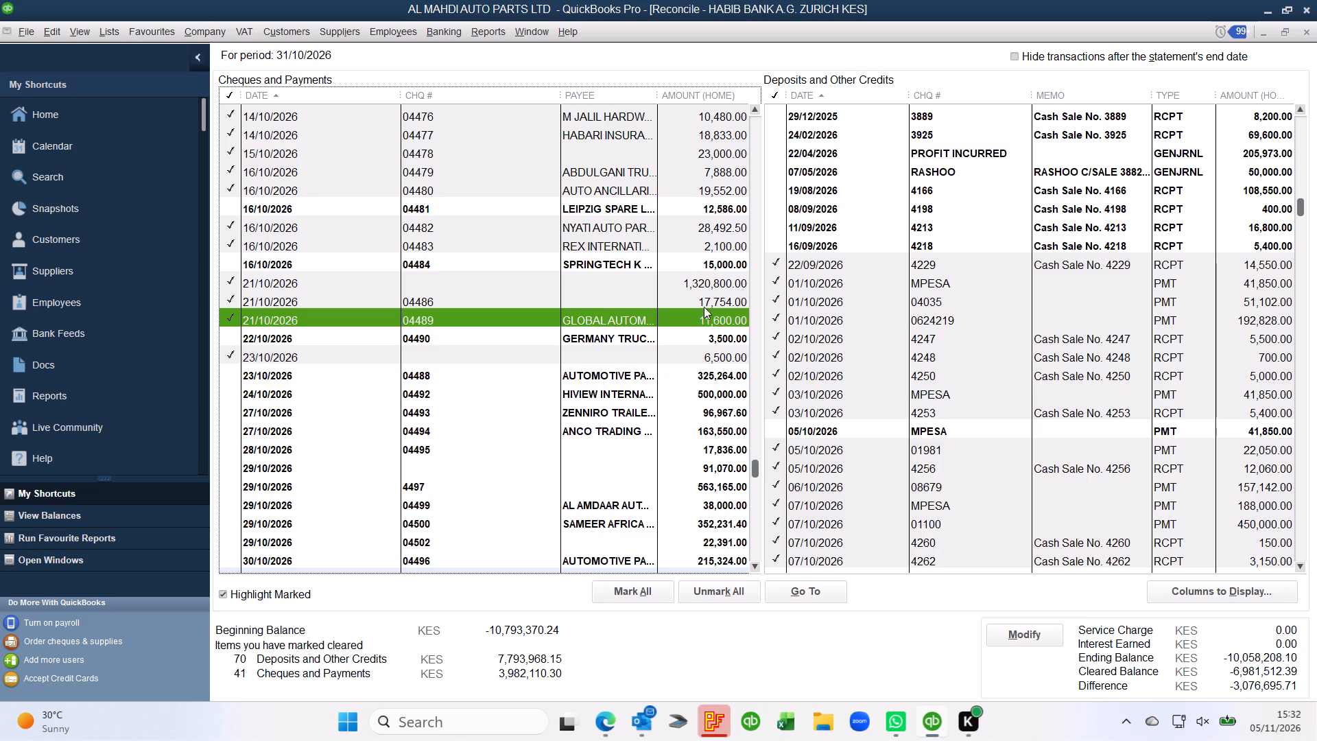
click(705, 259)
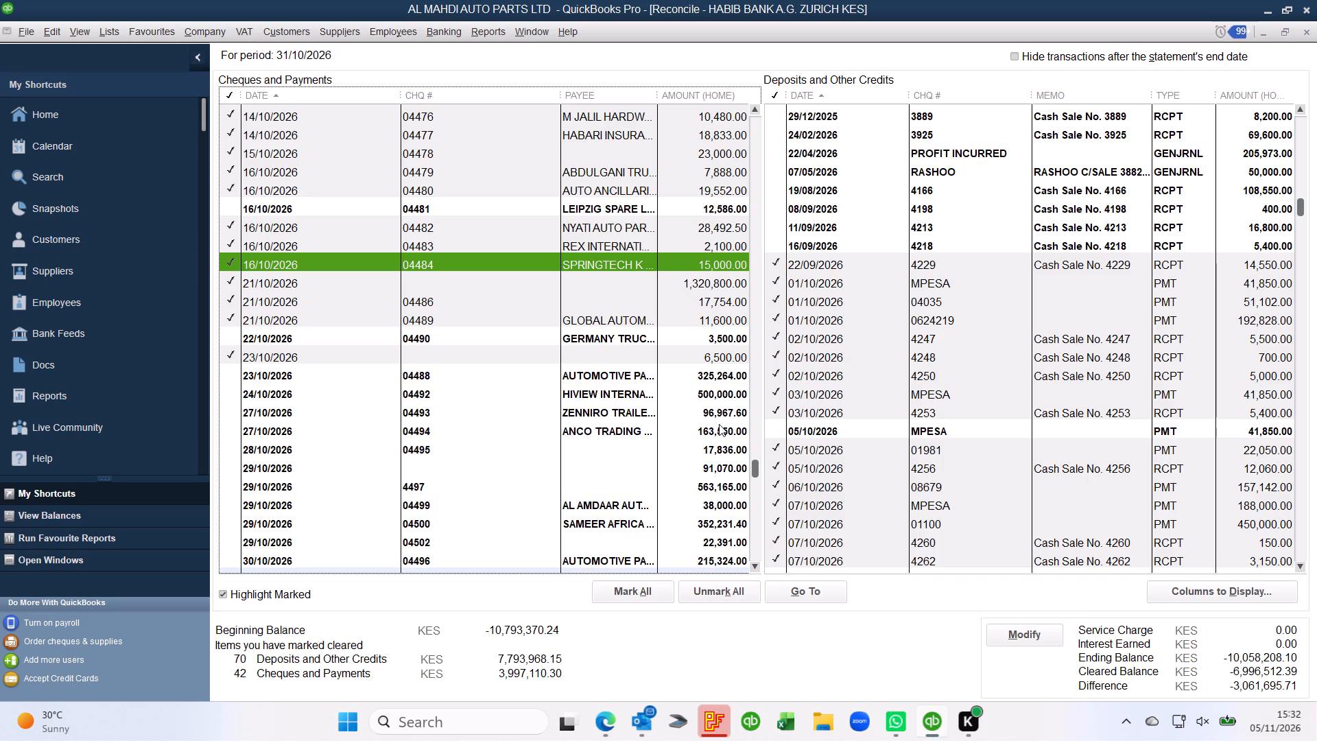
Mark as cleared cheques 04488, 04492, 04481, 04495 and 04499, plus the unnumbered 91,070.00 payment of 29/10/2026.
click(712, 381)
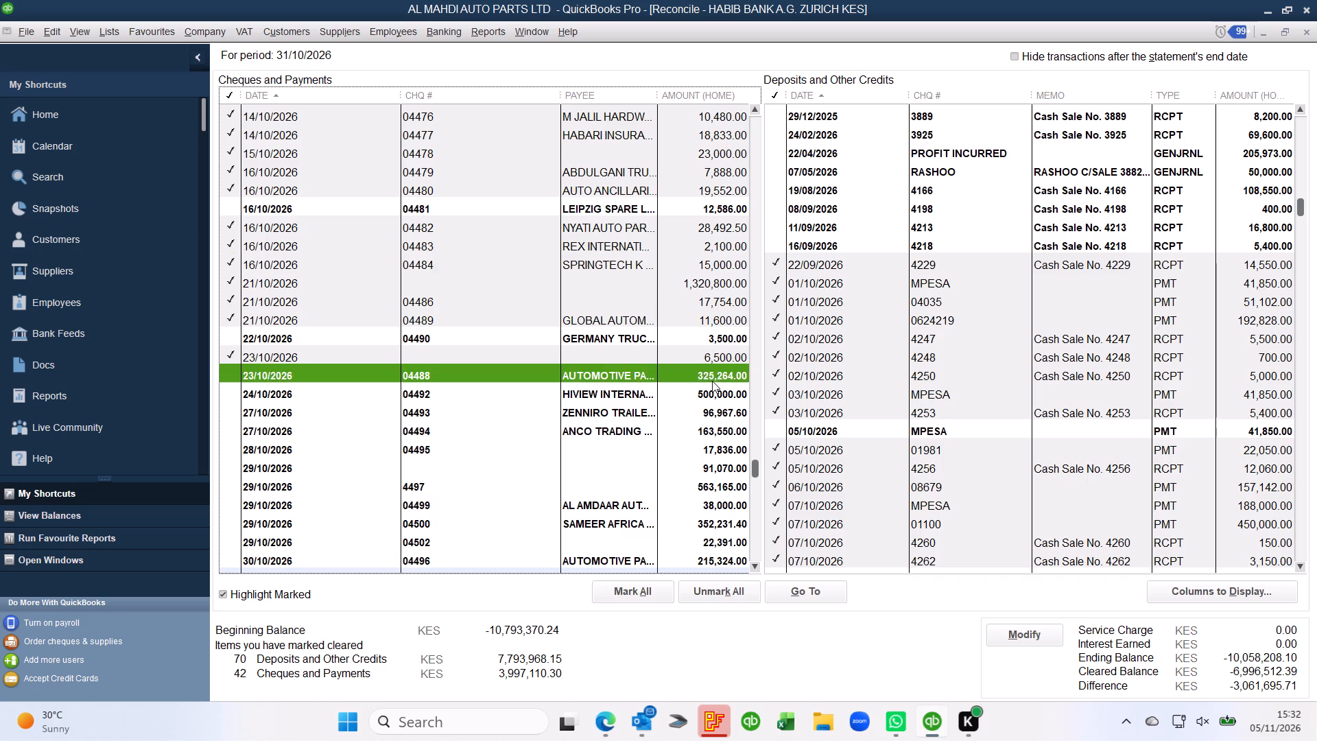
click(712, 397)
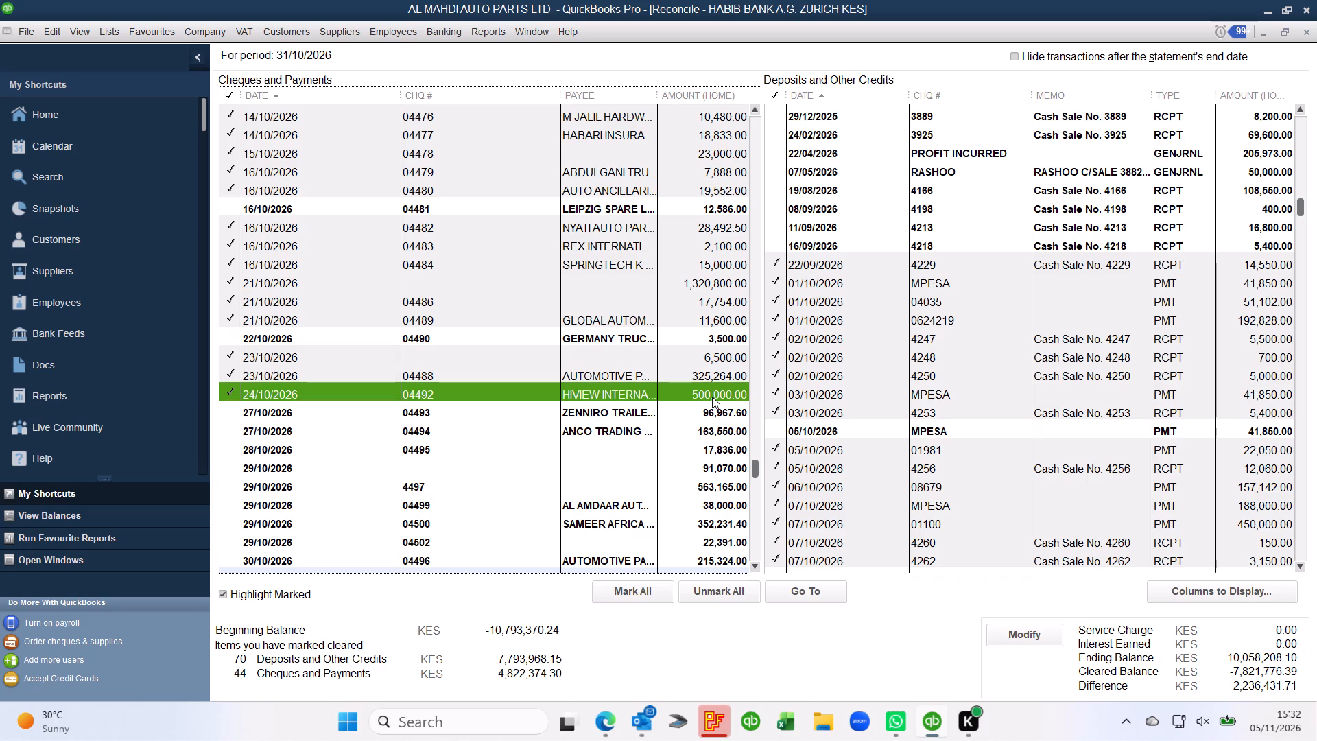
click(713, 204)
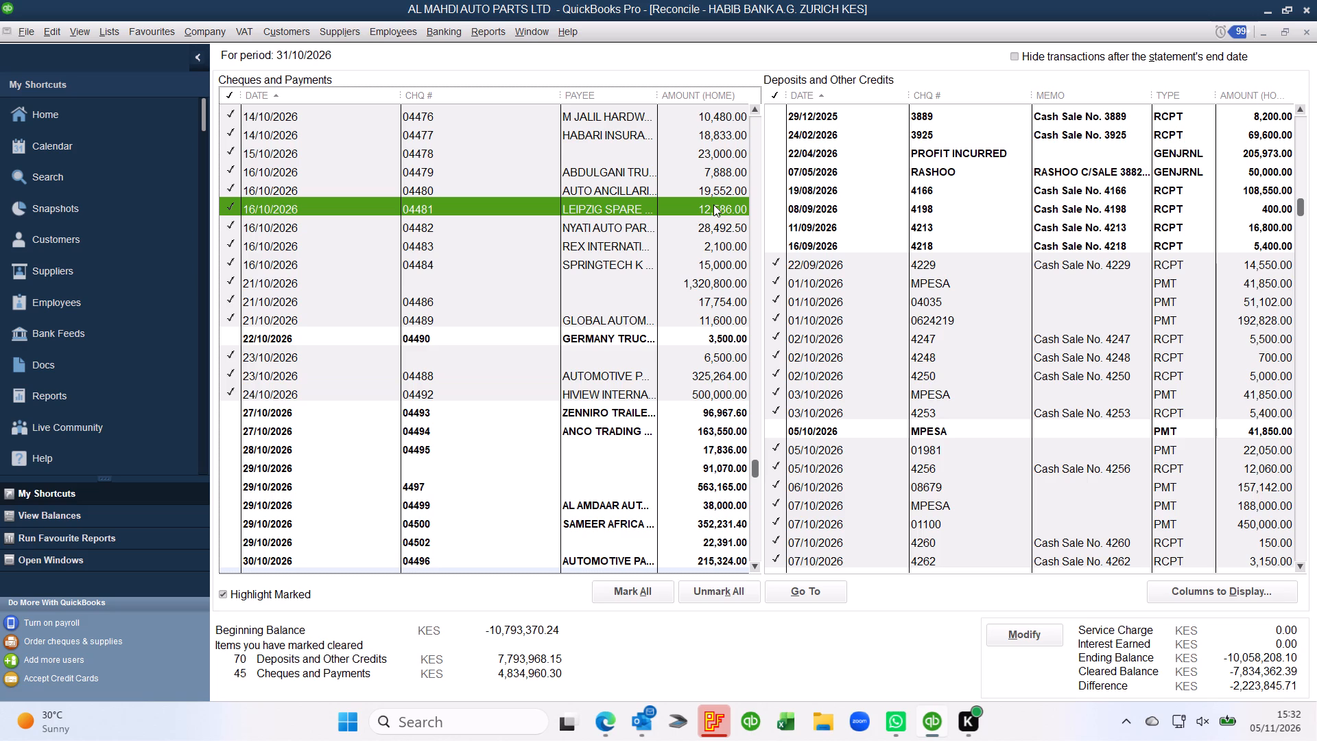
click(735, 447)
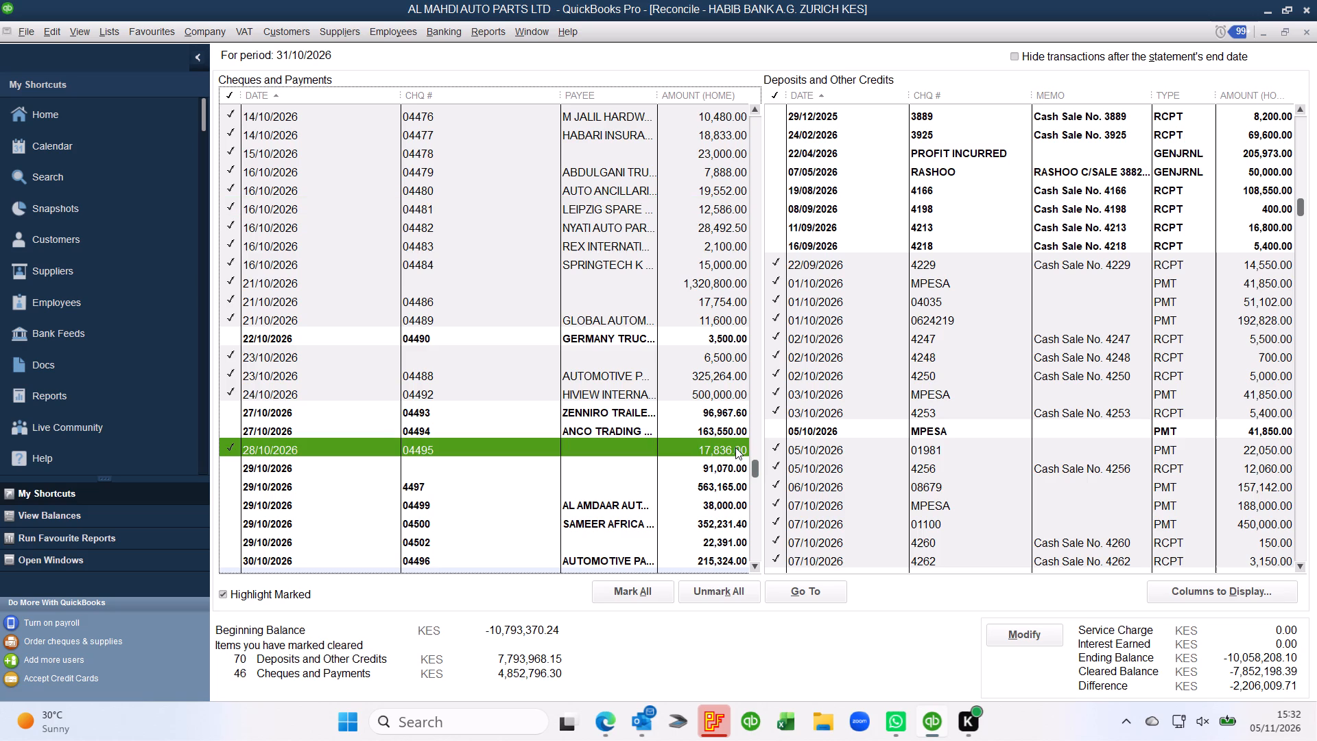
click(717, 506)
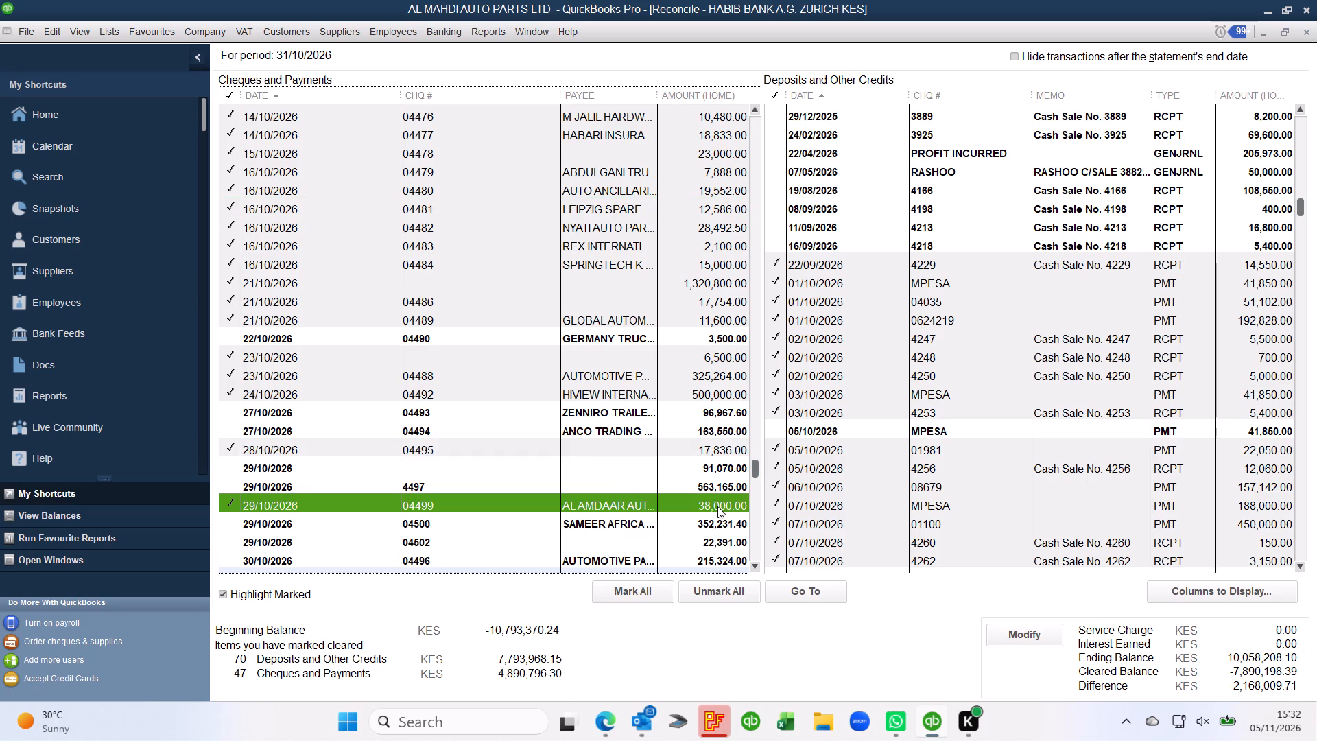
click(719, 471)
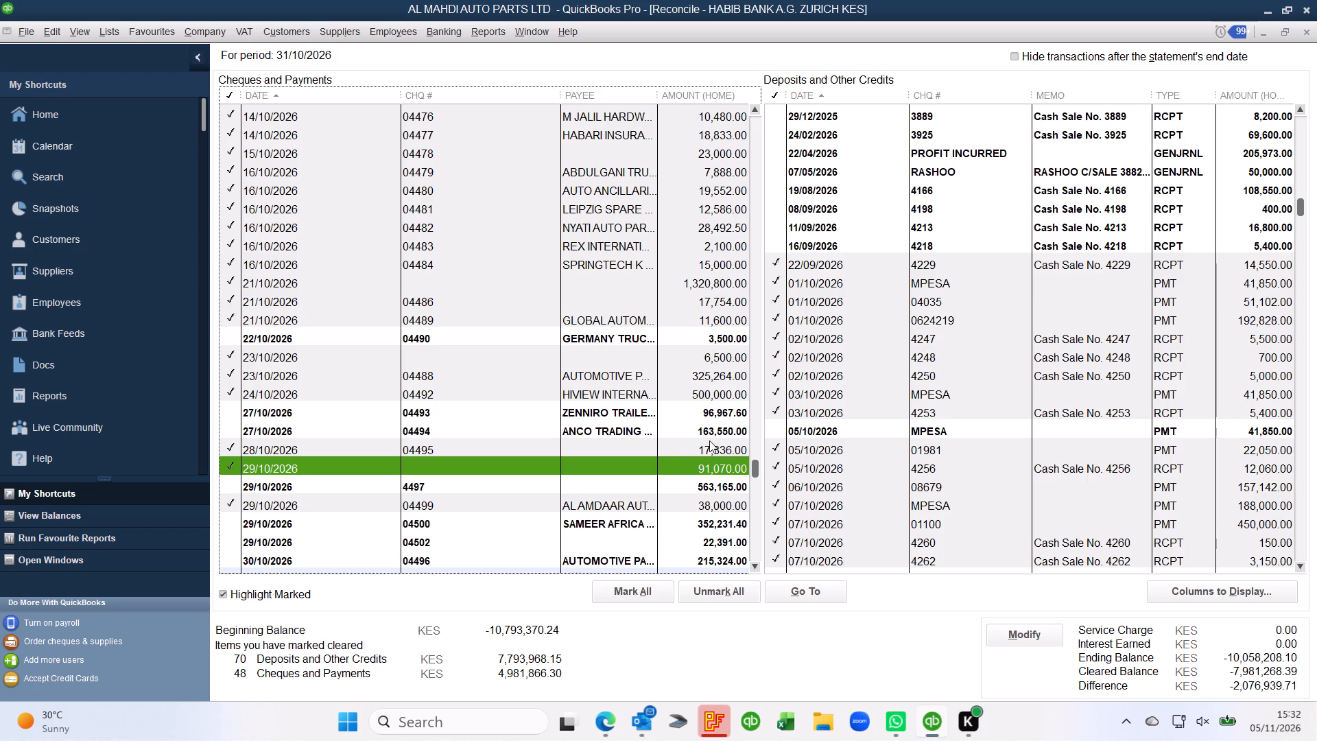
triple_click(755, 564)
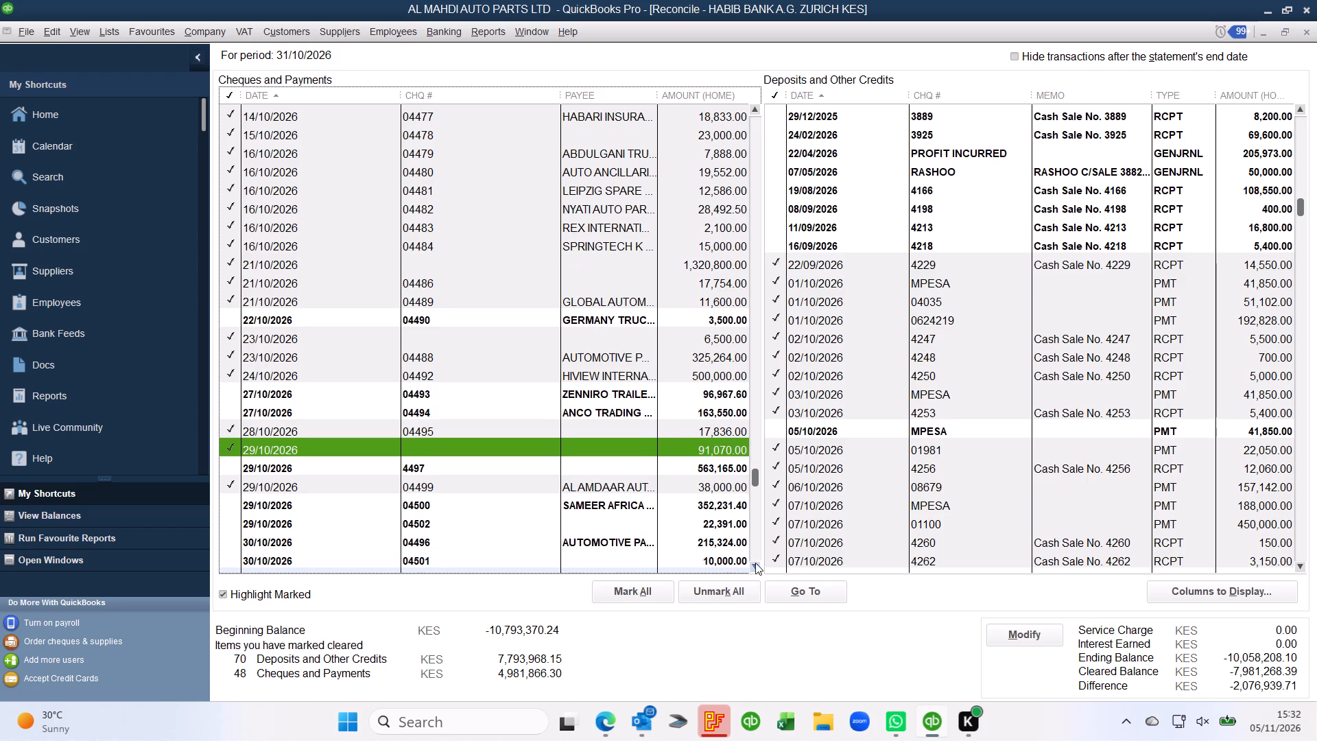
triple_click(755, 562)
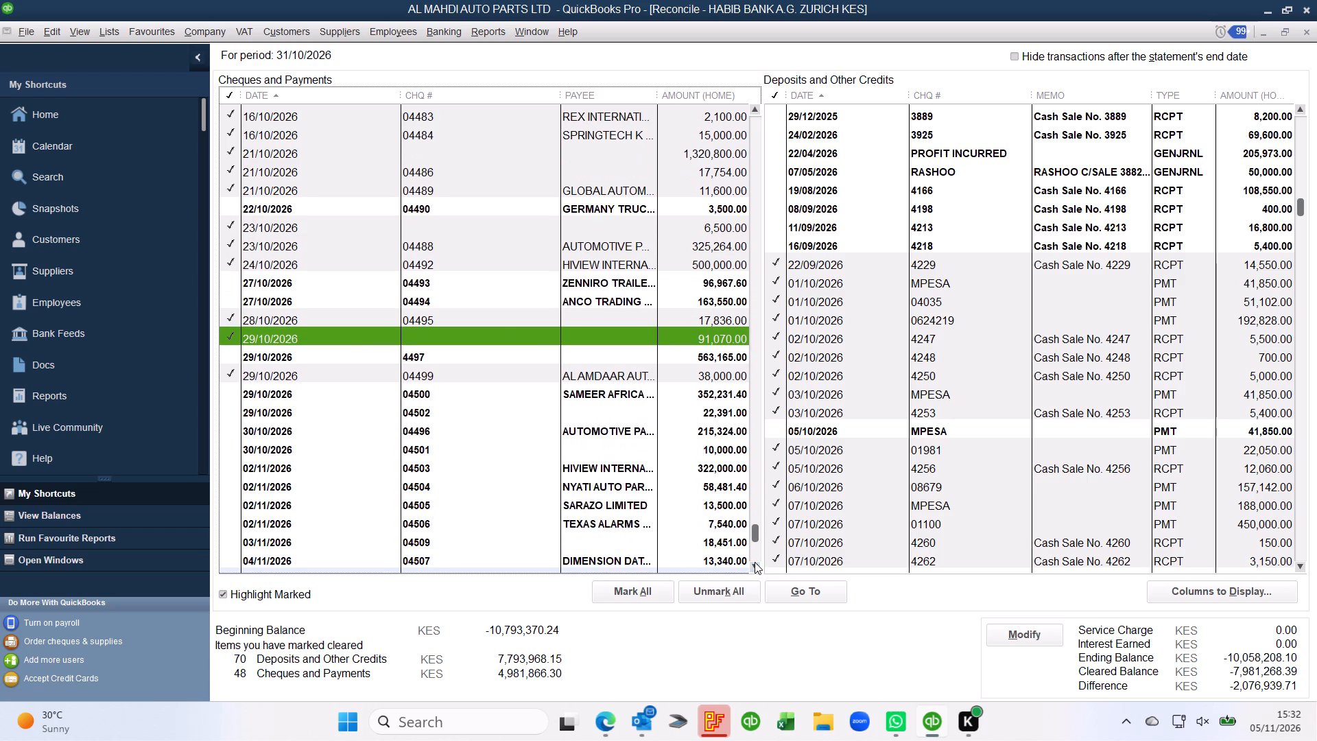
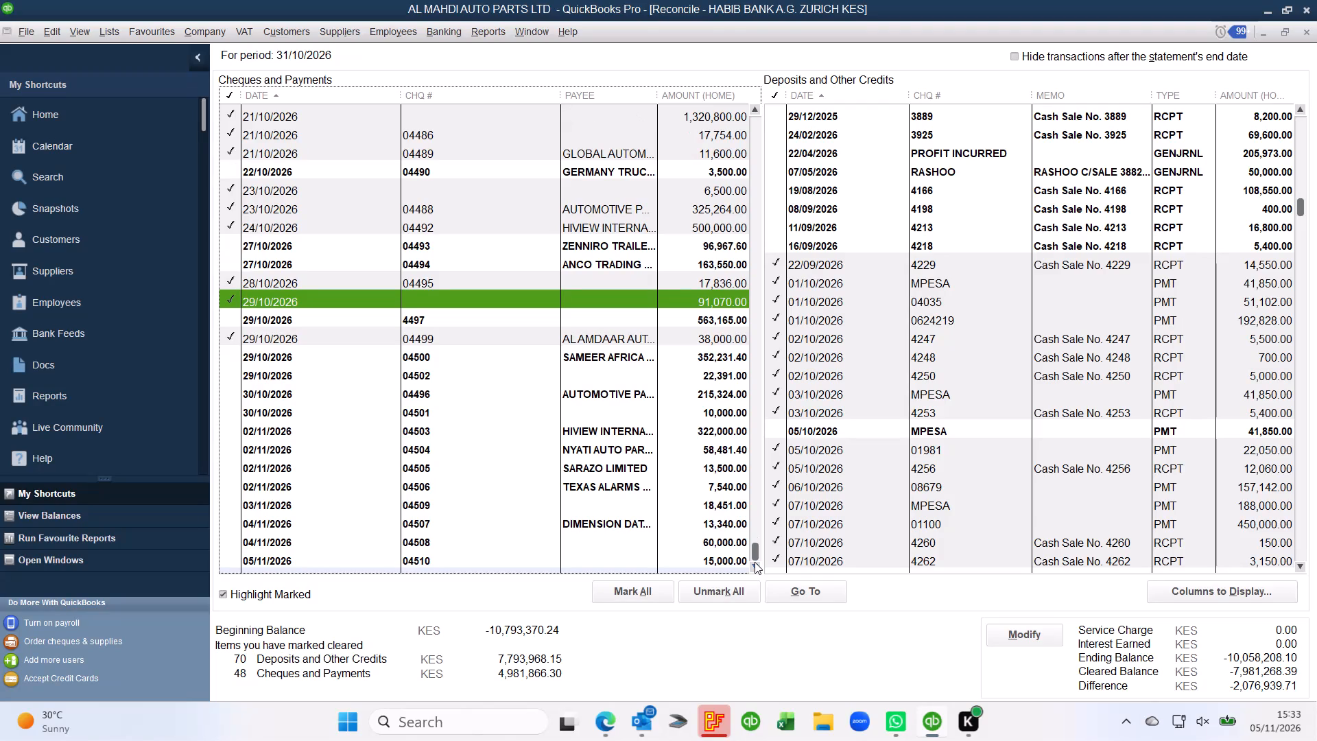
Mark as cleared cheques 4497, 04493, 04494, 04502, 04501, 04490, 04500 and 04496, dated 22/10/2026 to 30/10/2026.
click(619, 313)
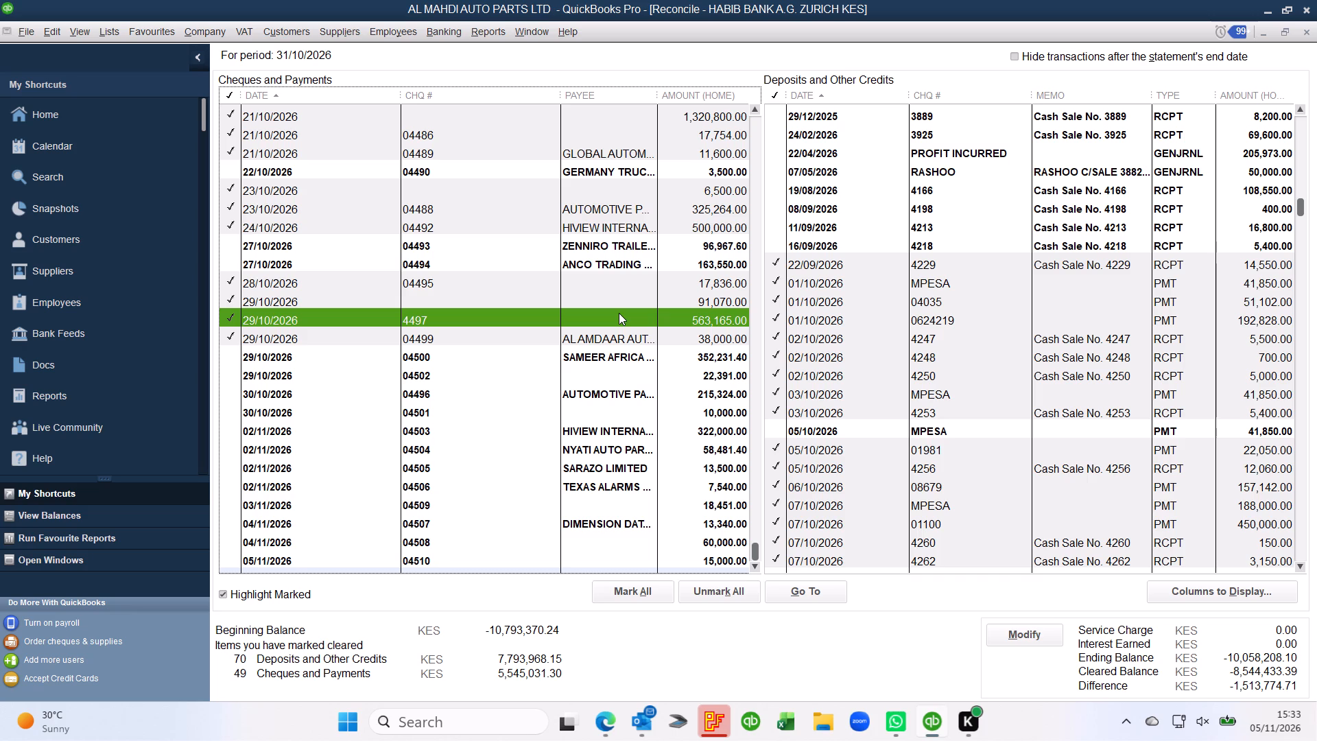
click(676, 246)
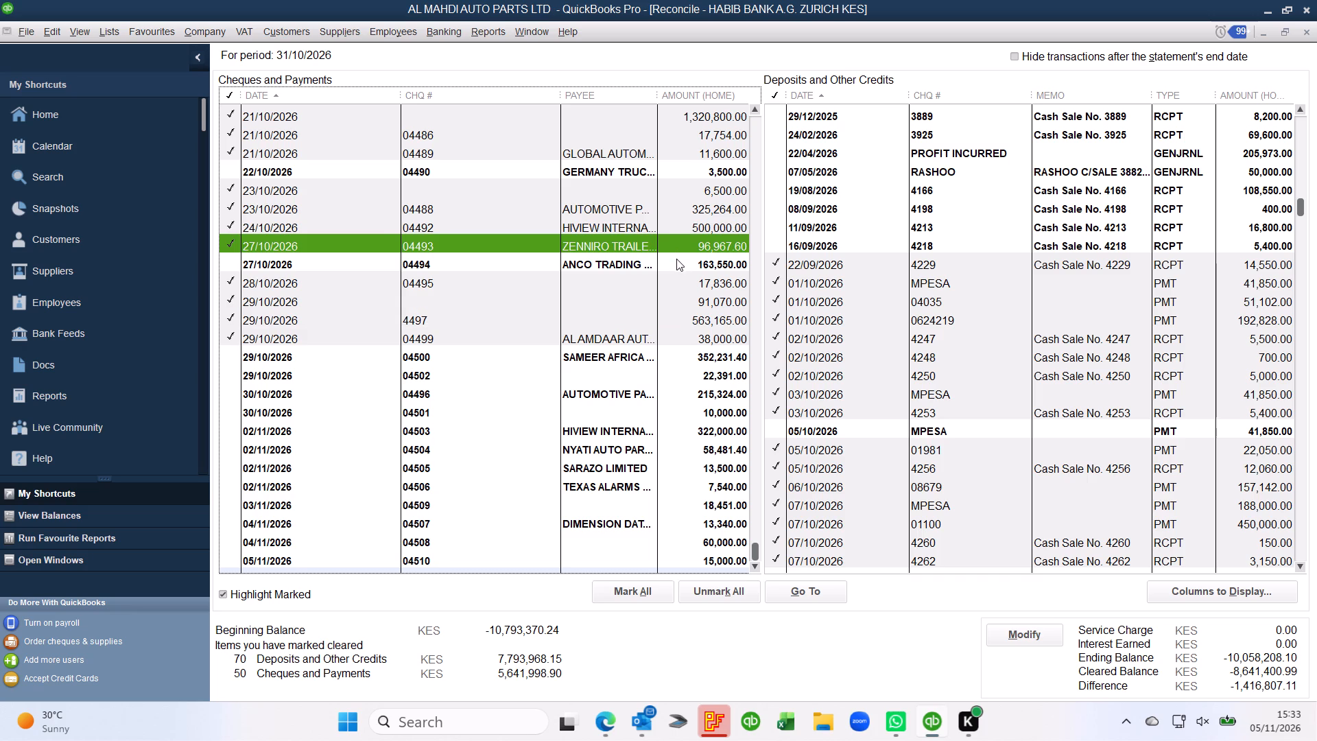
click(676, 259)
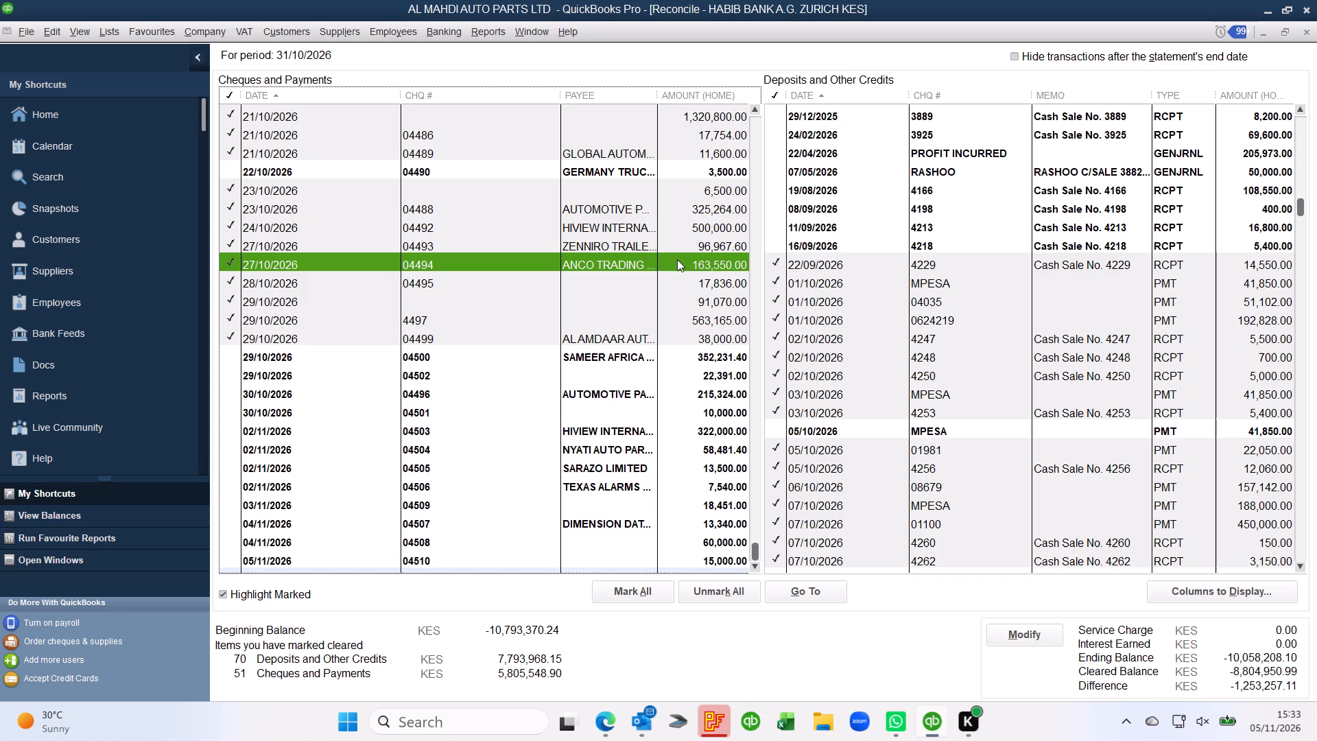
click(678, 377)
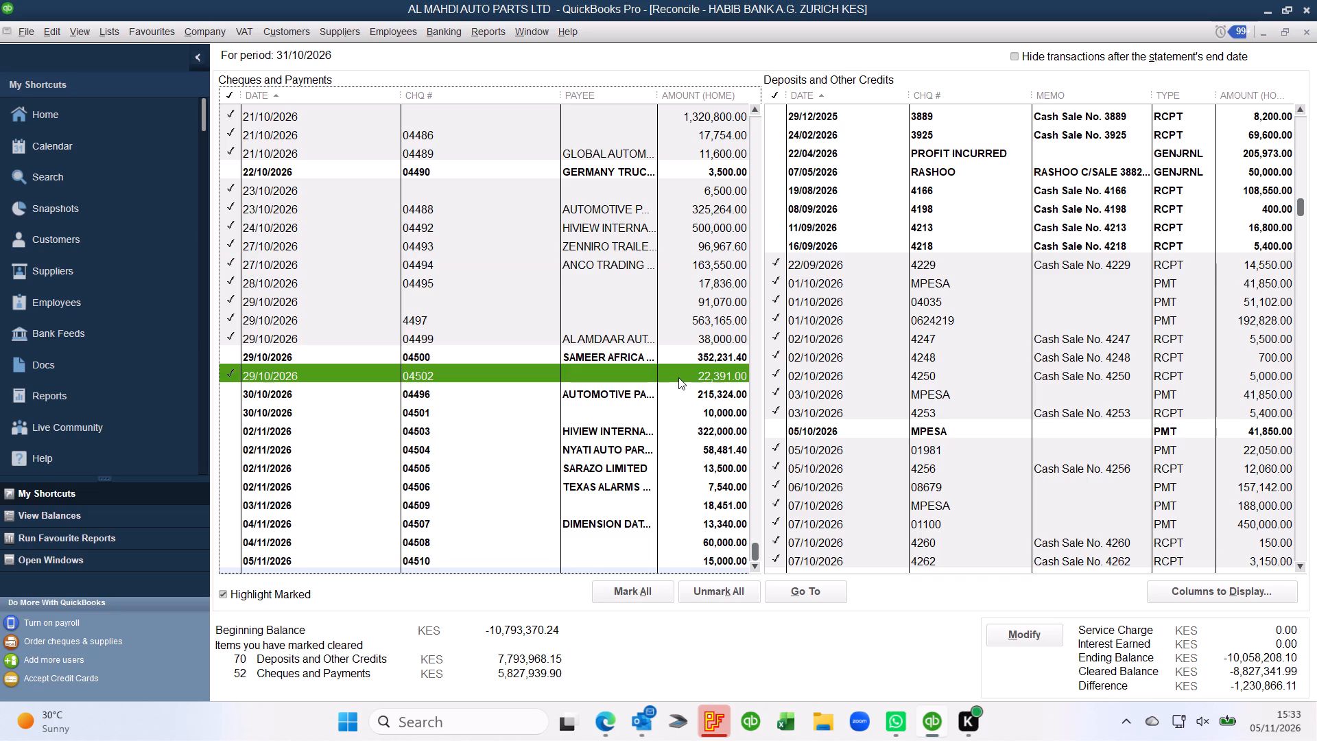
click(676, 414)
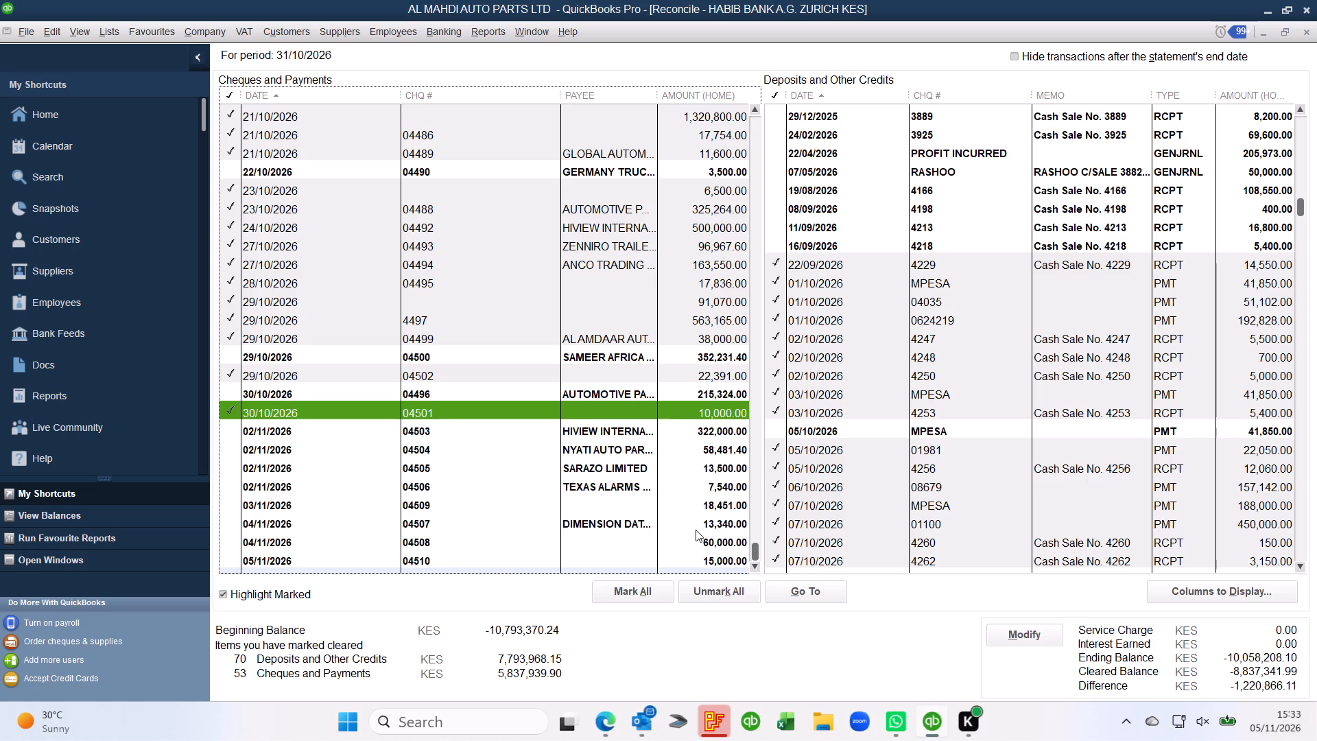
click(698, 172)
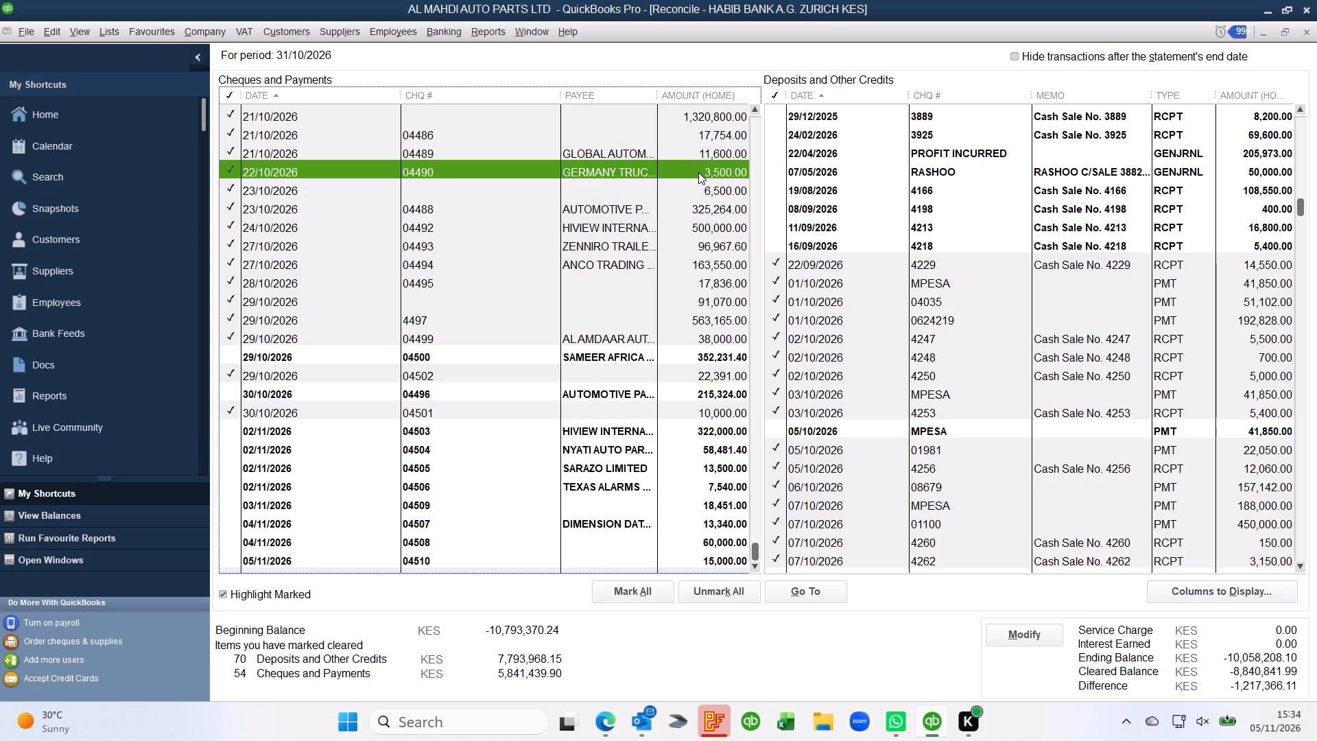
click(741, 355)
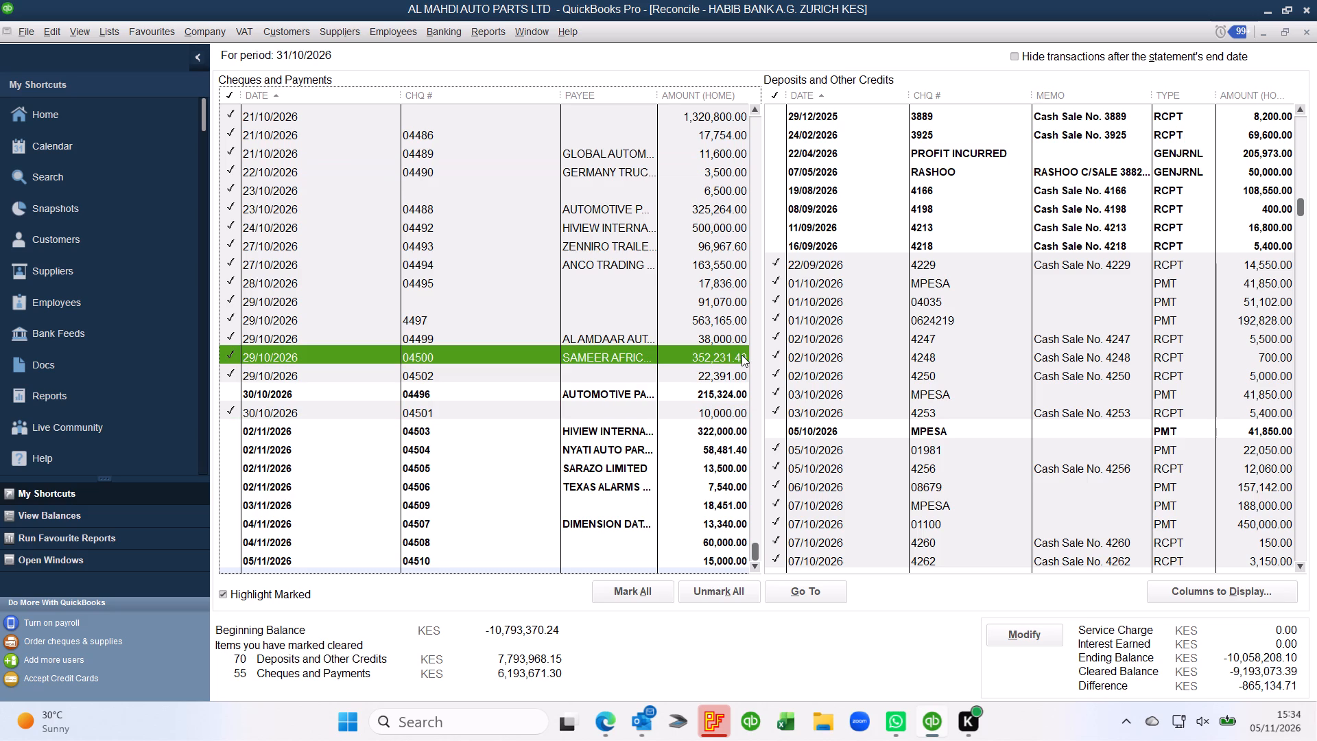
click(730, 395)
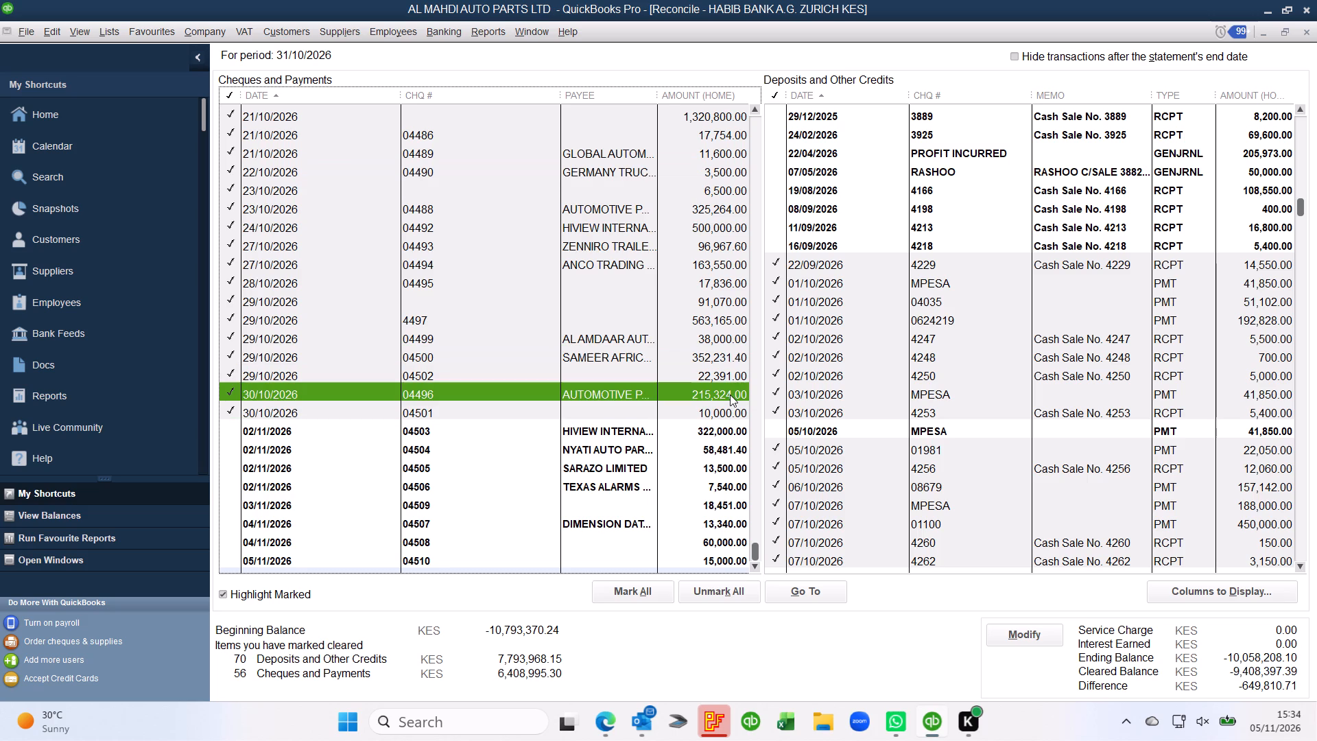
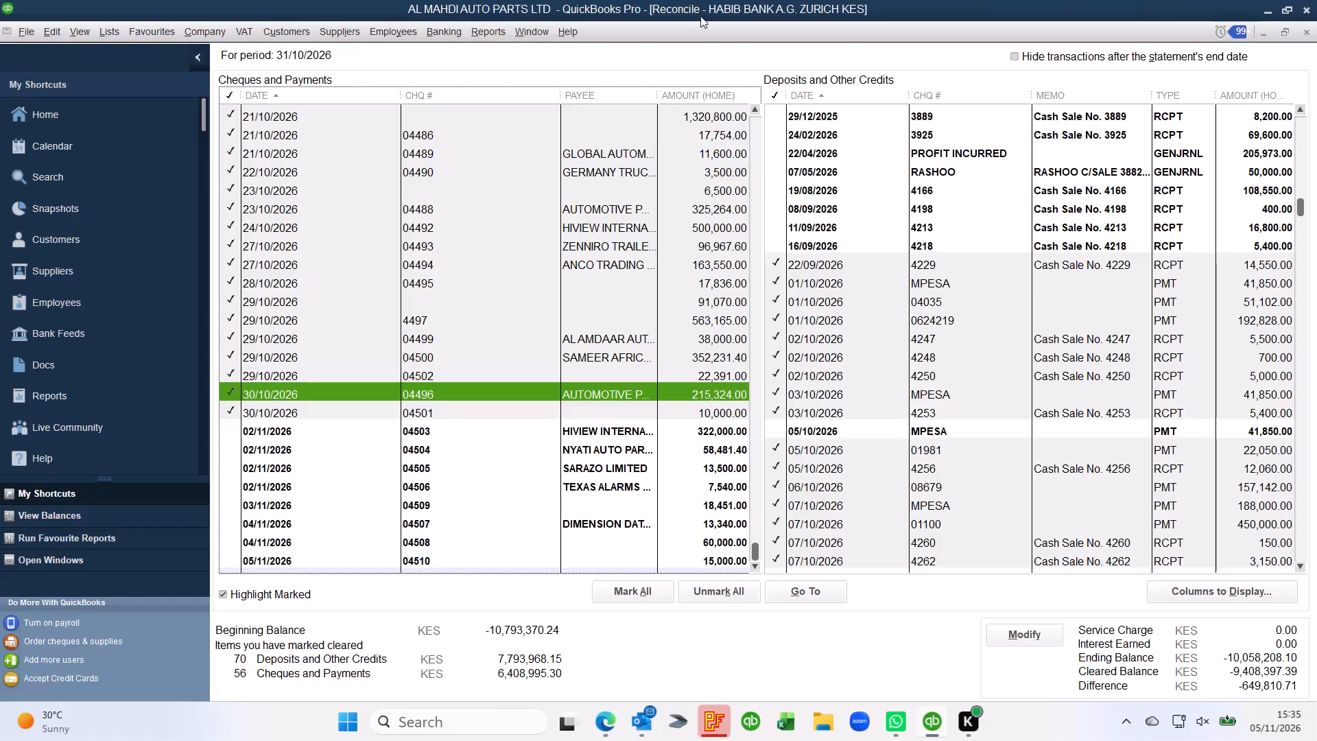
Start a cheque from HABIB BANK A.G. ZURICH KES numbered CHARGES, dated 30/10/2026, for KES 22,863.90.
click(135, 114)
click(1107, 475)
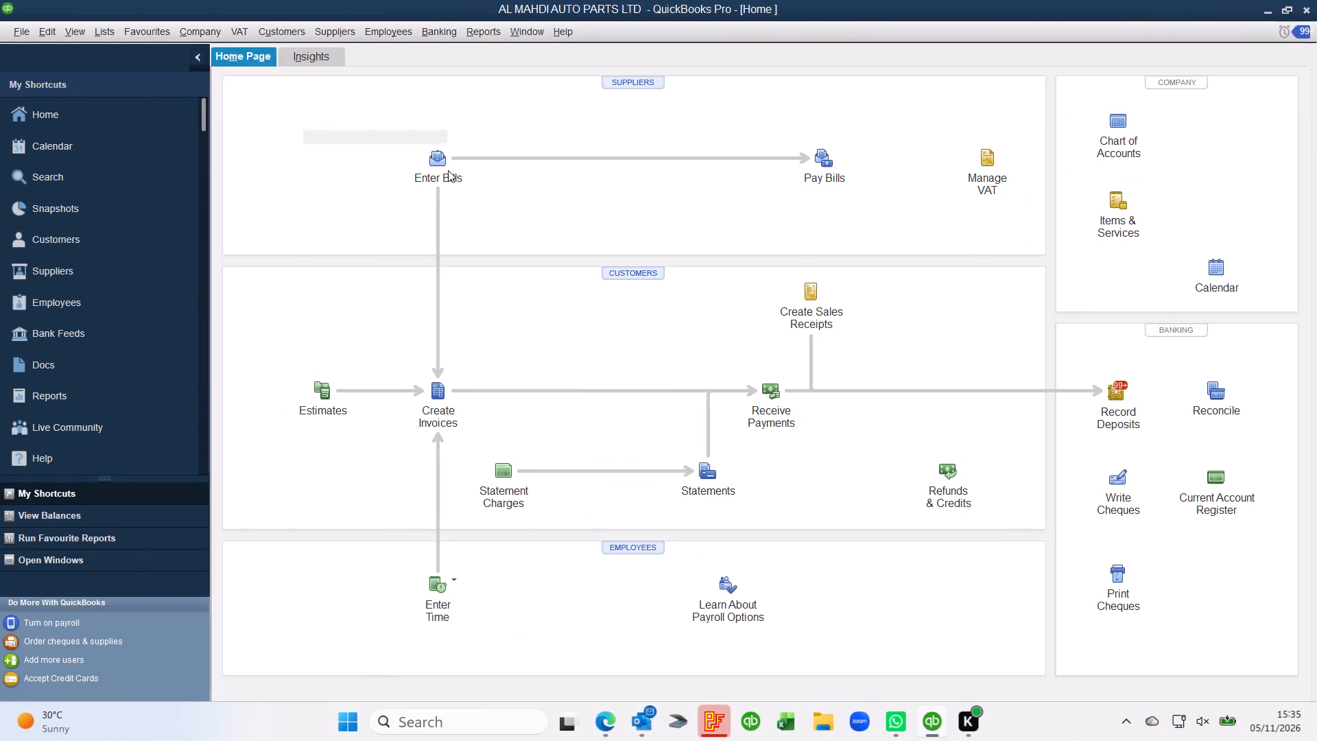
click(482, 135)
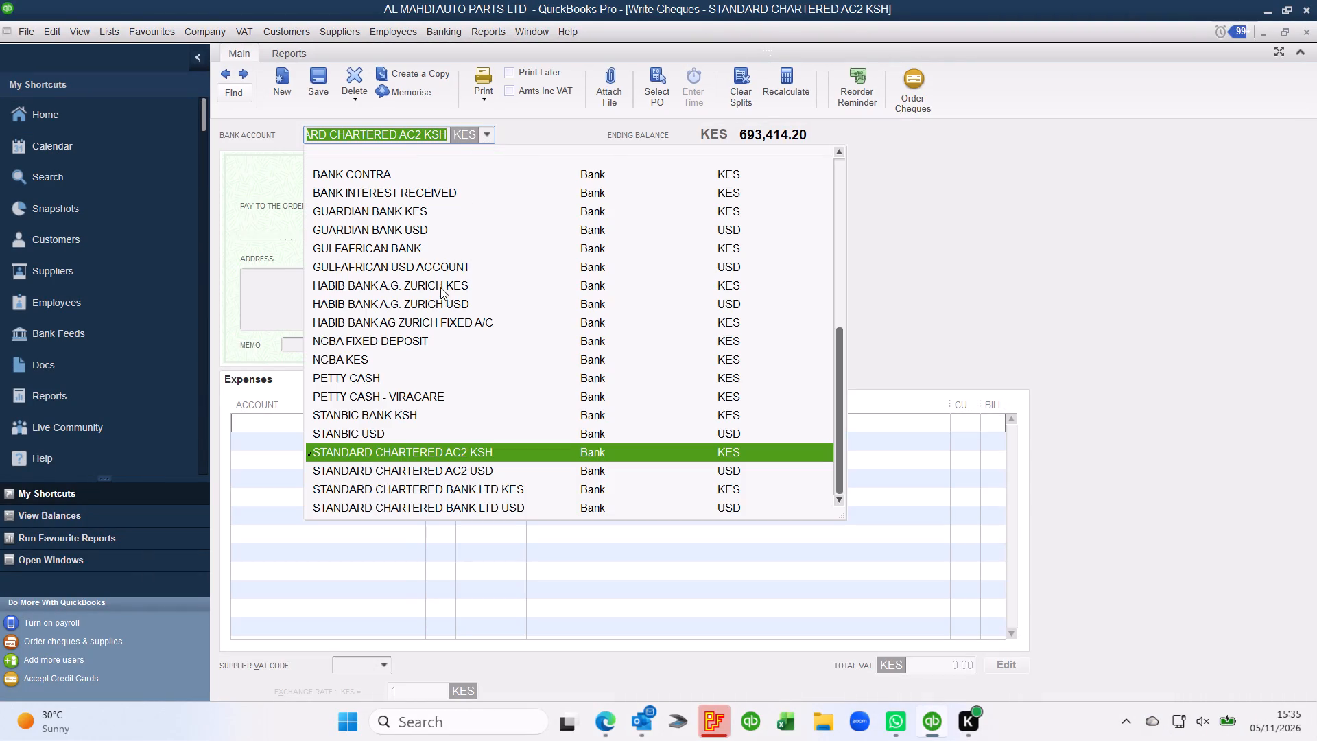
click(440, 287)
drag(728, 169, 525, 145)
text(CHARGES)
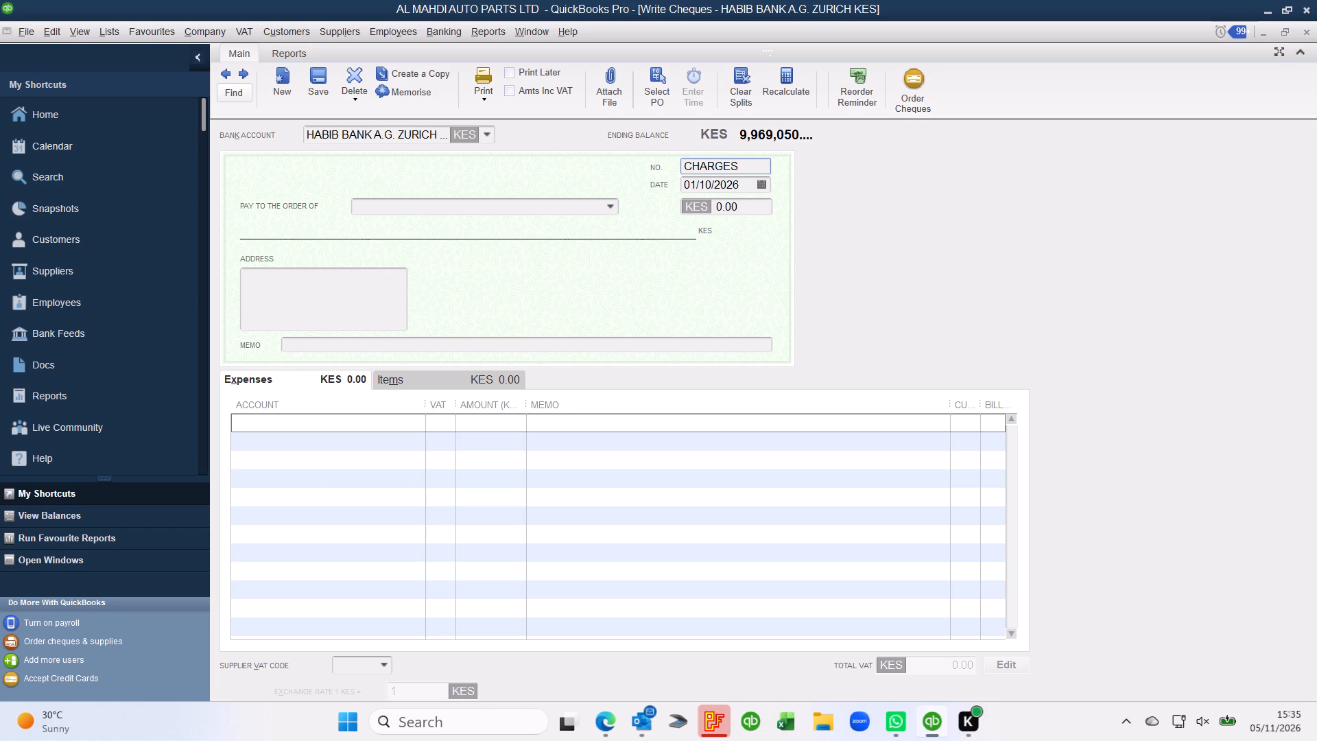
click(766, 187)
click(793, 333)
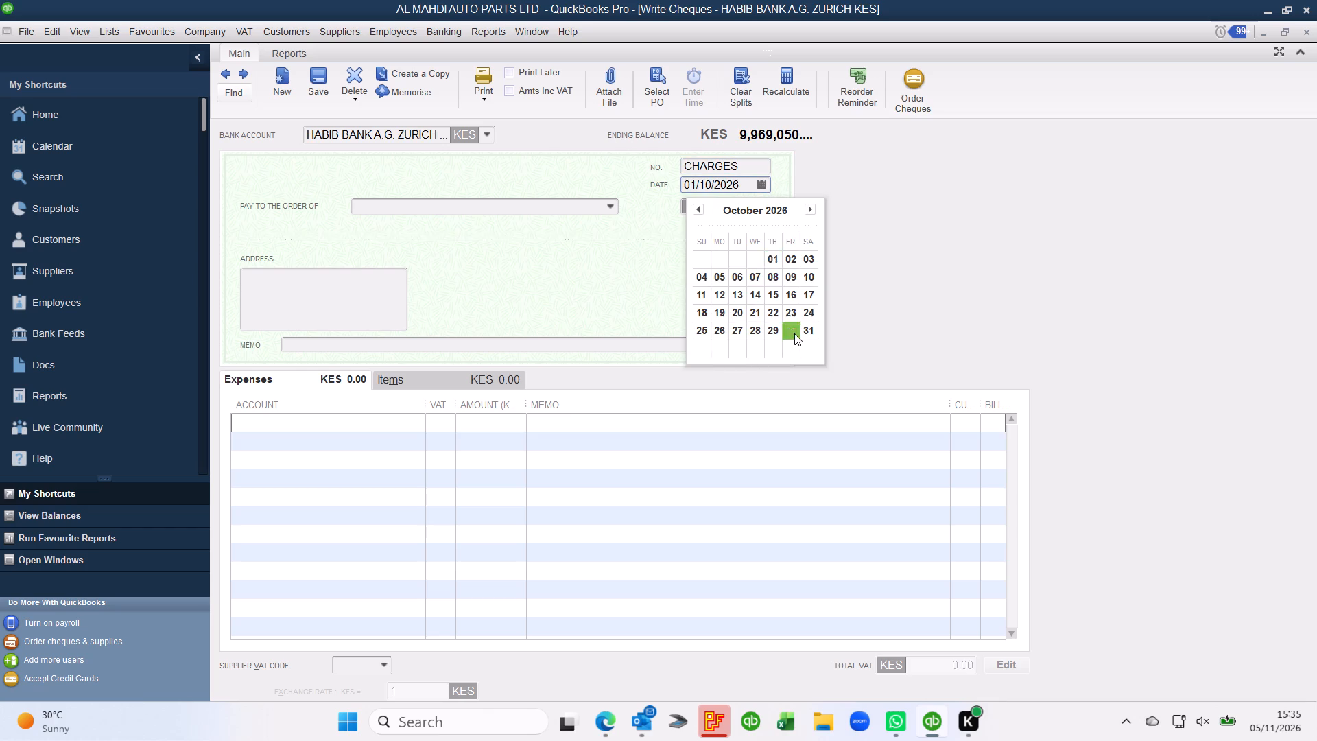
drag(762, 209, 564, 168)
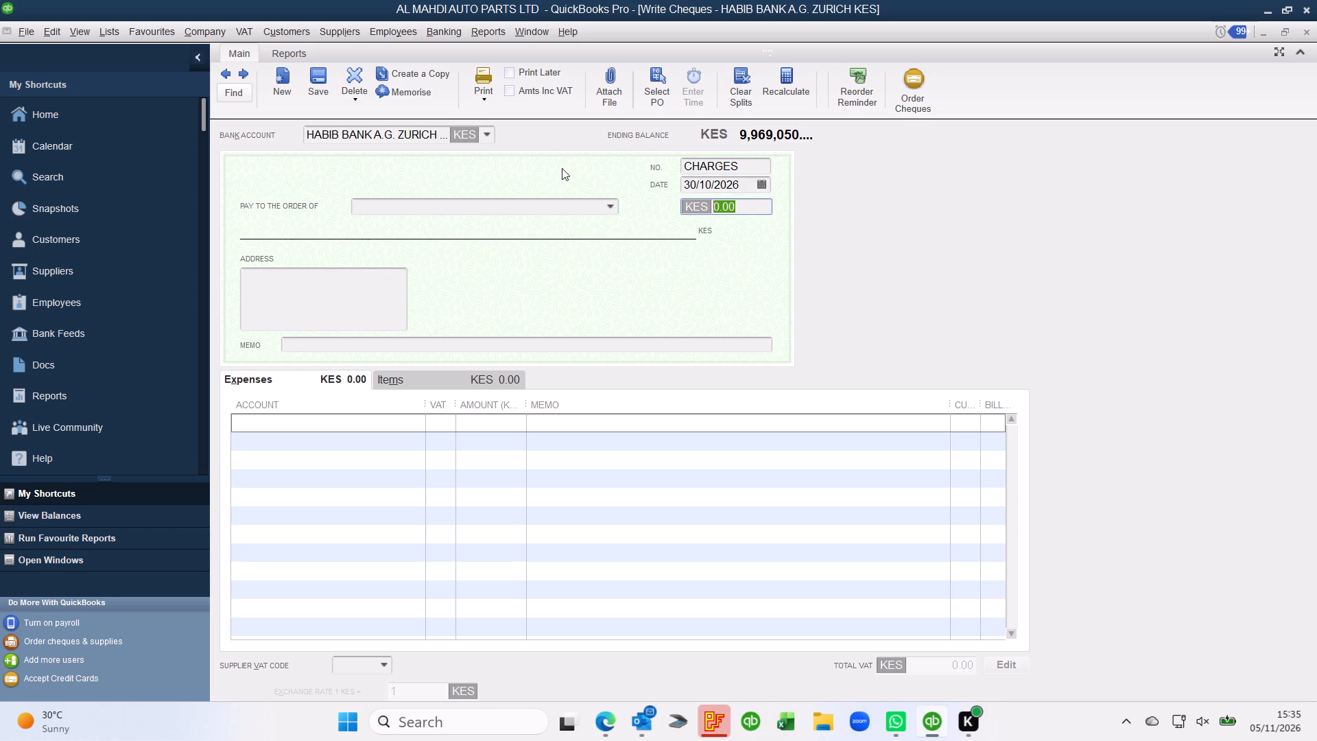
text(22863.9)
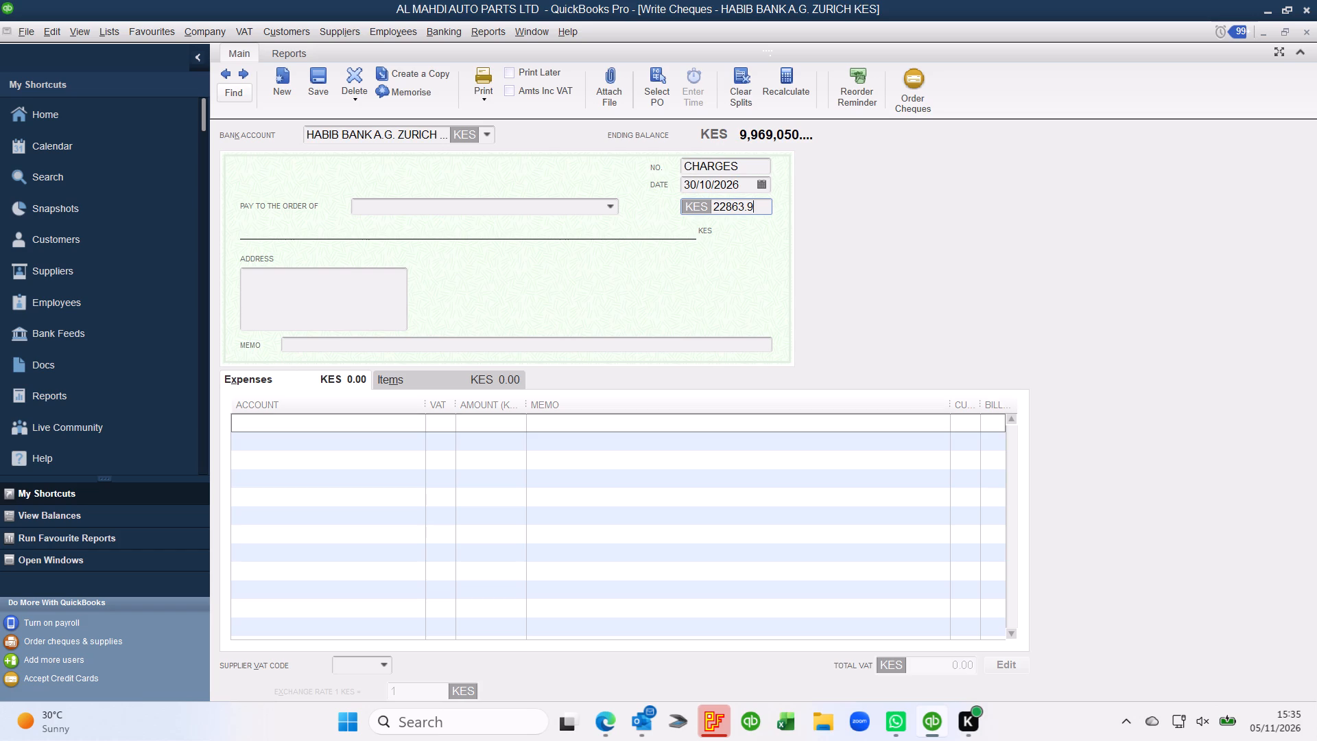
Allocate the cheque to Bank Service Charges with memo BANKCHARGES OCT 2026, and save and close it.
click(331, 425)
text(BANK)
click(348, 400)
click(601, 419)
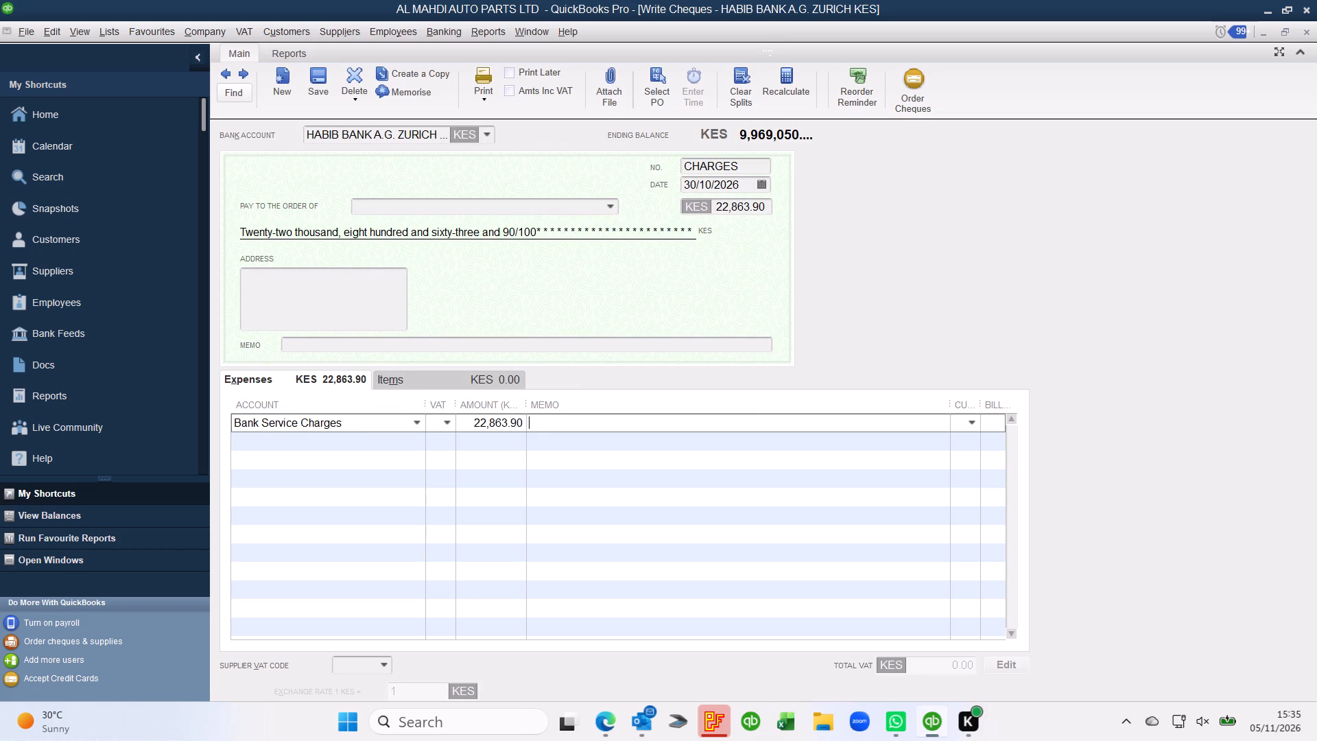
text(BANKCHARGES)
key(space)
text(OCT 2026)
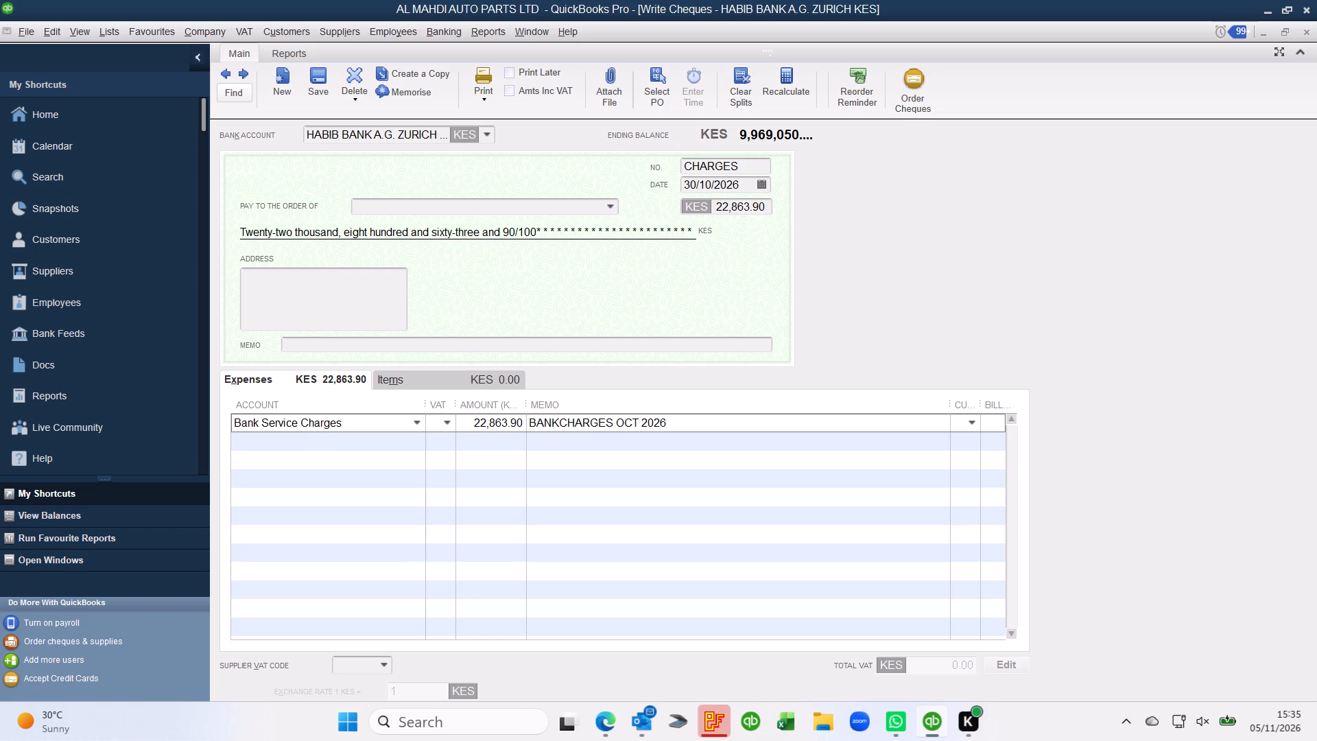
click(718, 720)
click(718, 720)
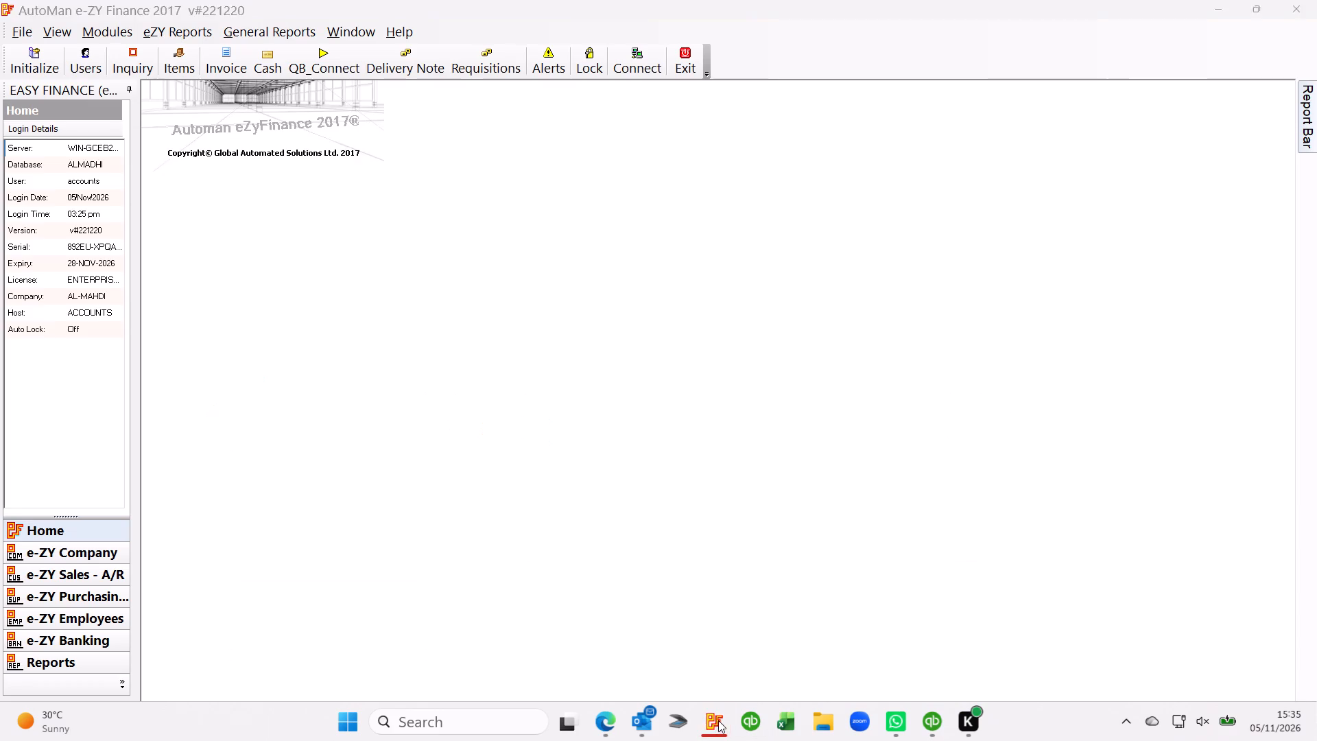
click(1262, 505)
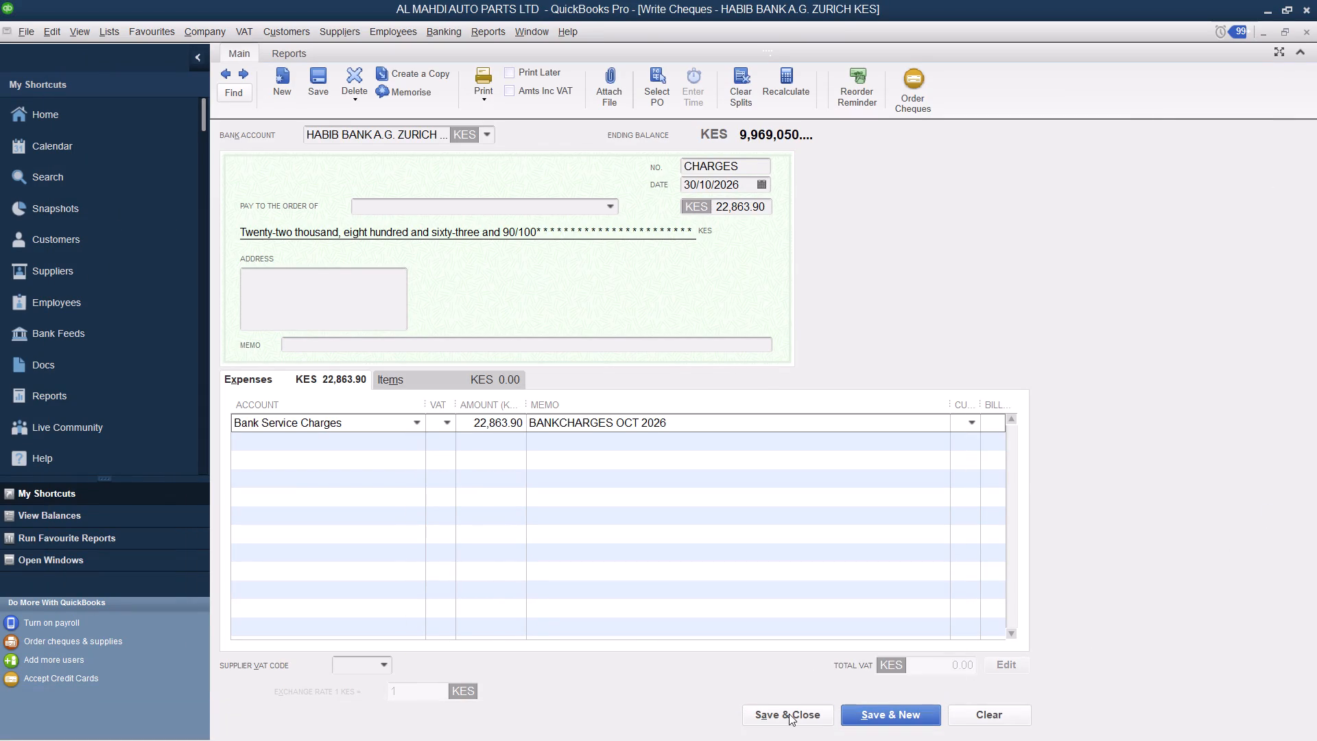
click(789, 714)
In AutoMan e-ZY Finance, set up a customer statement for TRANS-SOLUTIONS (EA) LTD only, including customers without transactions in the period.
click(711, 722)
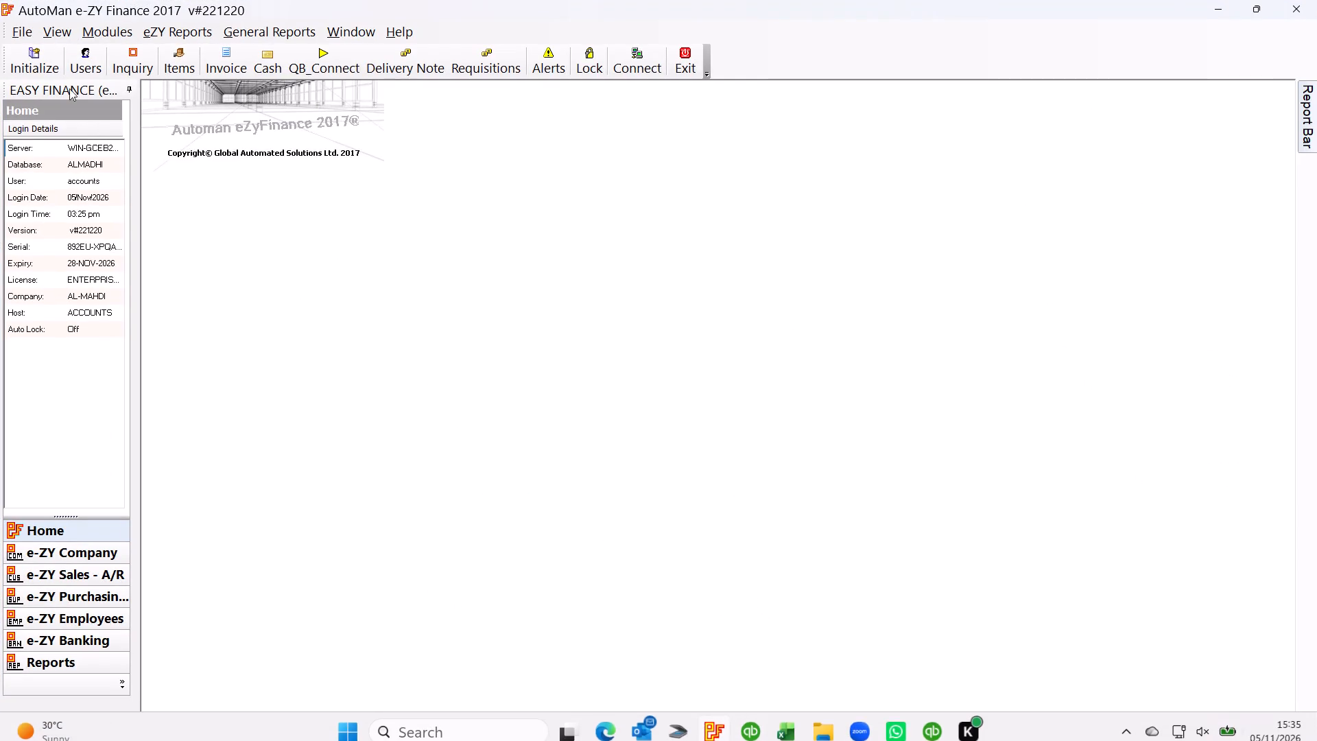
click(36, 568)
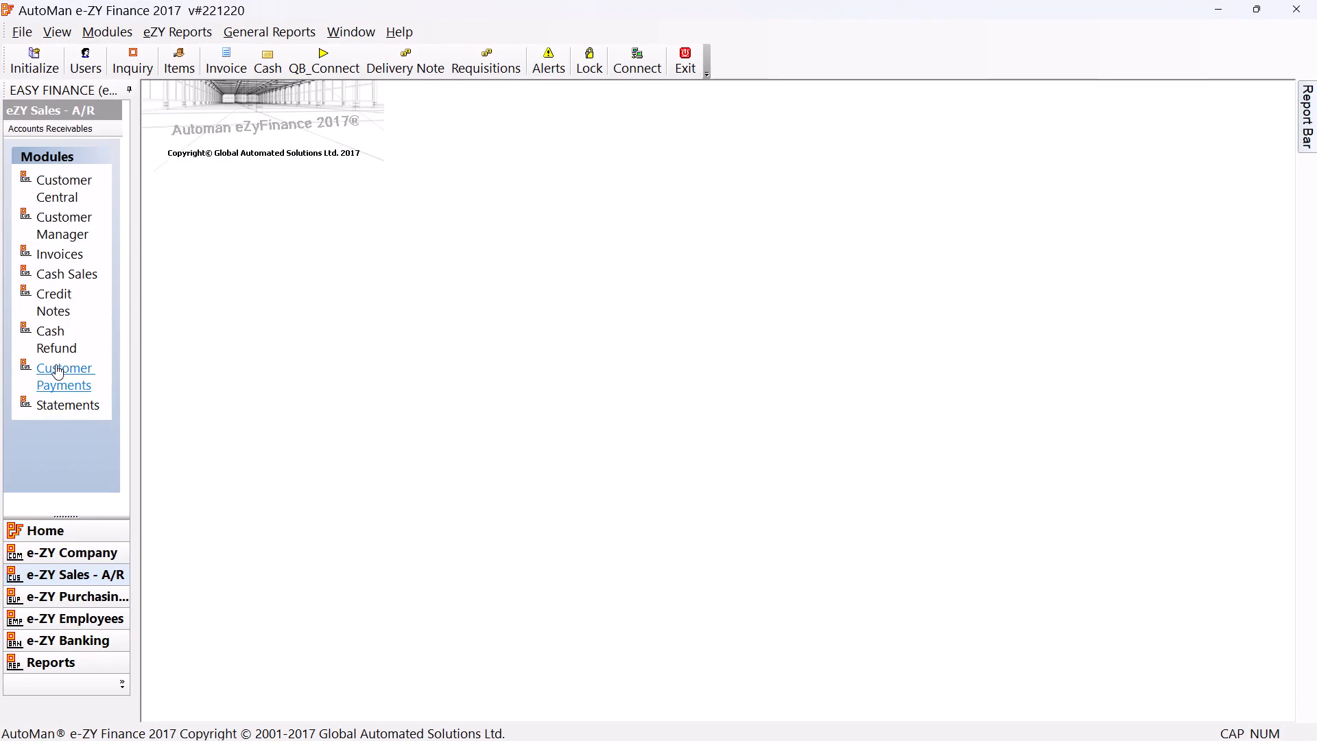
click(56, 364)
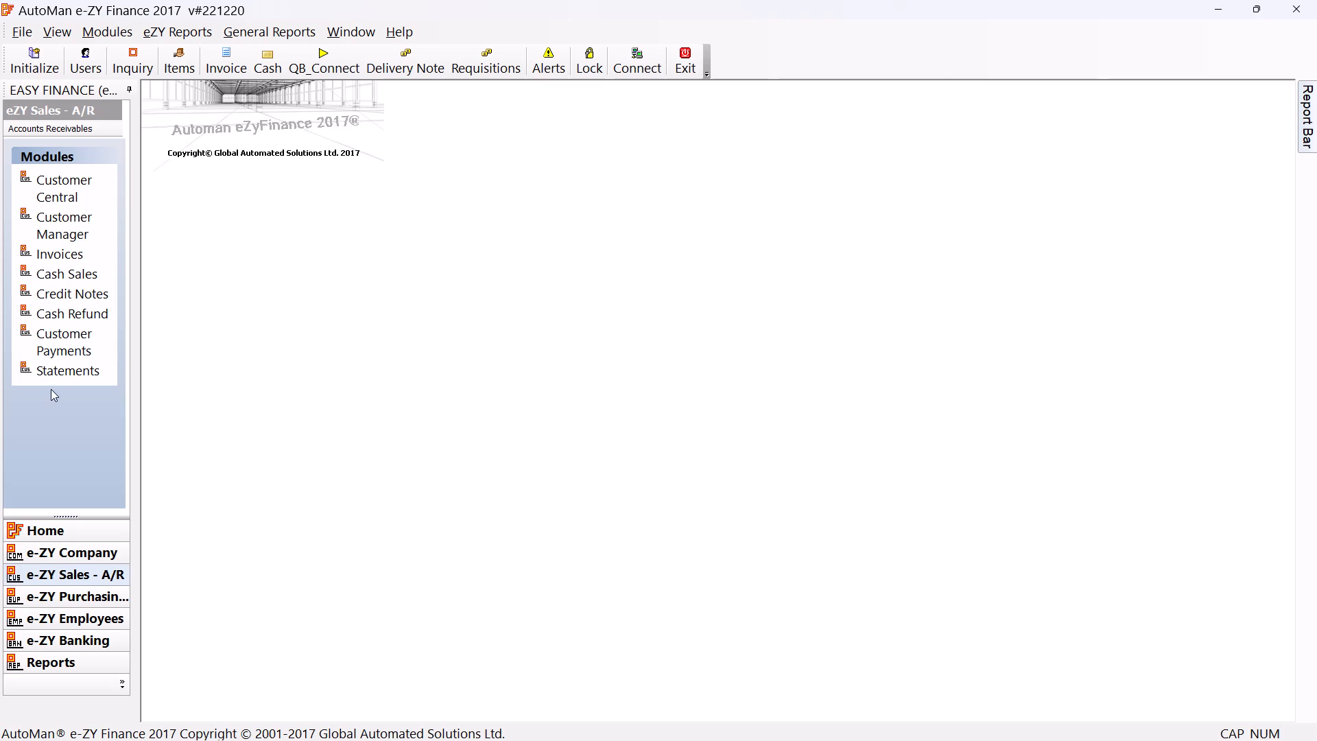
click(60, 366)
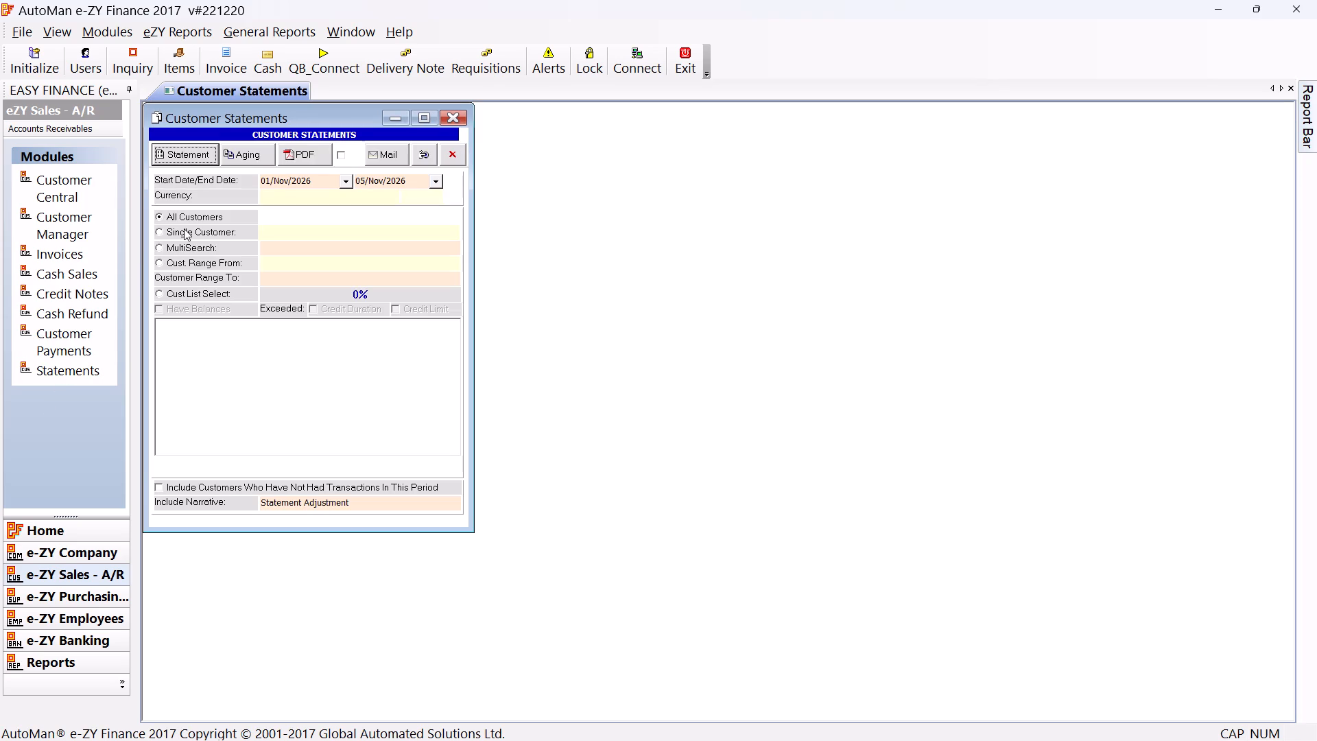
click(186, 227)
click(178, 486)
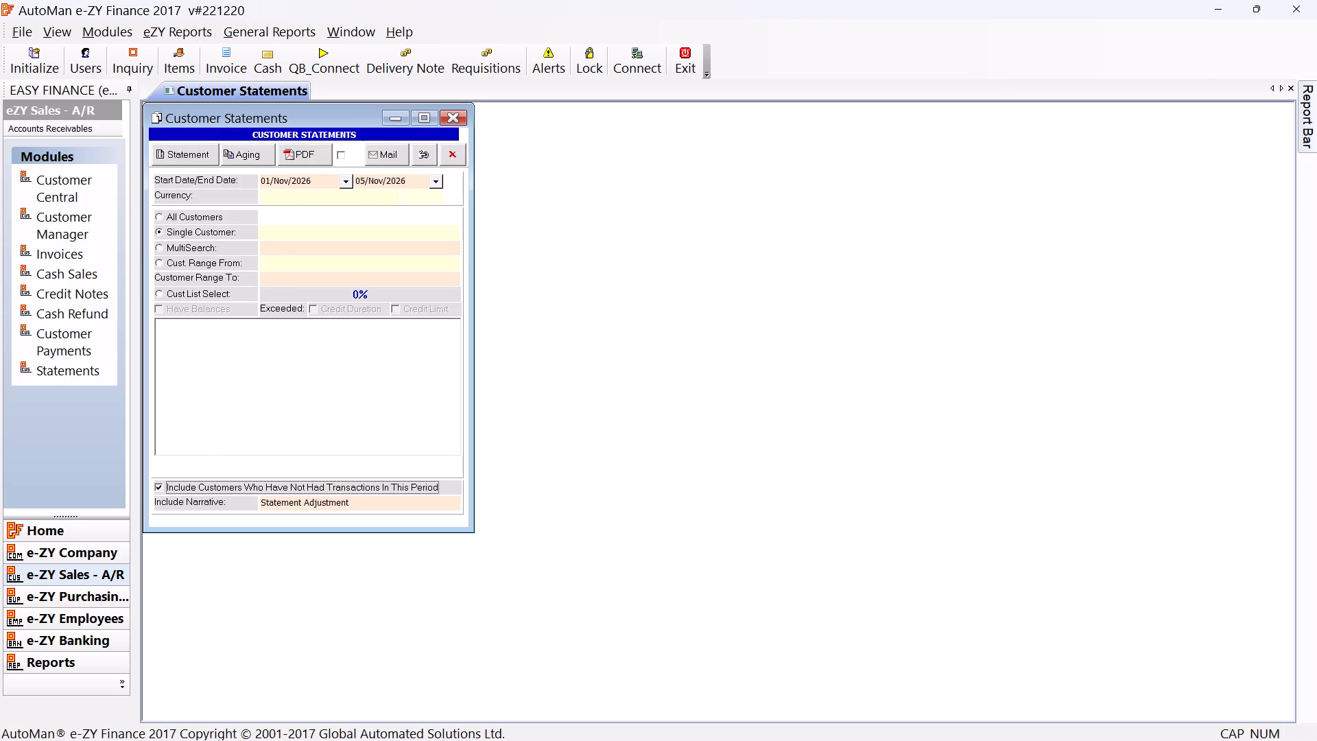
click(287, 233)
text(TRANS)
key(Return)
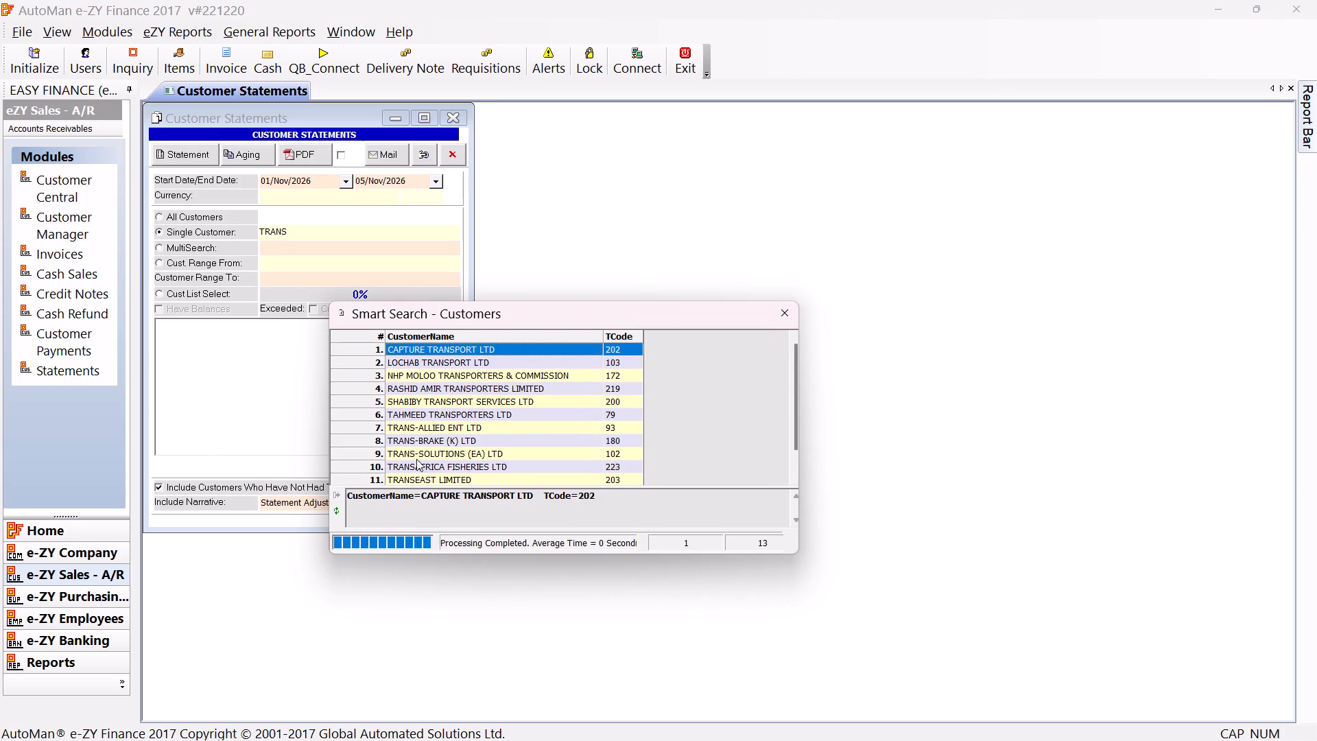
click(425, 456)
key(Return)
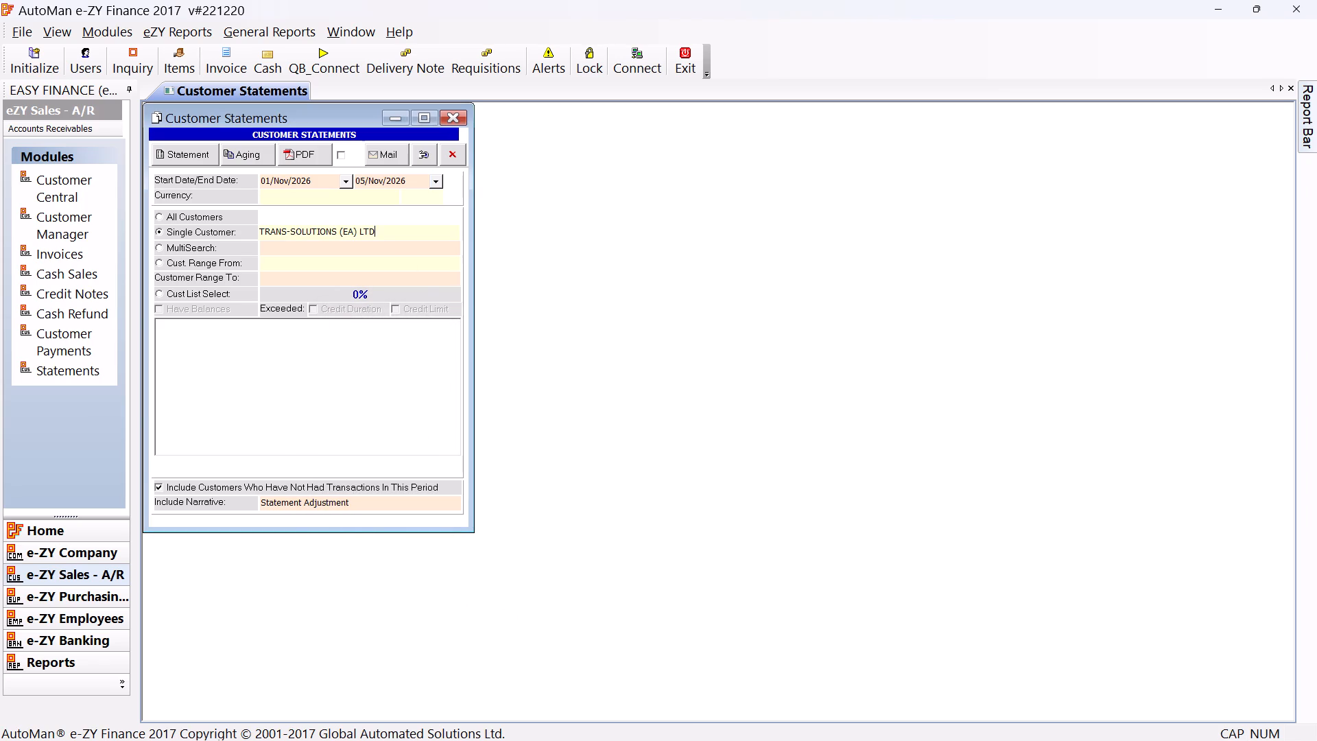
Set the statement's start date to 01/Oct/2026 and generate the statement.
click(341, 189)
click(348, 183)
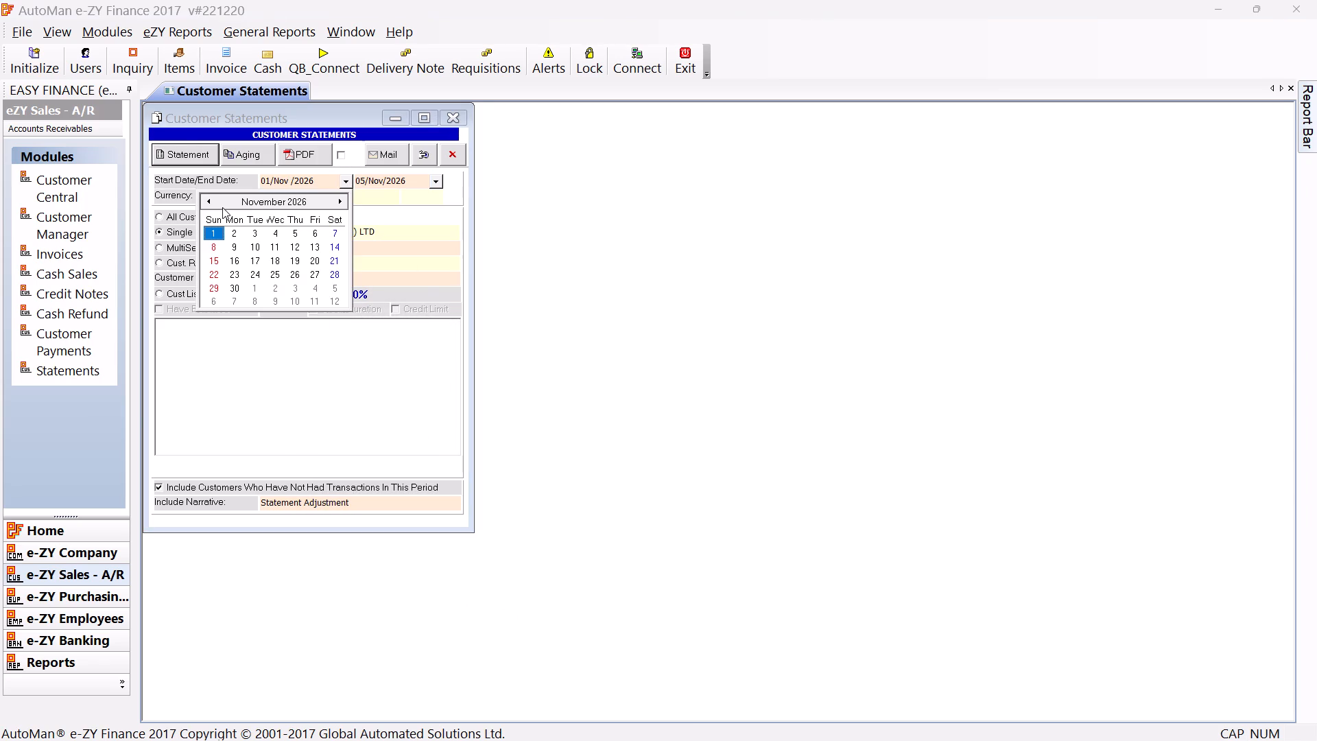
click(214, 200)
click(292, 235)
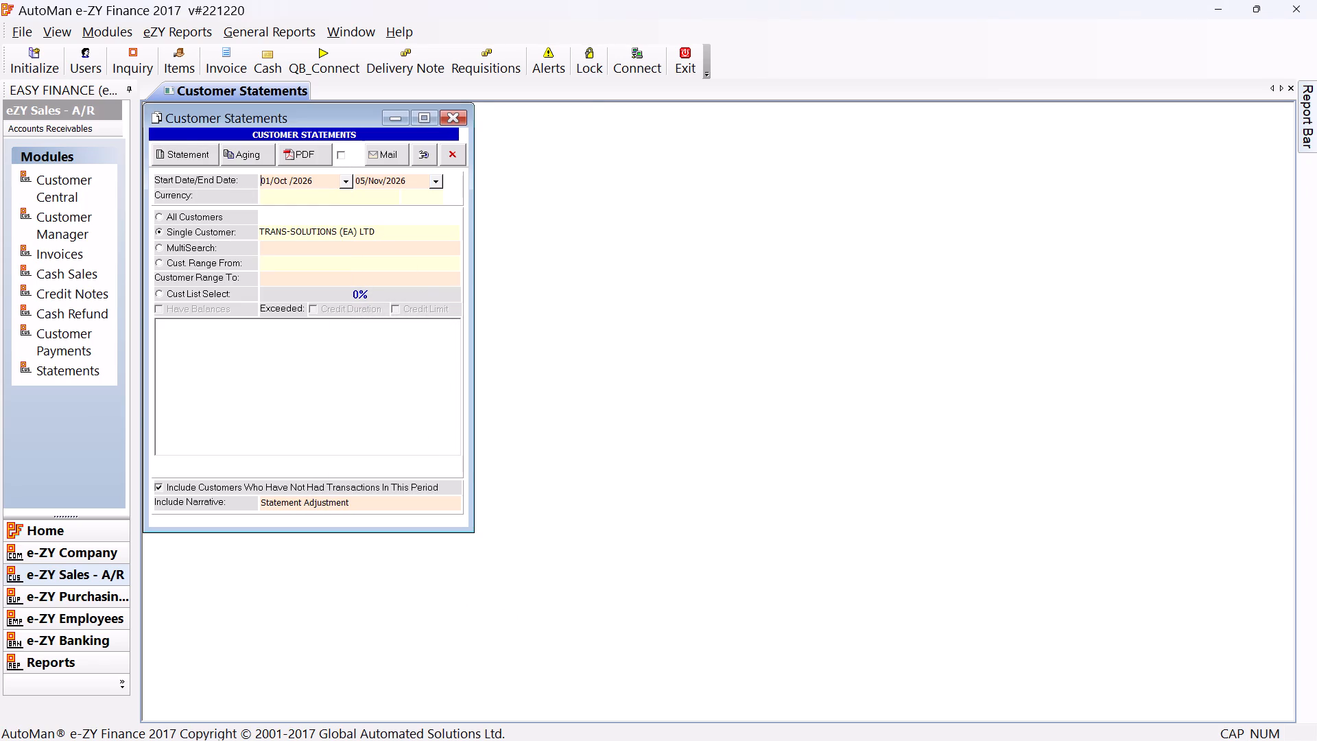
click(201, 154)
click(541, 116)
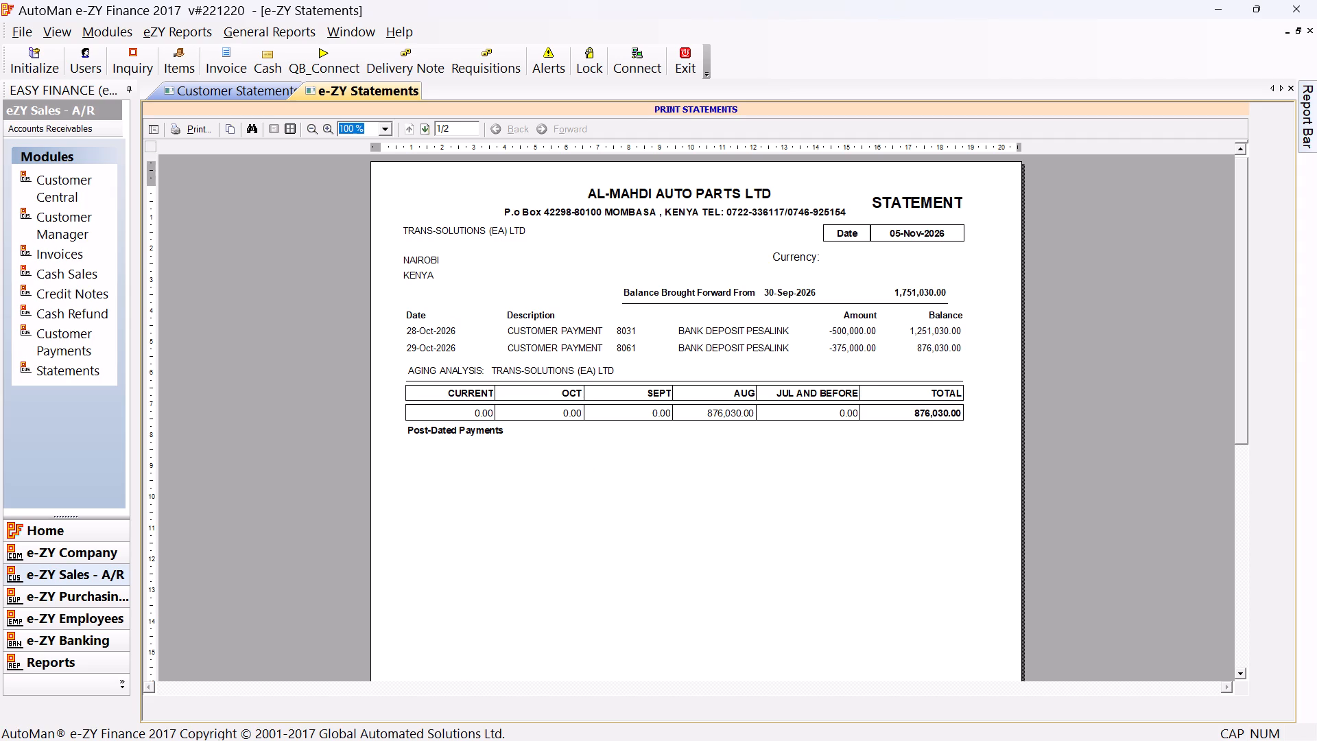
Search the customer payments for transactions dated from 29/Oct/2026 to 29/Oct/2026.
click(69, 342)
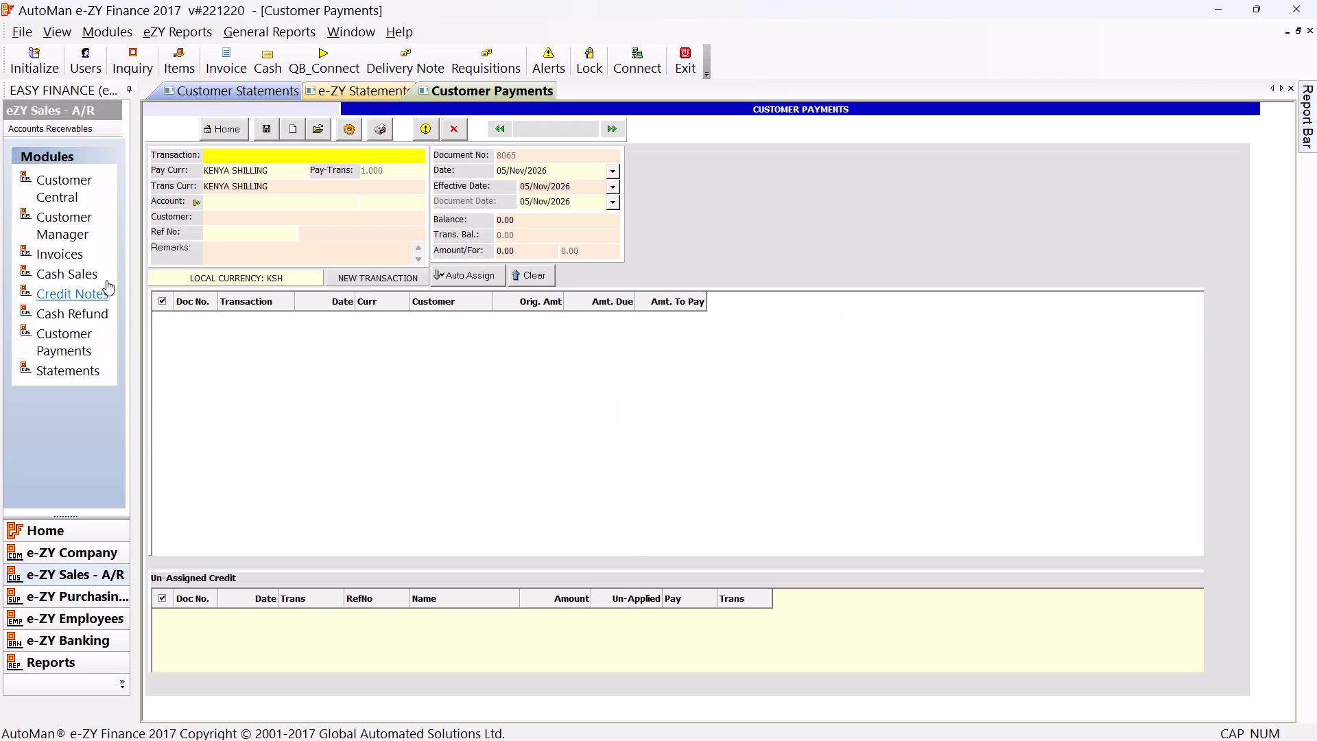
click(375, 84)
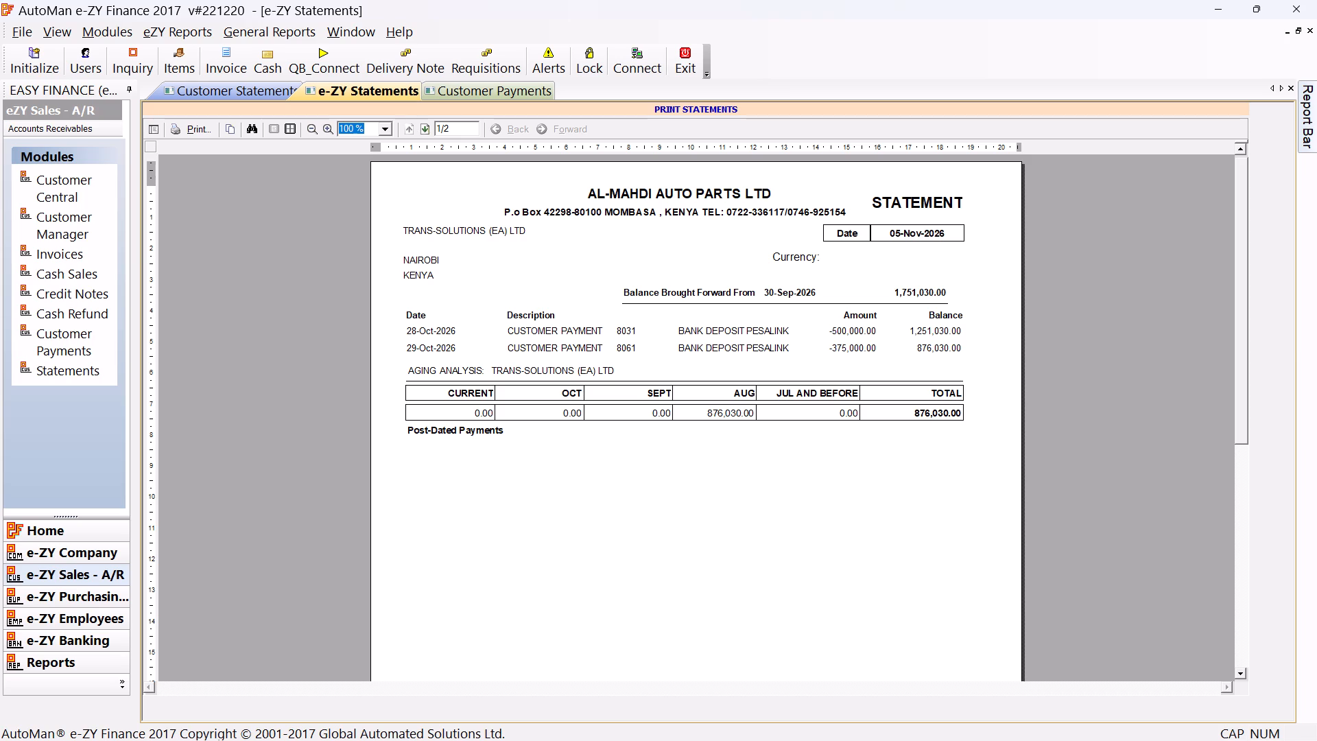
click(466, 87)
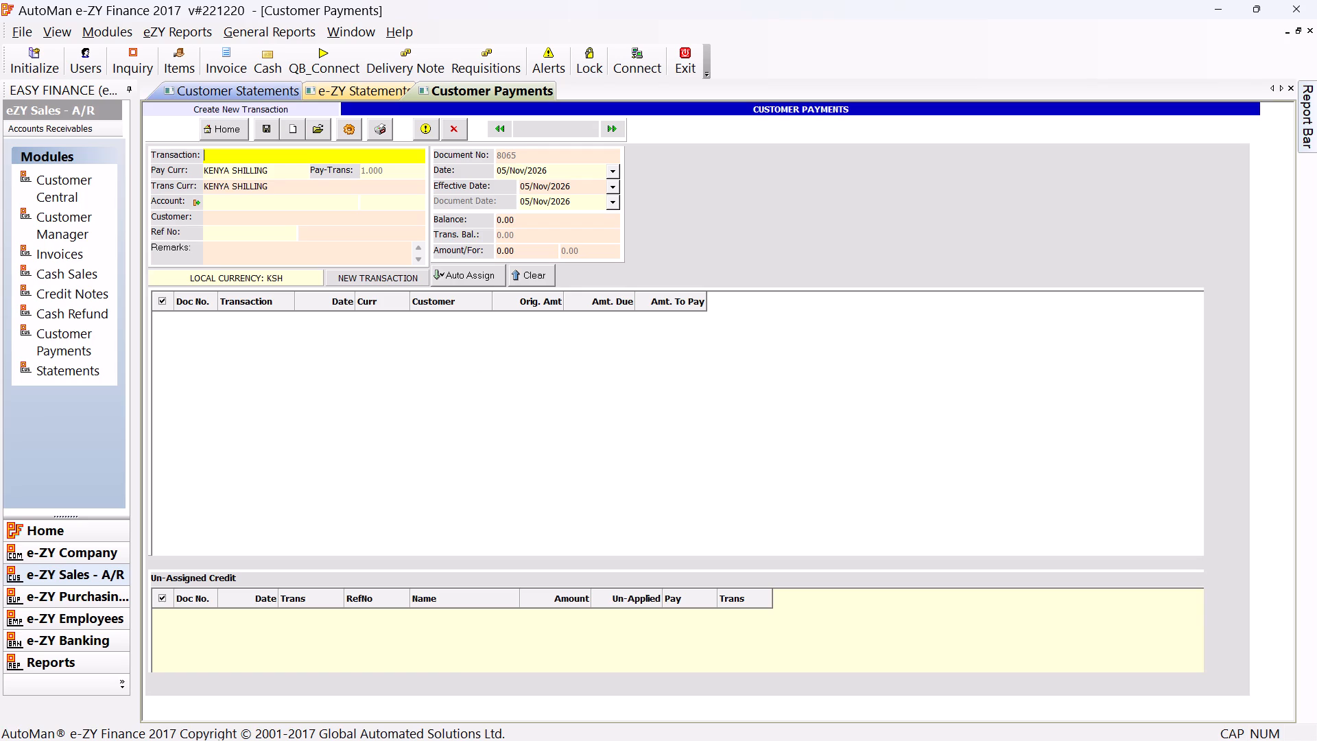
click(320, 126)
click(306, 180)
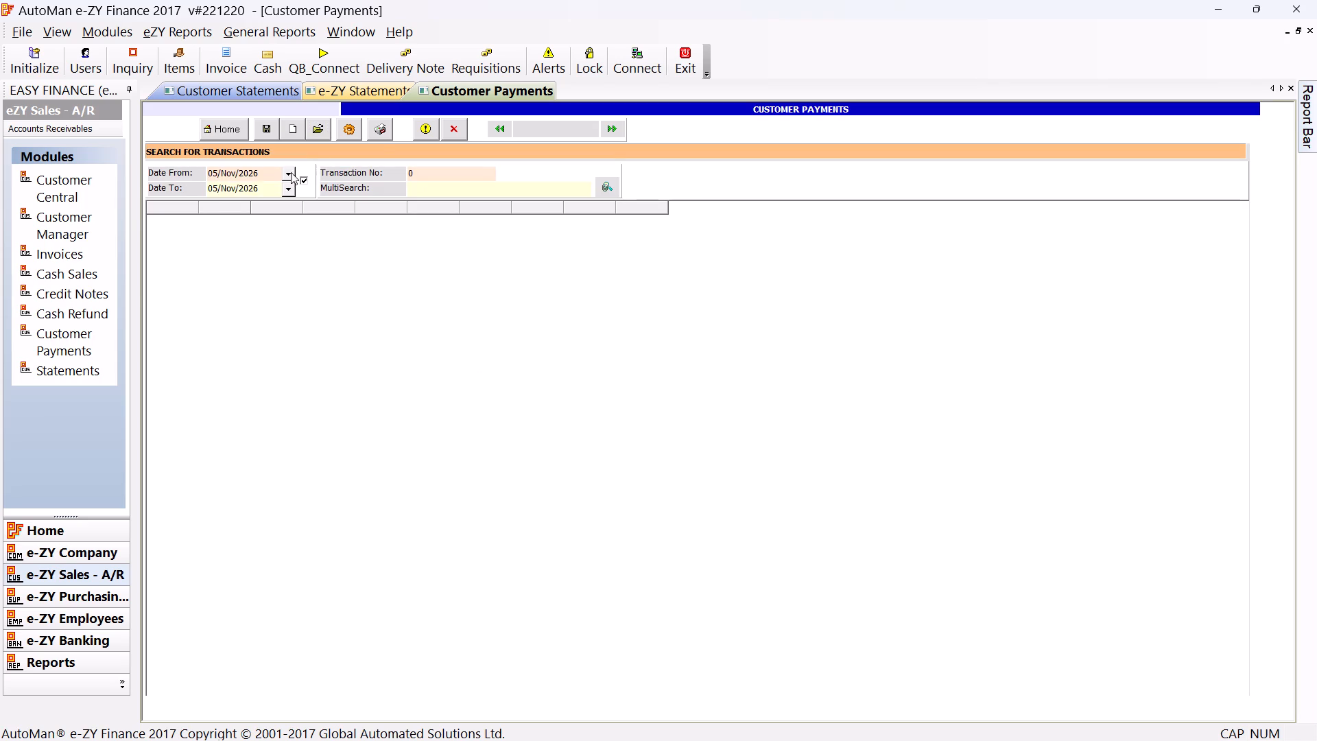
click(291, 172)
click(156, 200)
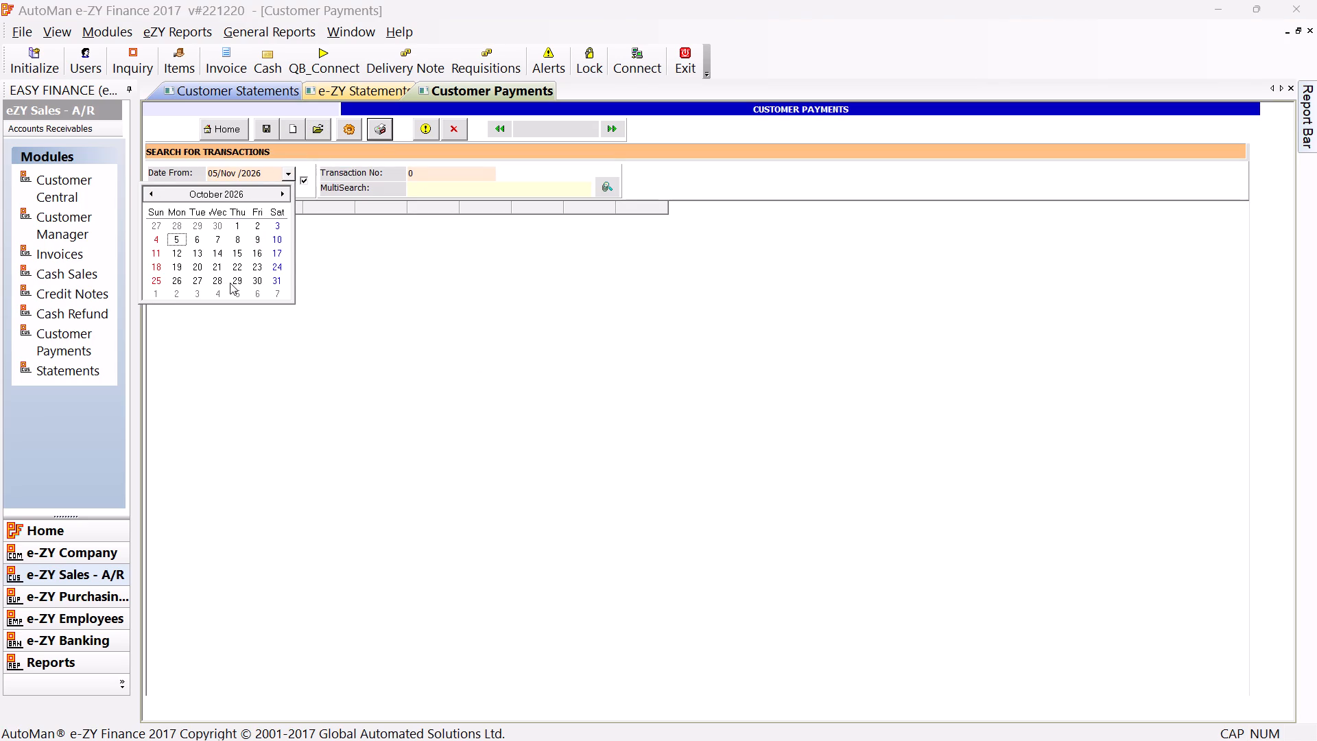
click(231, 283)
click(294, 194)
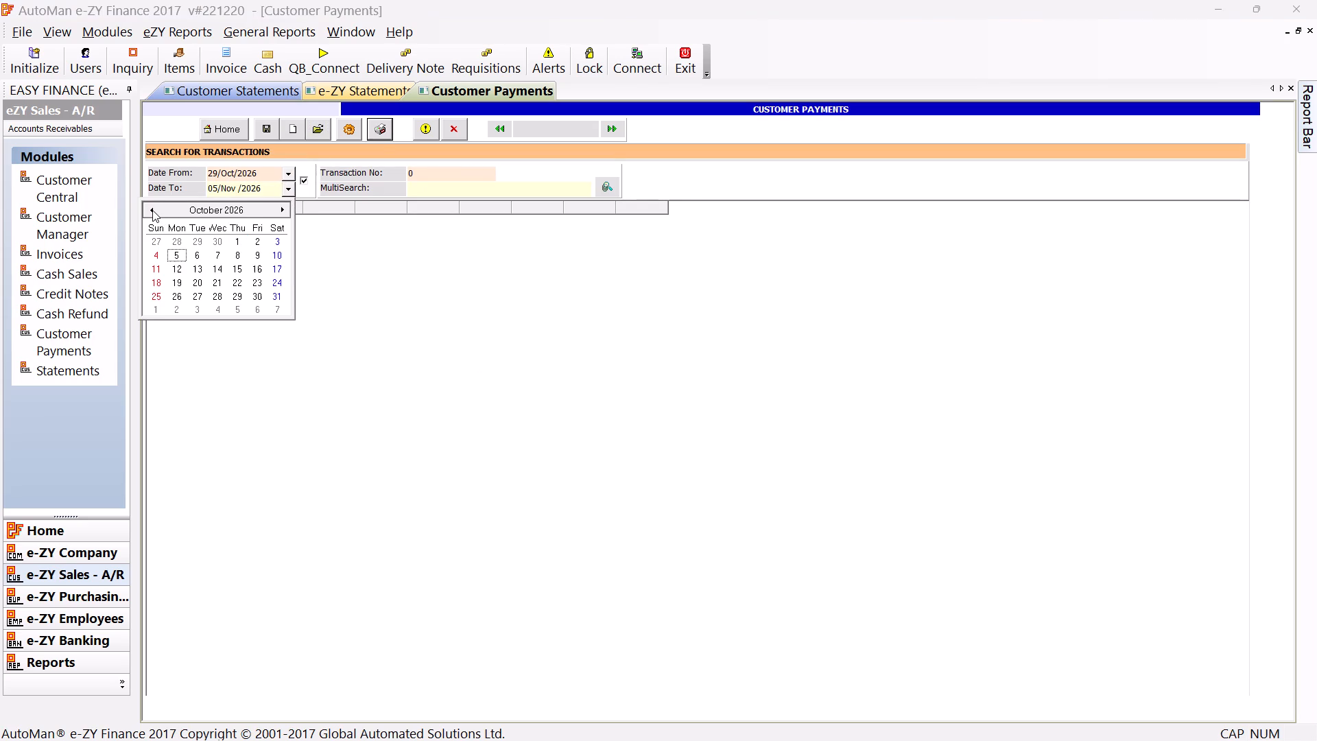
click(151, 210)
click(239, 296)
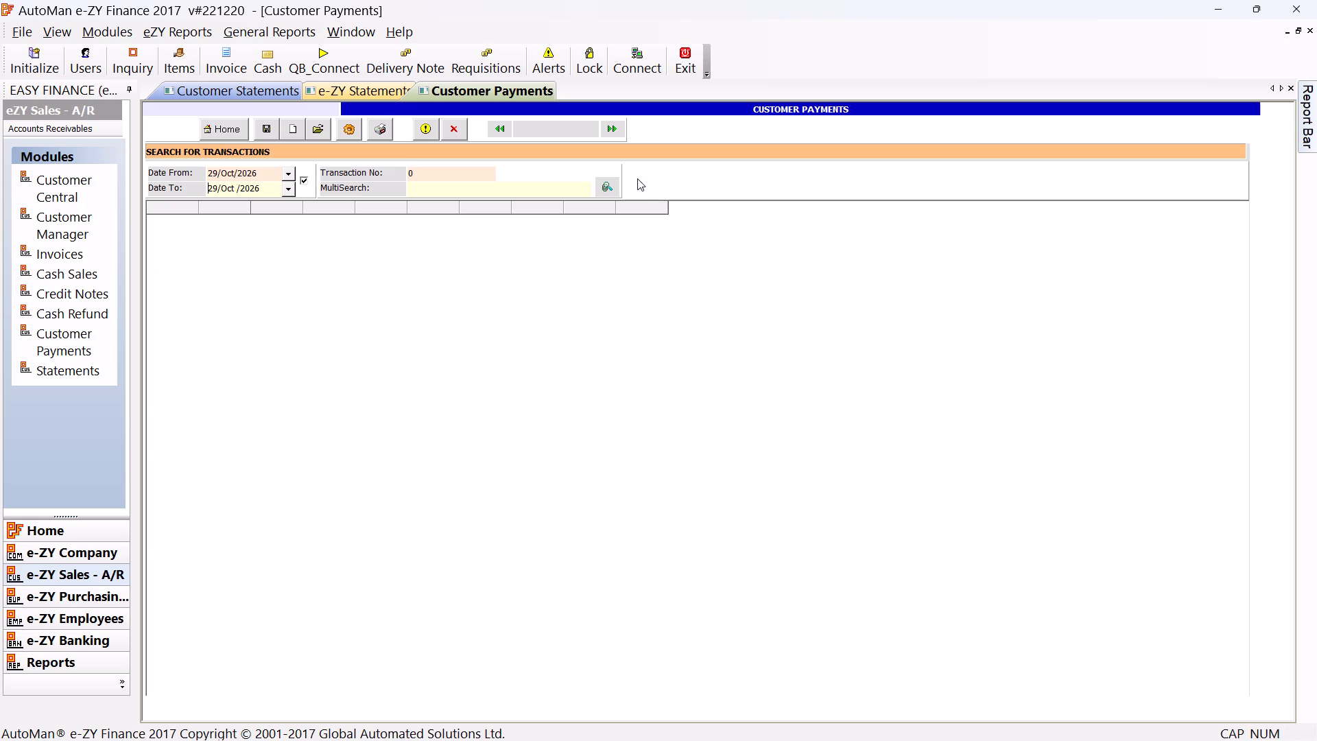
click(608, 189)
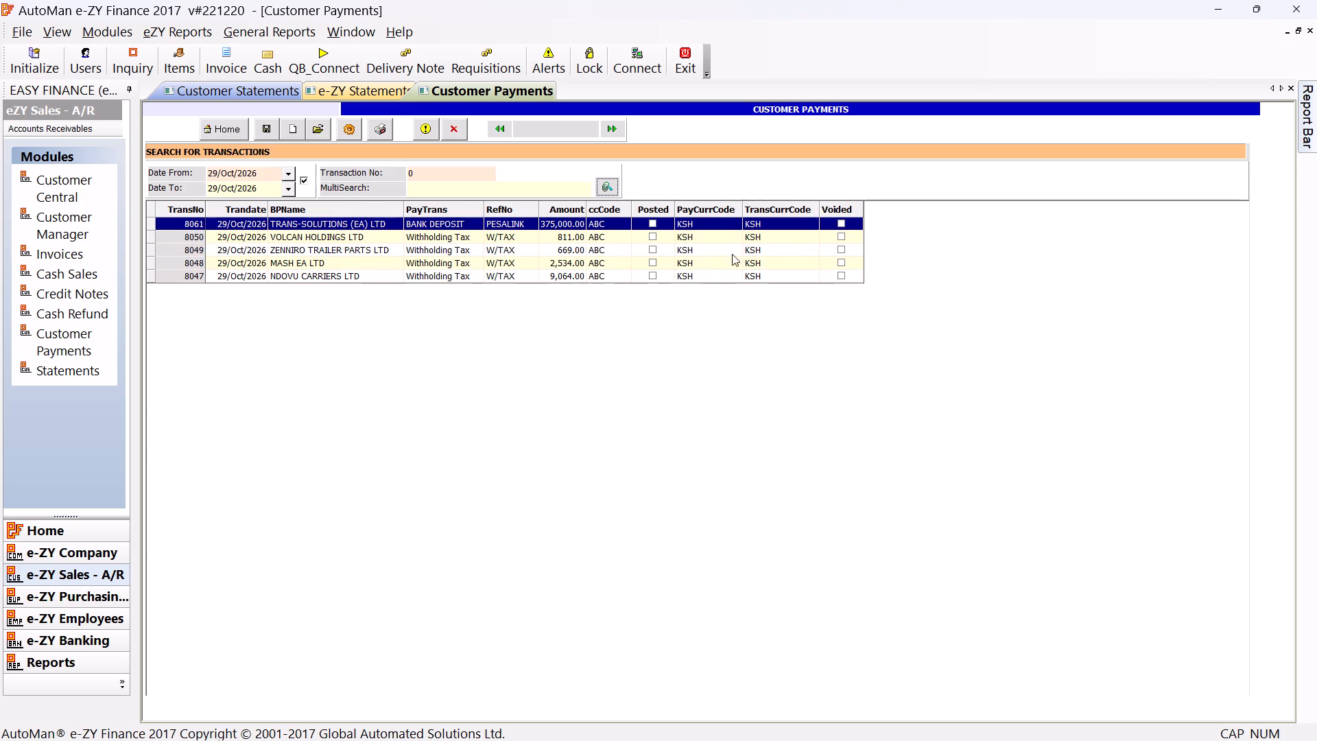
Void the TRANS-SOLUTIONS (EA) LTD bank deposit payment 8061 of 375,000.00 and refresh the search list.
click(840, 224)
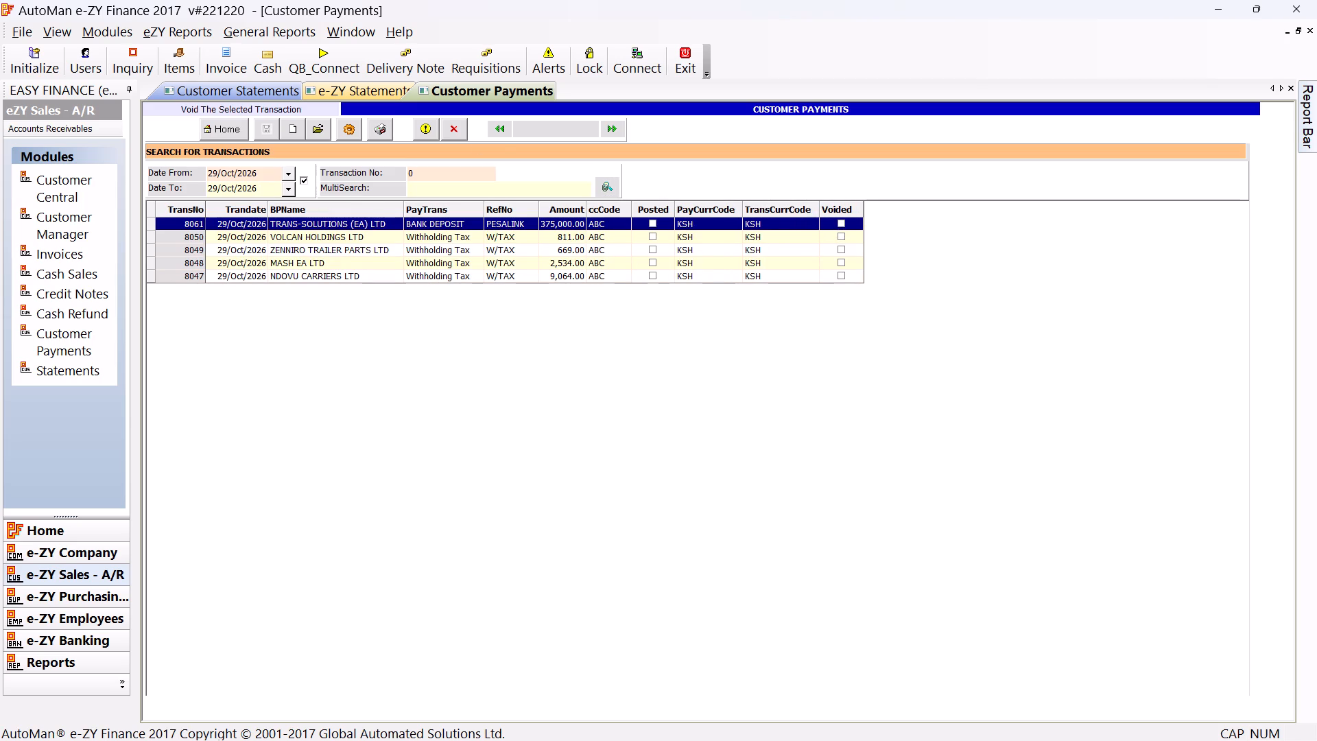
click(419, 125)
click(710, 441)
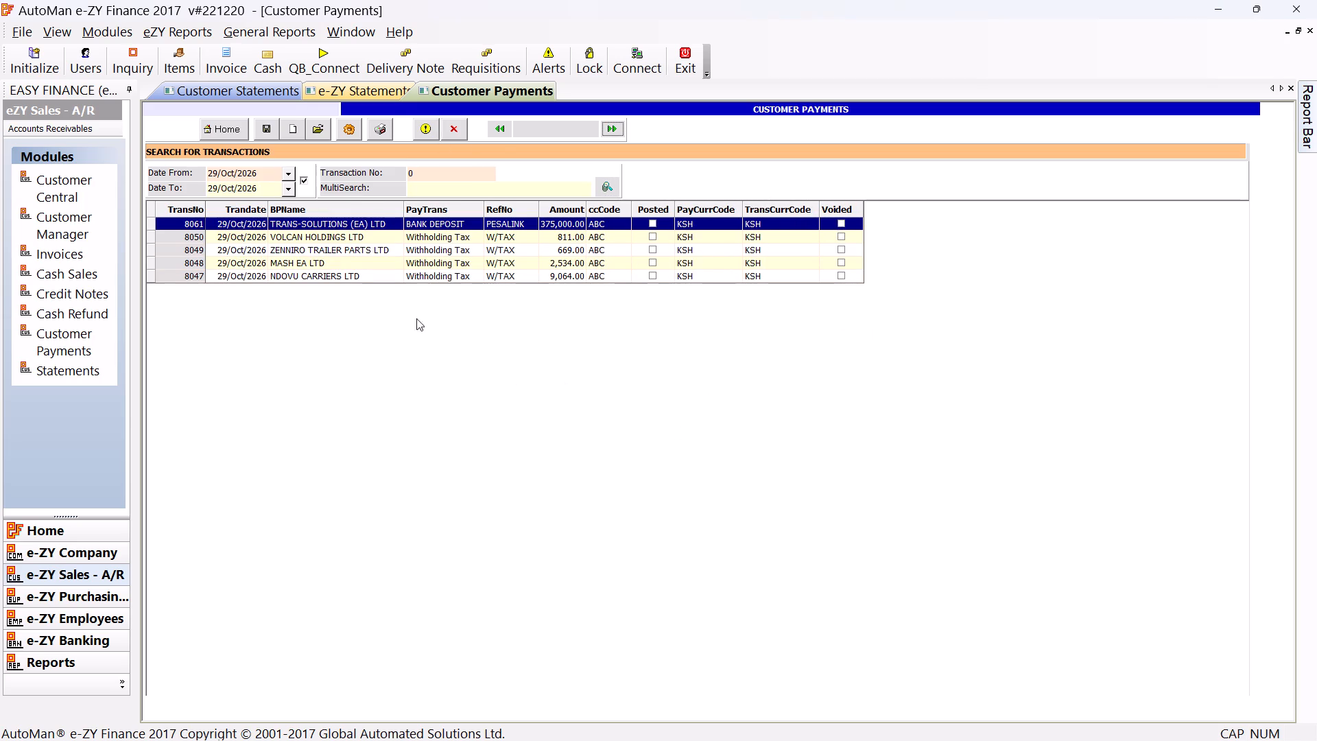
click(602, 183)
Start a new bank deposit customer payment into HABIB BANK A.G. ZURICH for customer TRANS-SOLUTIONS (EA) LTD.
click(55, 338)
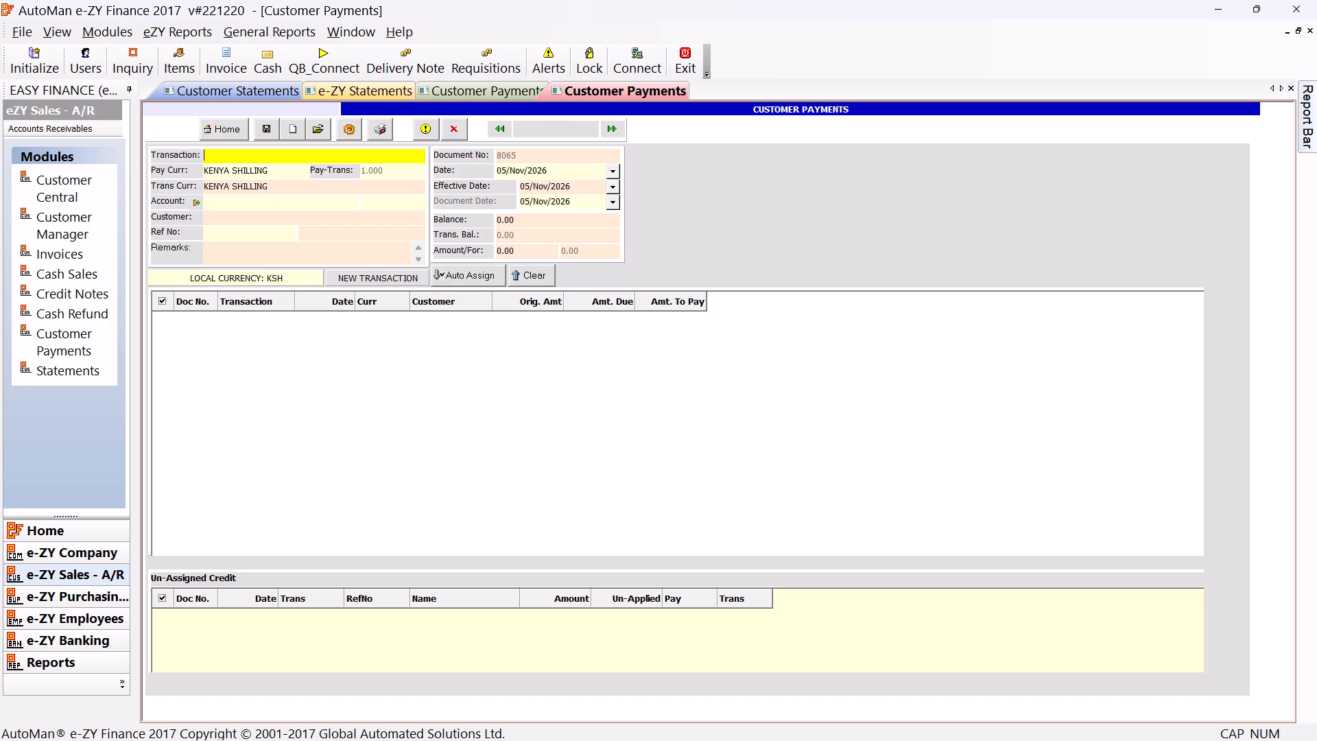
key(Return)
key(Return)
key(Tab)
key(Tab)
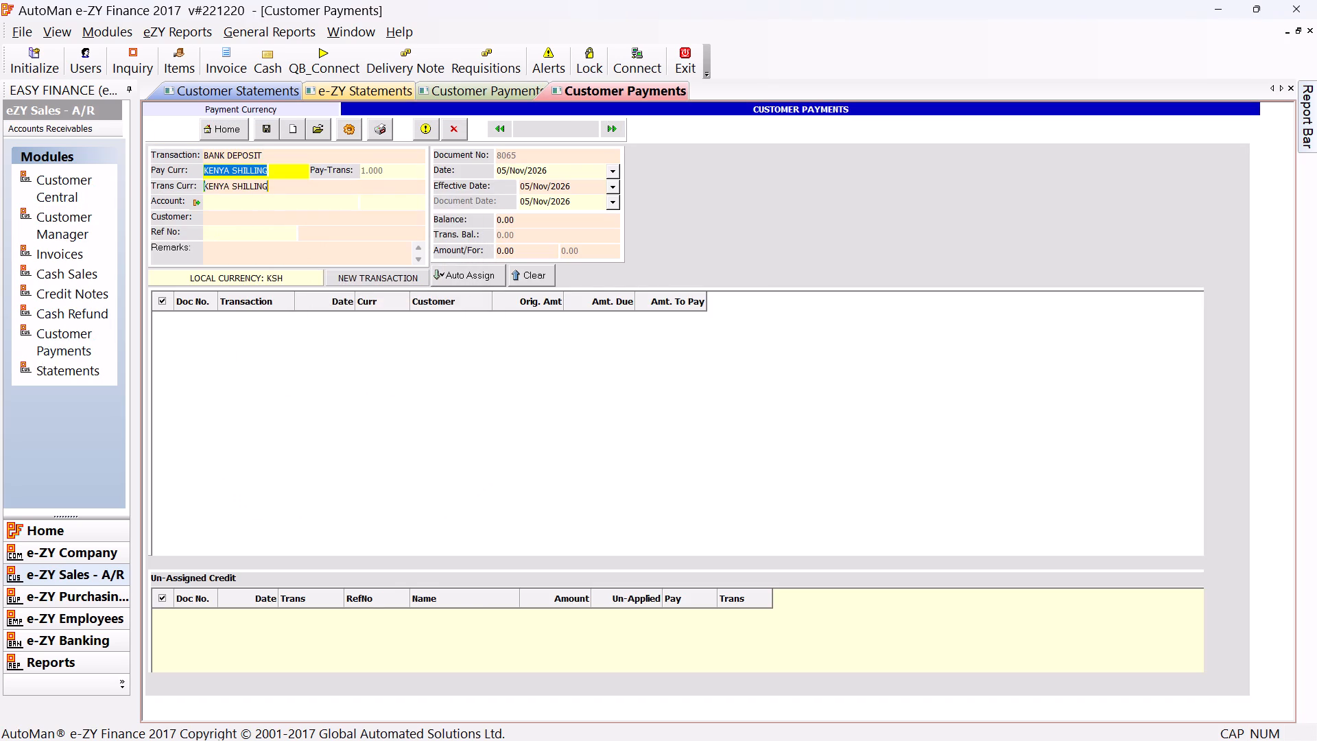
key(Tab)
text(HAB)
key(Return)
key(Return)
key(Tab)
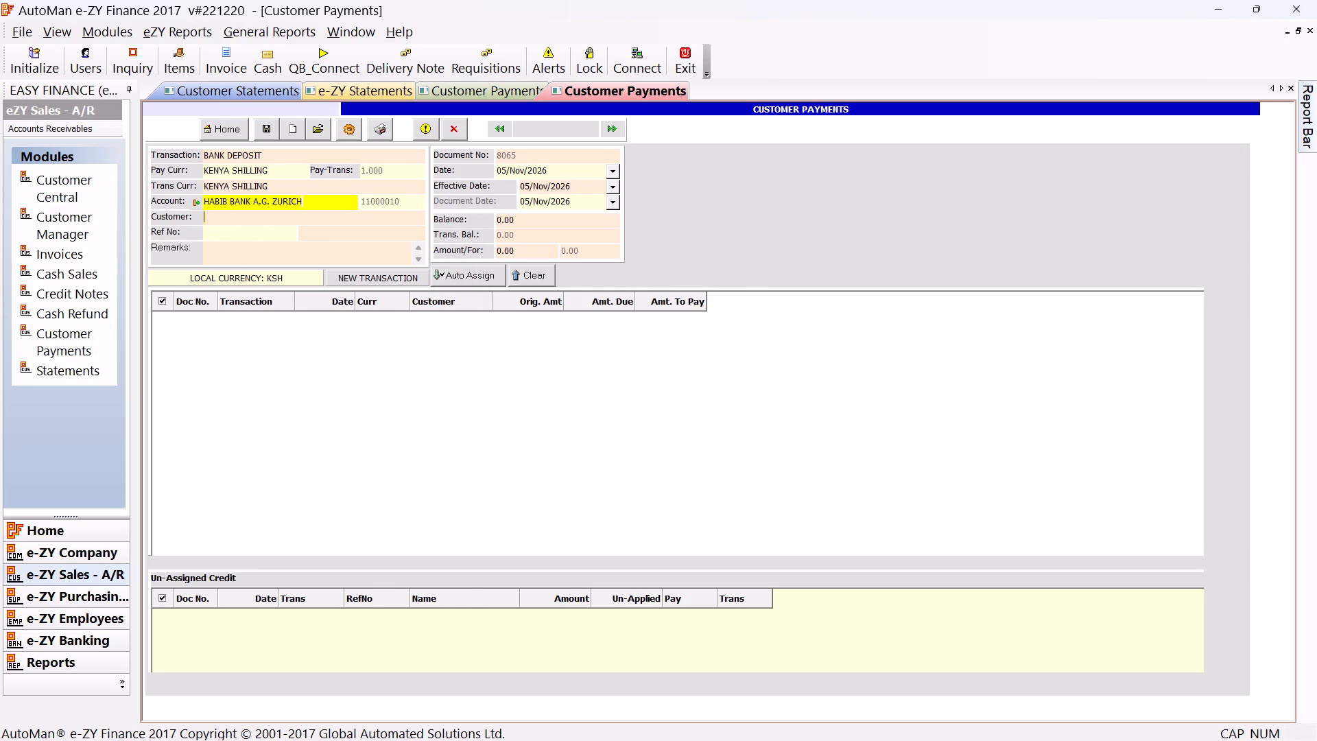
text(TRANS)
key(Return)
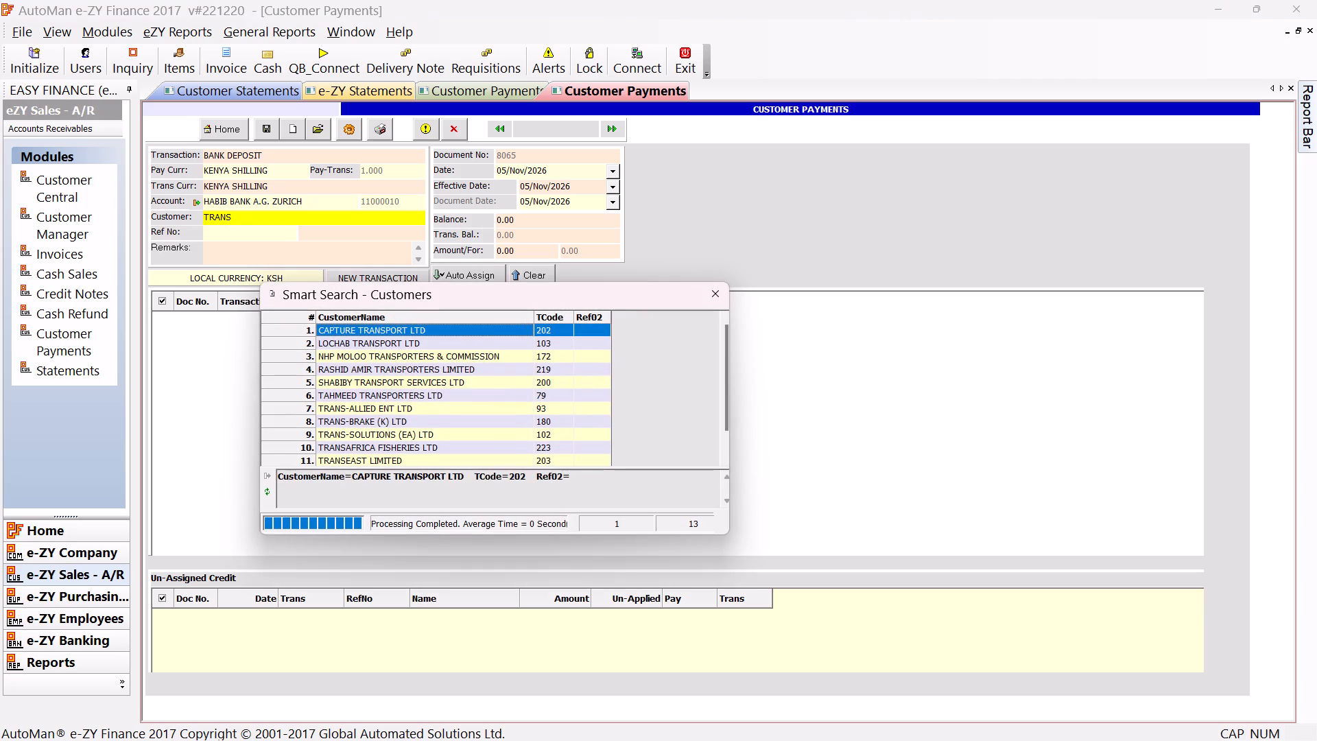
click(383, 431)
key(Return)
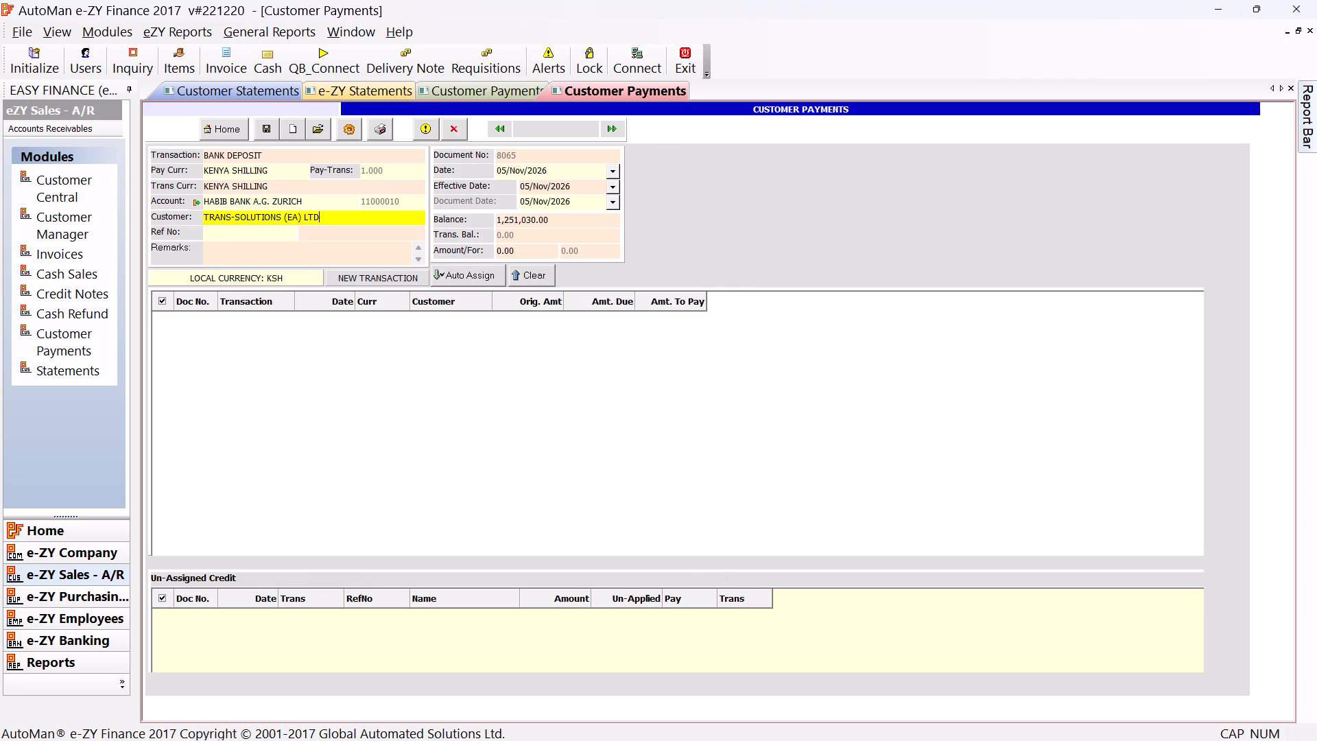
Check the original payment on the generated statement, and enter reference PESALINK and amount 375,515.00 in the new payment.
click(397, 89)
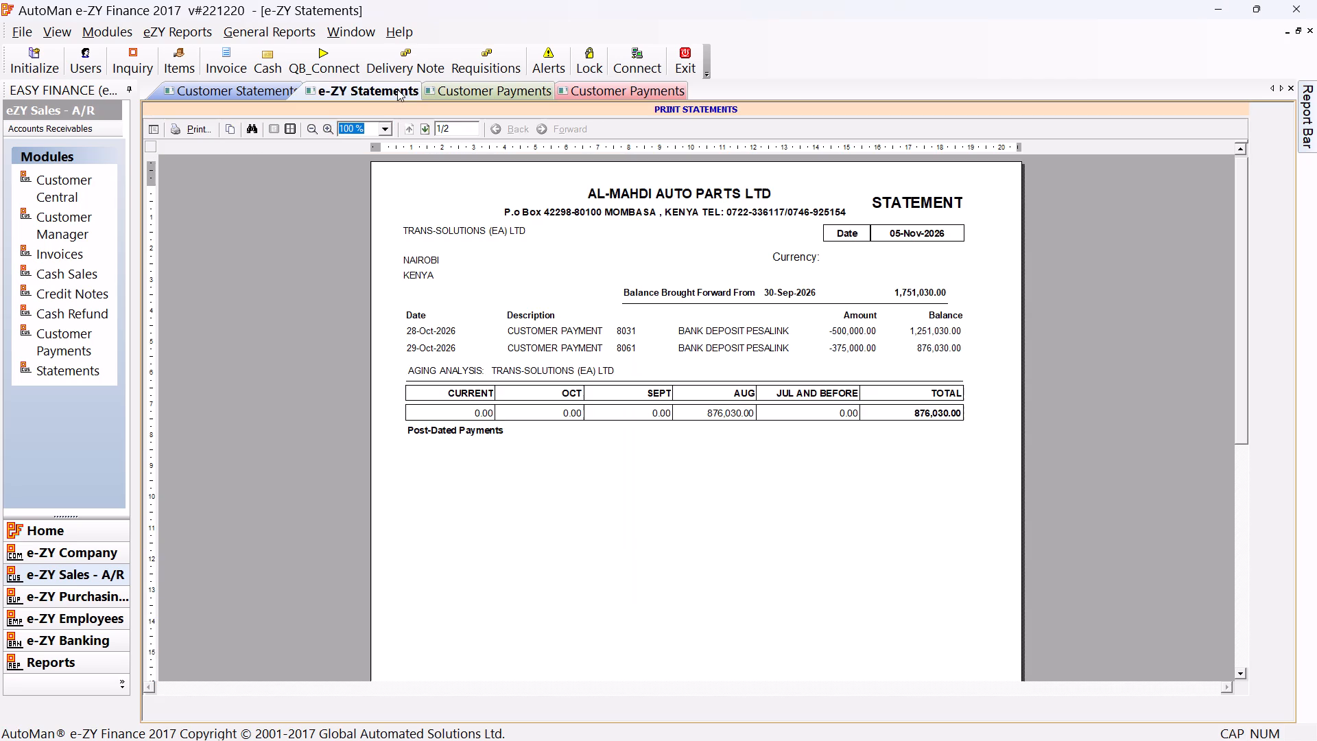
click(654, 85)
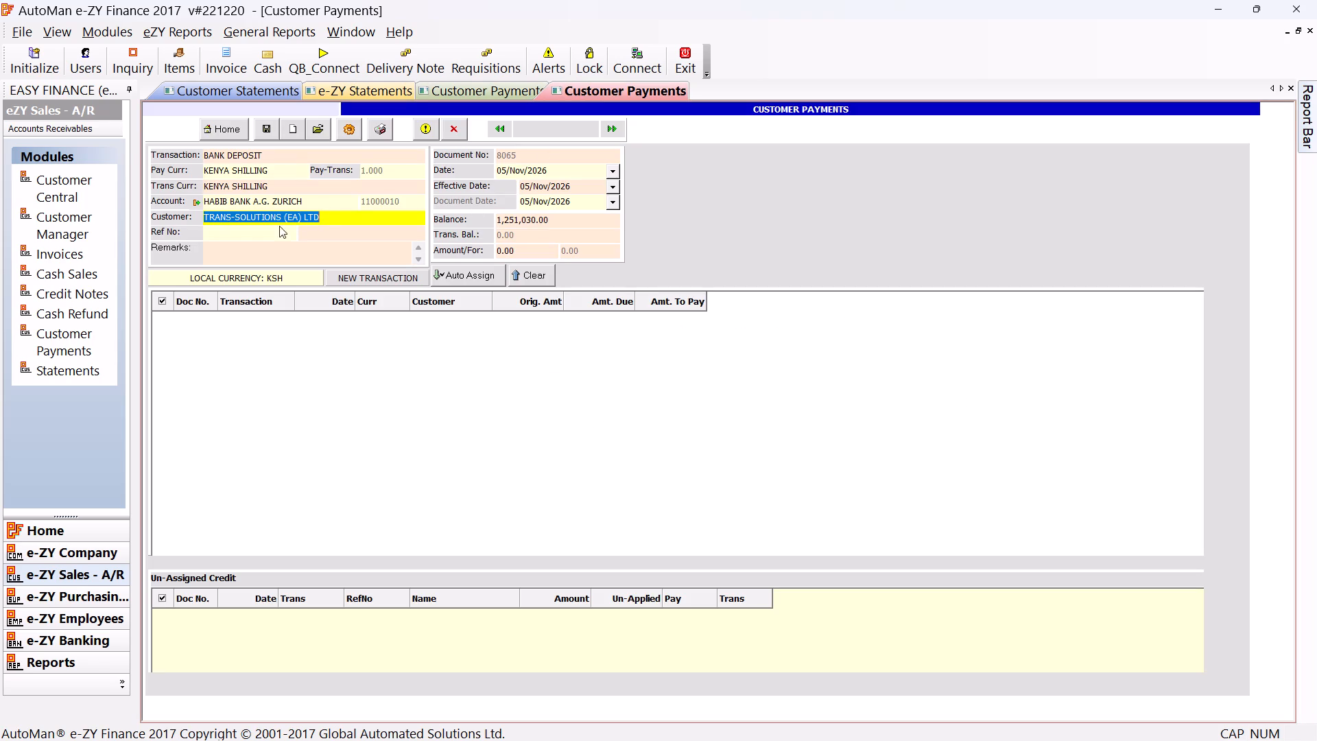
click(265, 233)
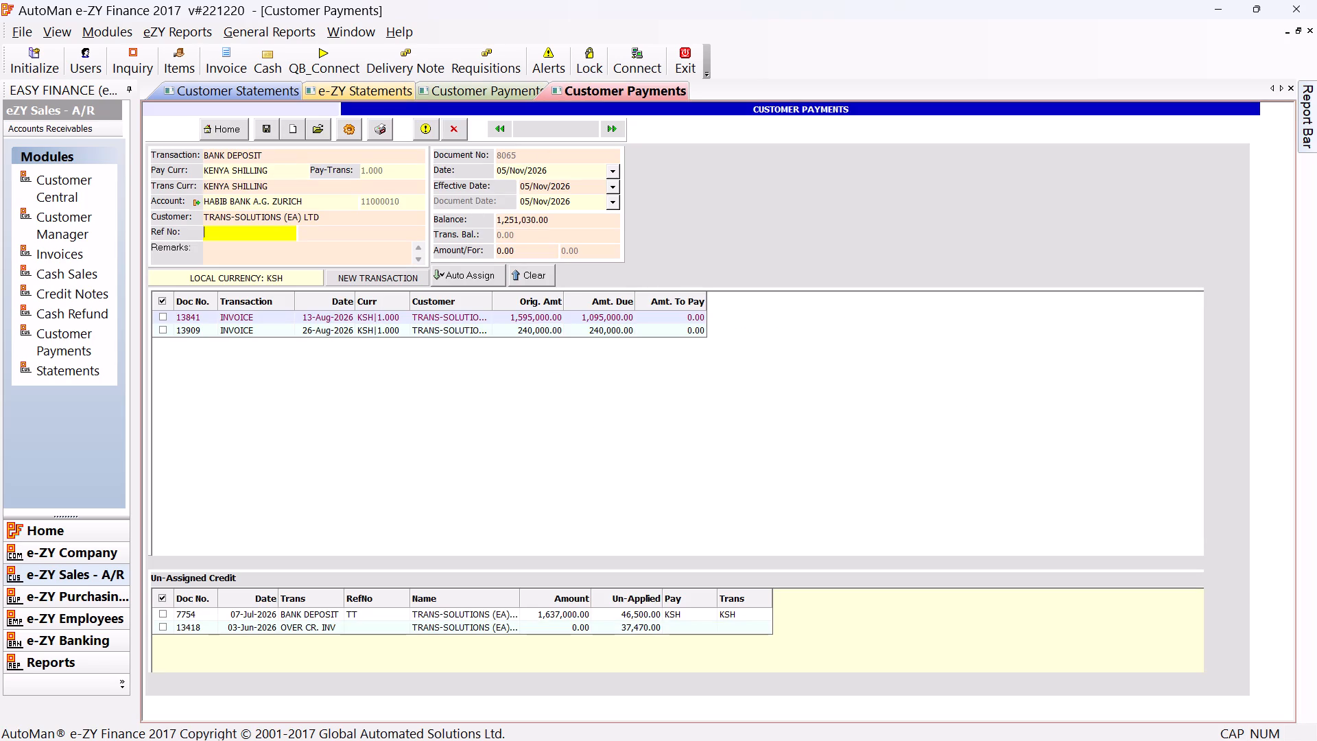
text(PESALINK)
click(547, 255)
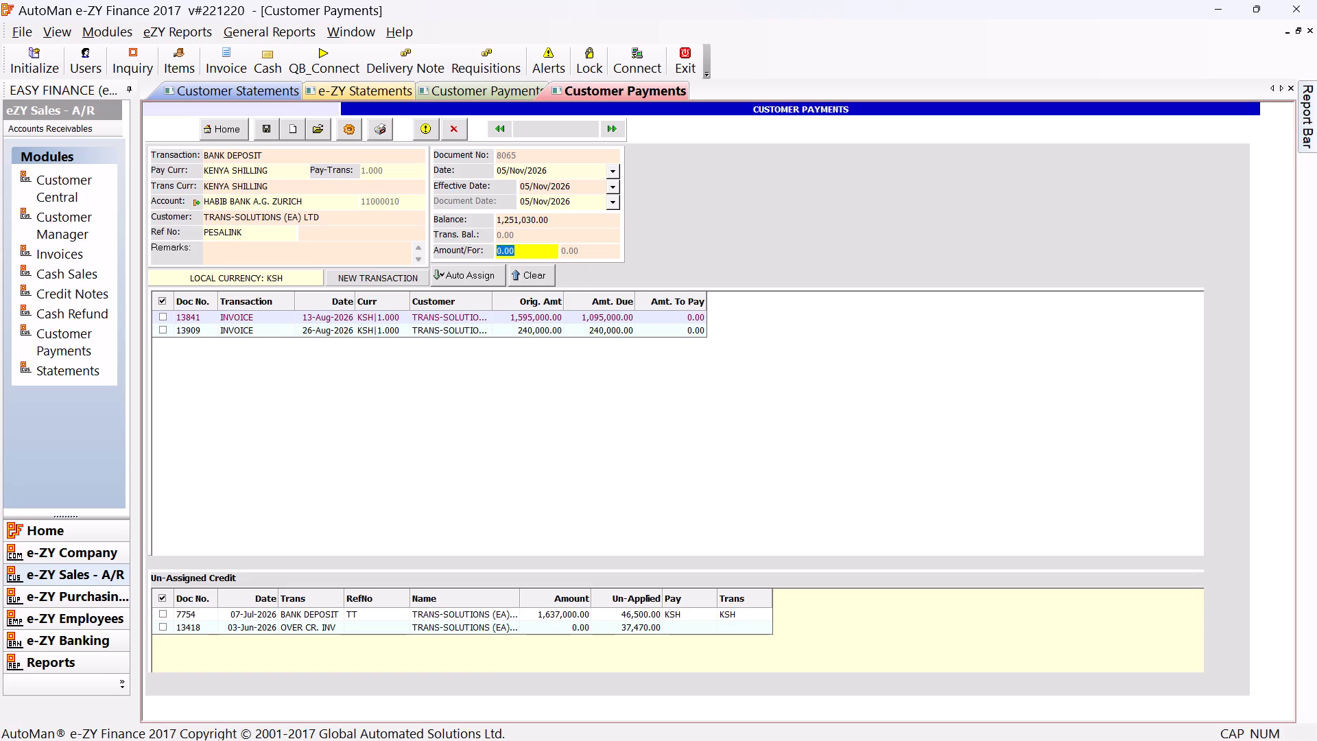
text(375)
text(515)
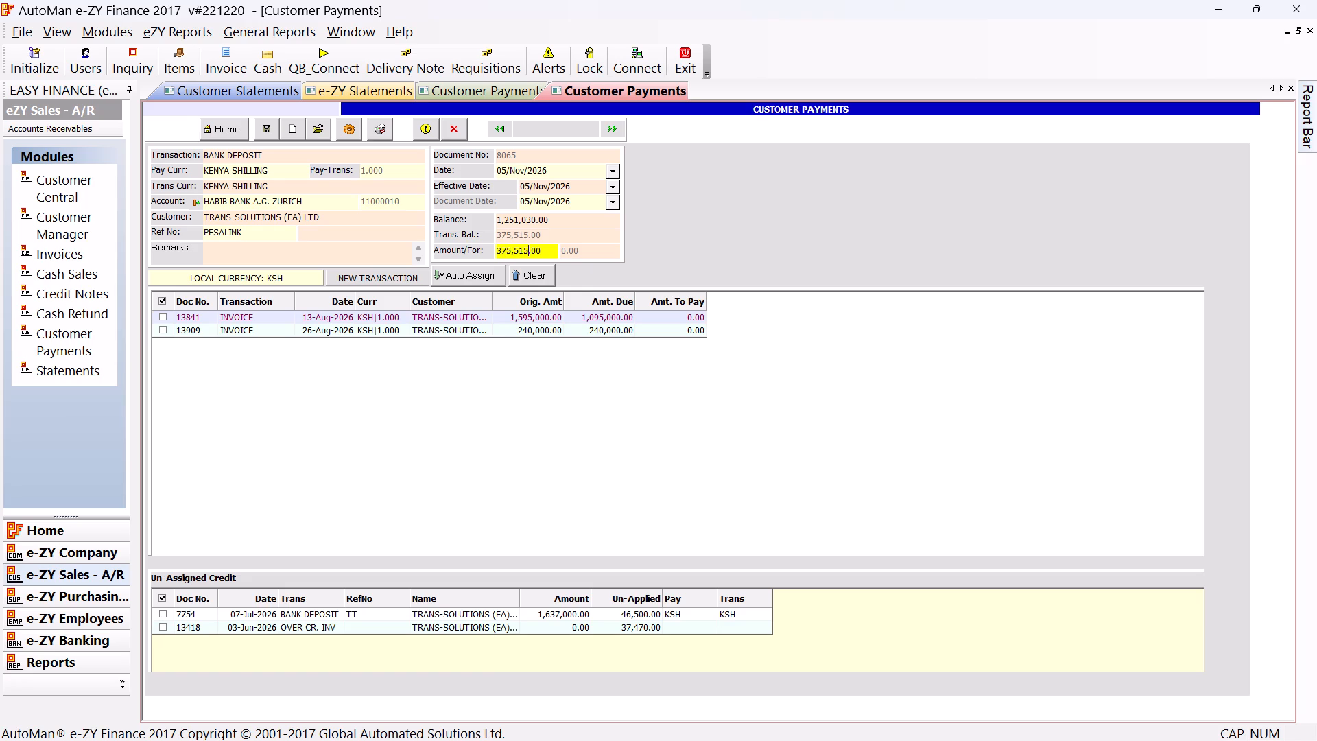
Set the payment's date, effective date and document date all to 29/Oct/2026.
click(608, 172)
click(477, 193)
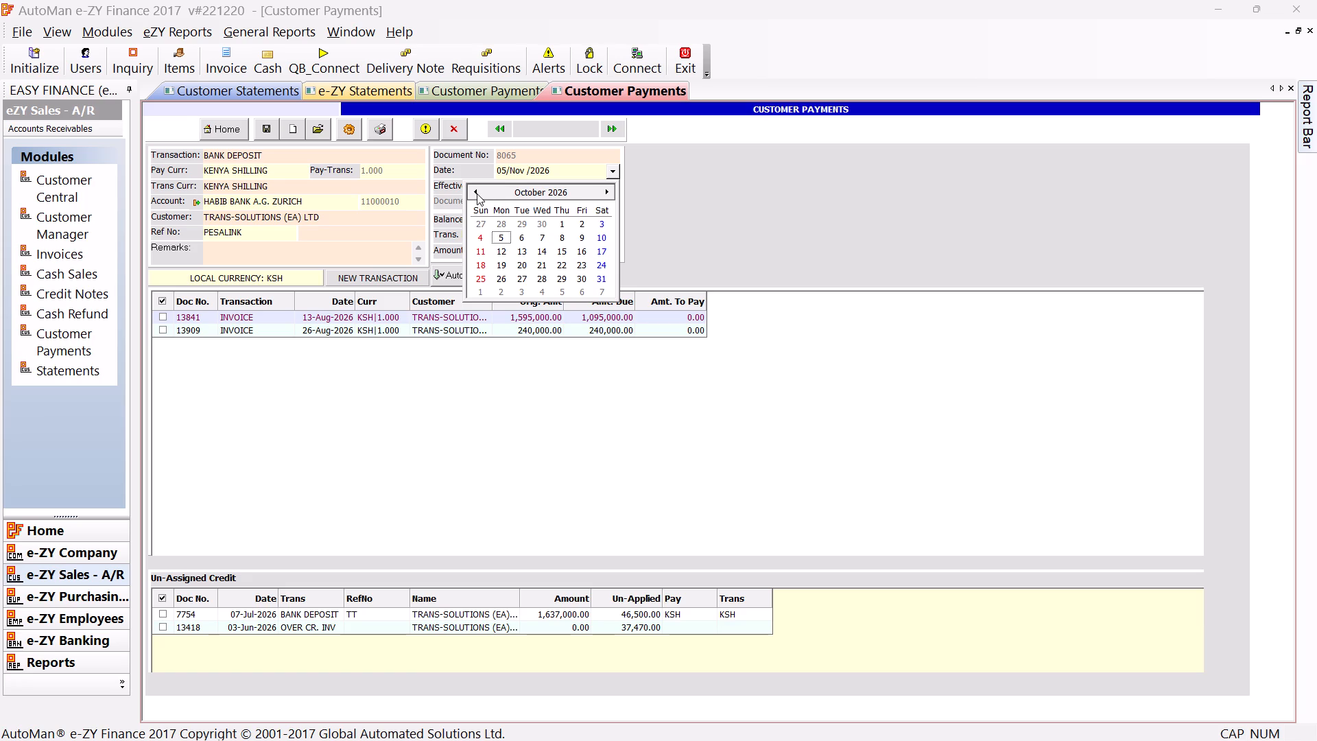
click(561, 279)
drag(561, 174, 331, 159)
key(ctrl+c)
drag(595, 191, 396, 185)
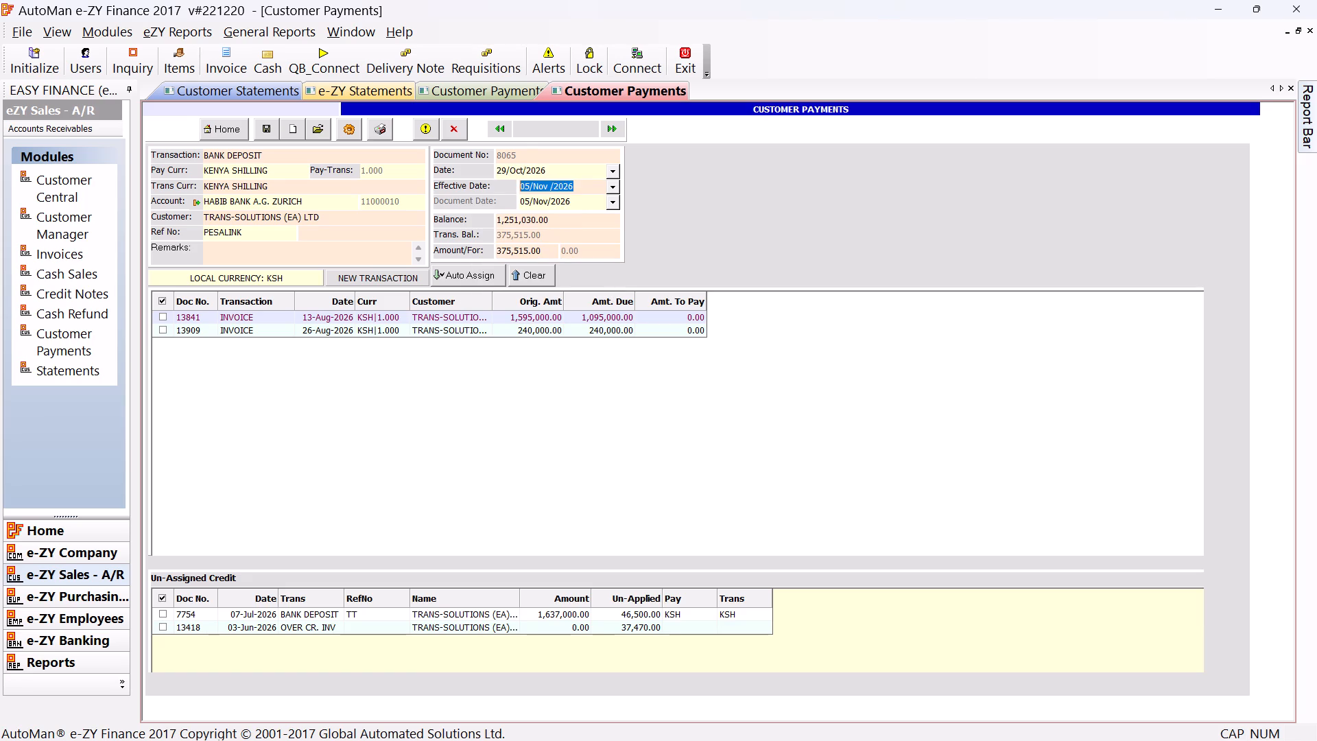
key(ctrl+v)
drag(585, 199, 396, 203)
key(ctrl+v)
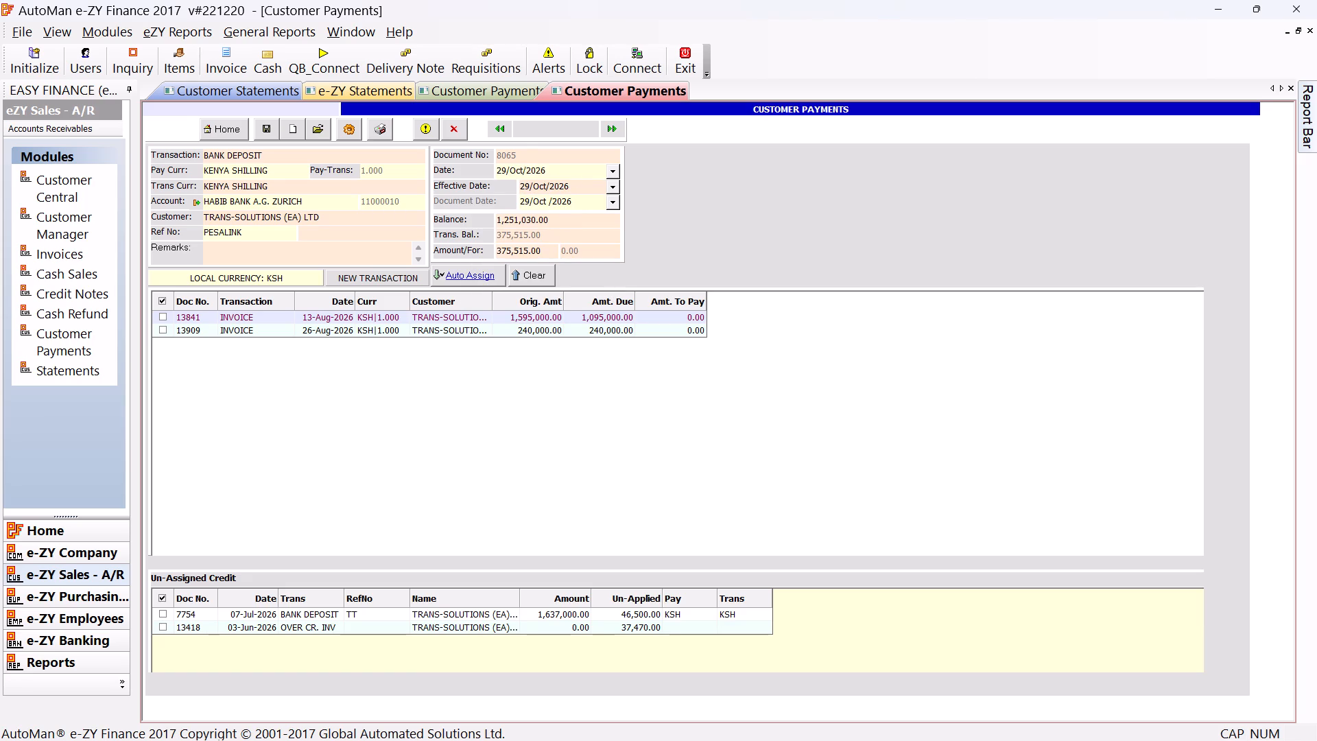
Auto-assign the payment amount to the customer's outstanding invoices and save the payment without printing.
click(470, 277)
click(267, 136)
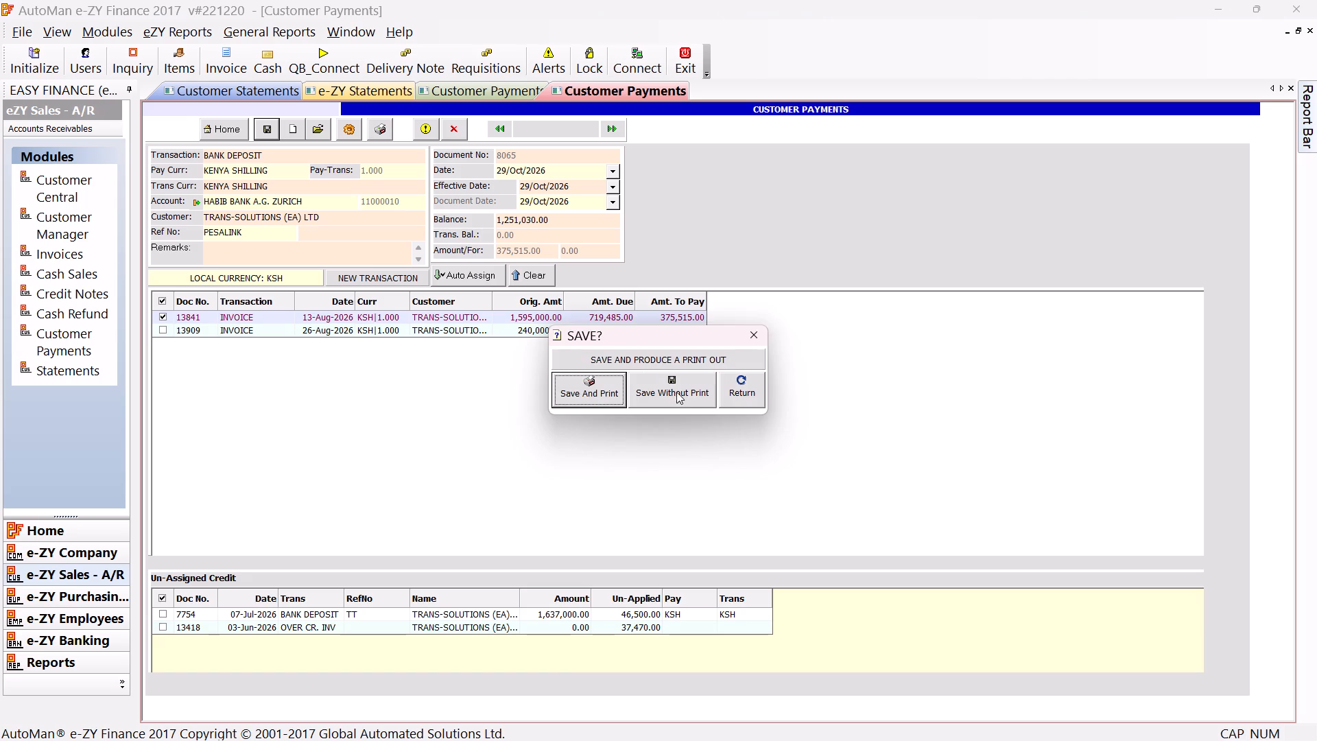
click(680, 394)
Return to the Customer Statements setup for TRANS-SOLUTIONS (EA) LTD.
click(248, 94)
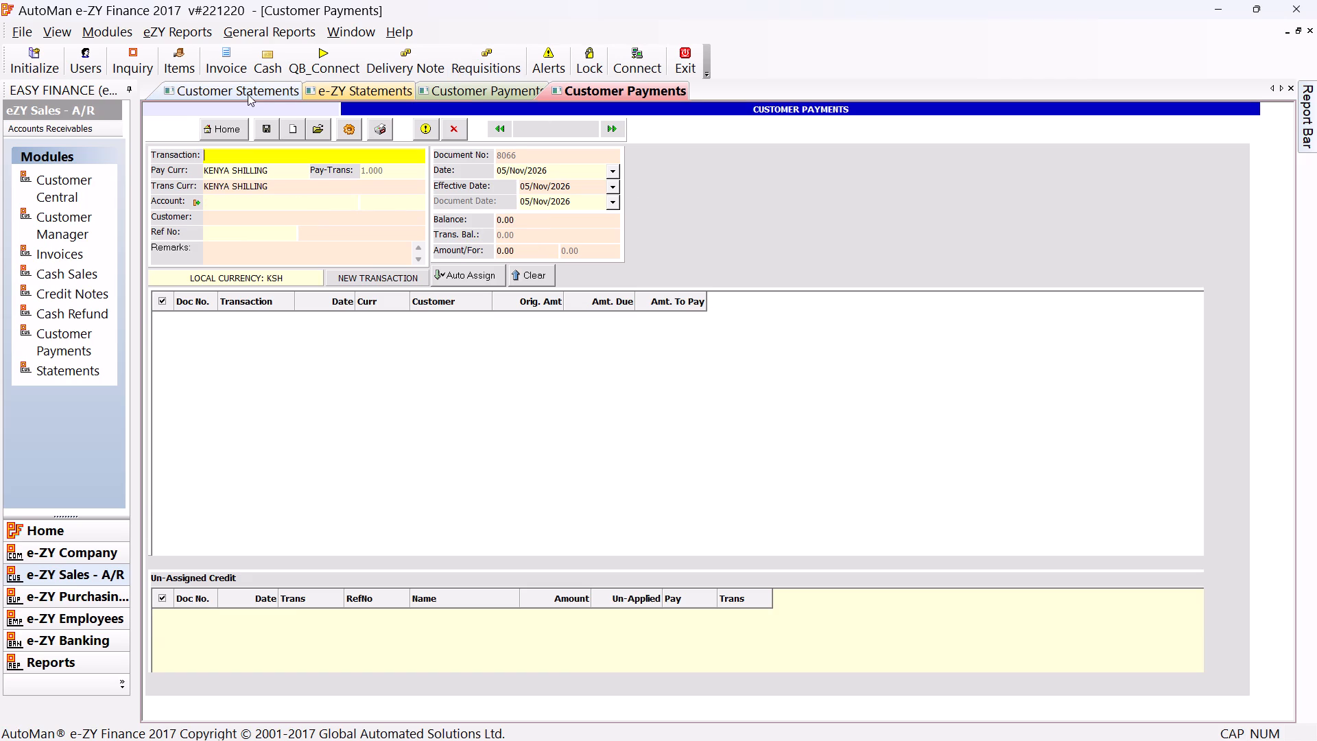
Generate the updated customer statement for TRANS-SOLUTIONS (EA) LTD to check the newly saved payment.
click(198, 129)
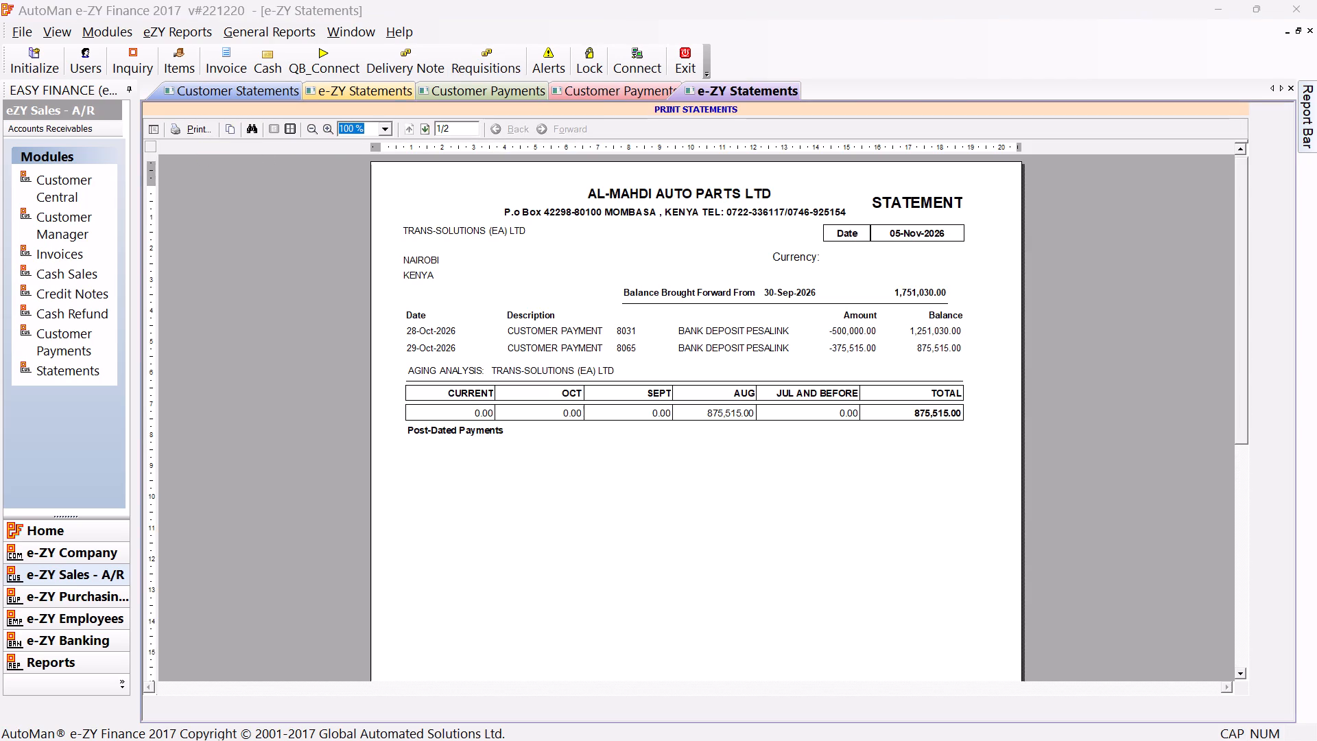
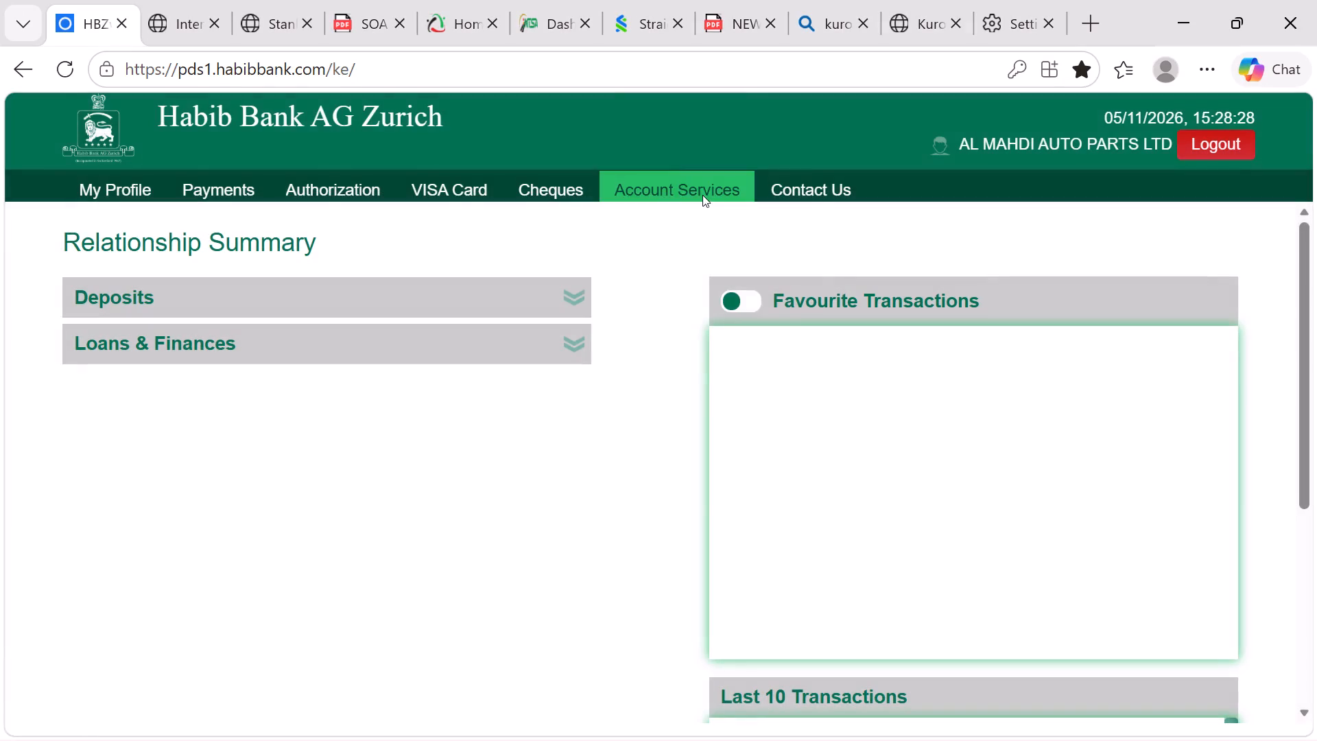
View the bank's Statement of Account for 29/10/2026 only to check the payment received, and minimise the browser.
click(702, 195)
click(681, 228)
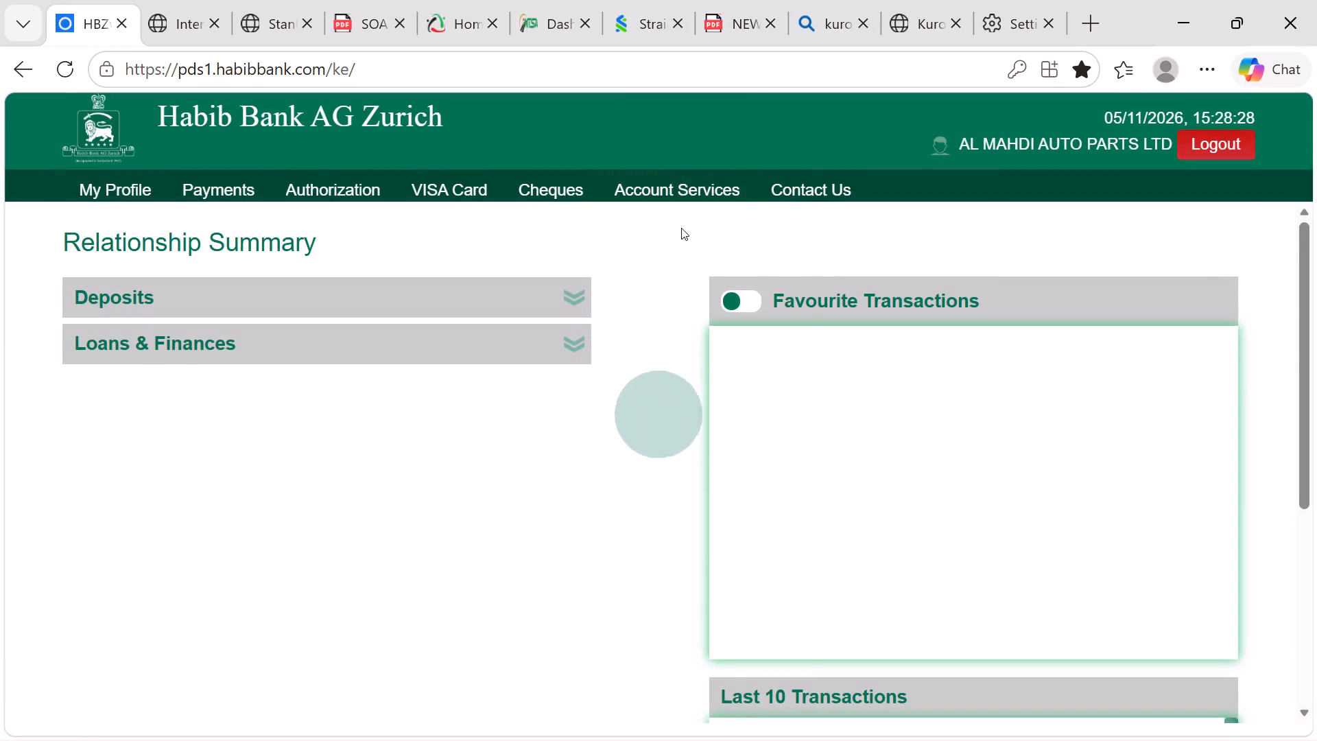
click(271, 457)
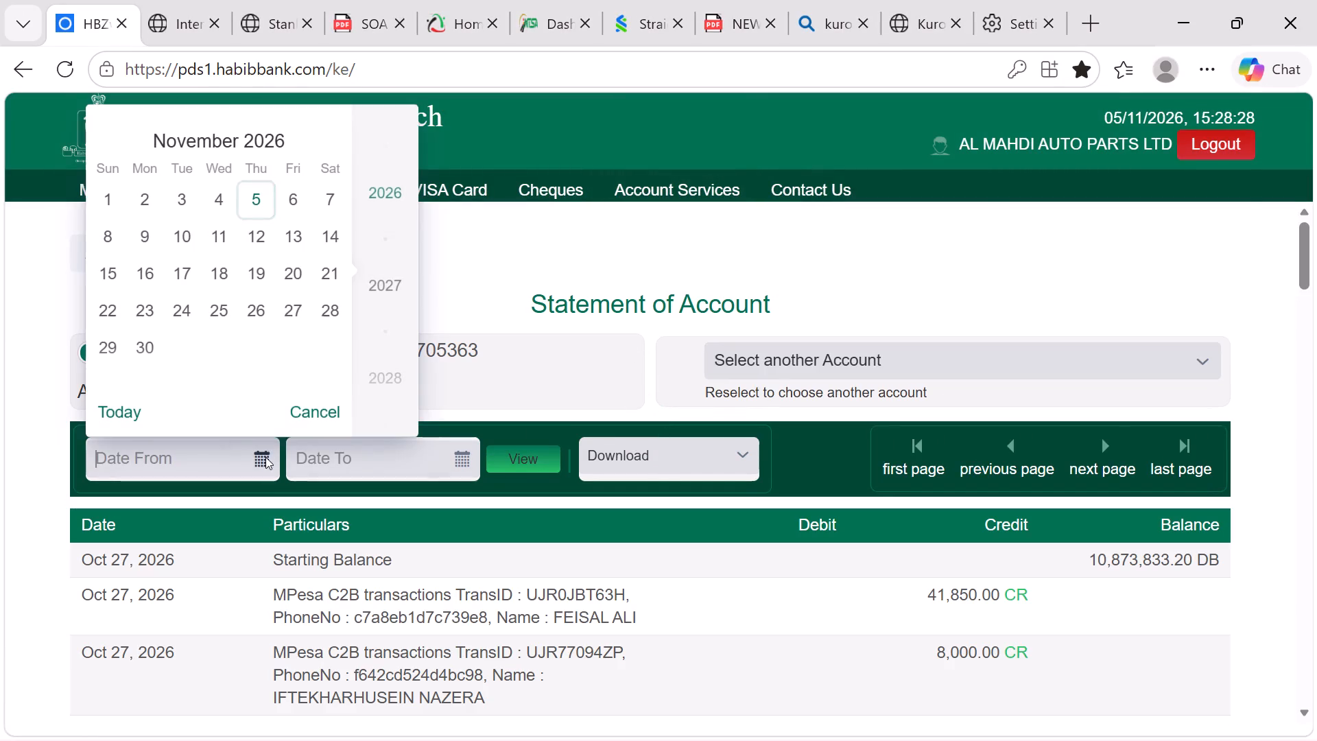
scroll(211, 226, up, 2)
click(251, 298)
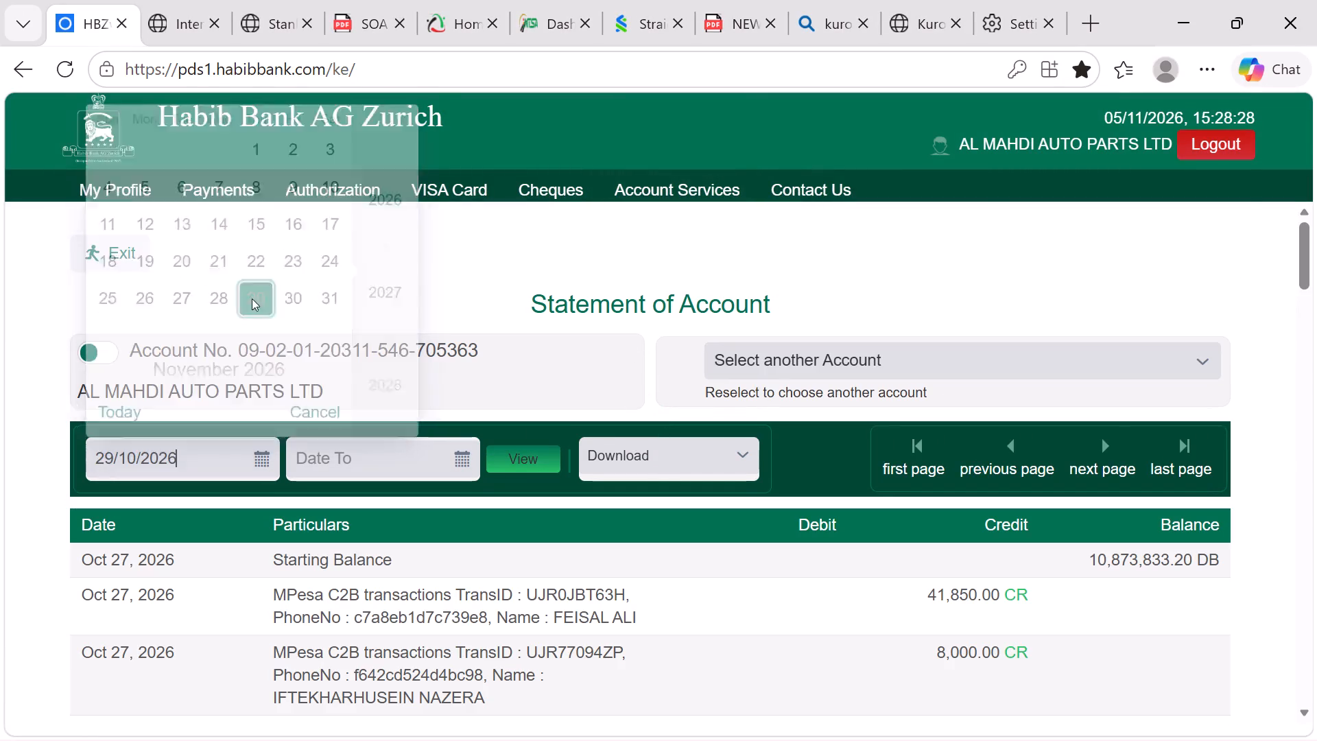
click(468, 462)
scroll(448, 319, up, 1)
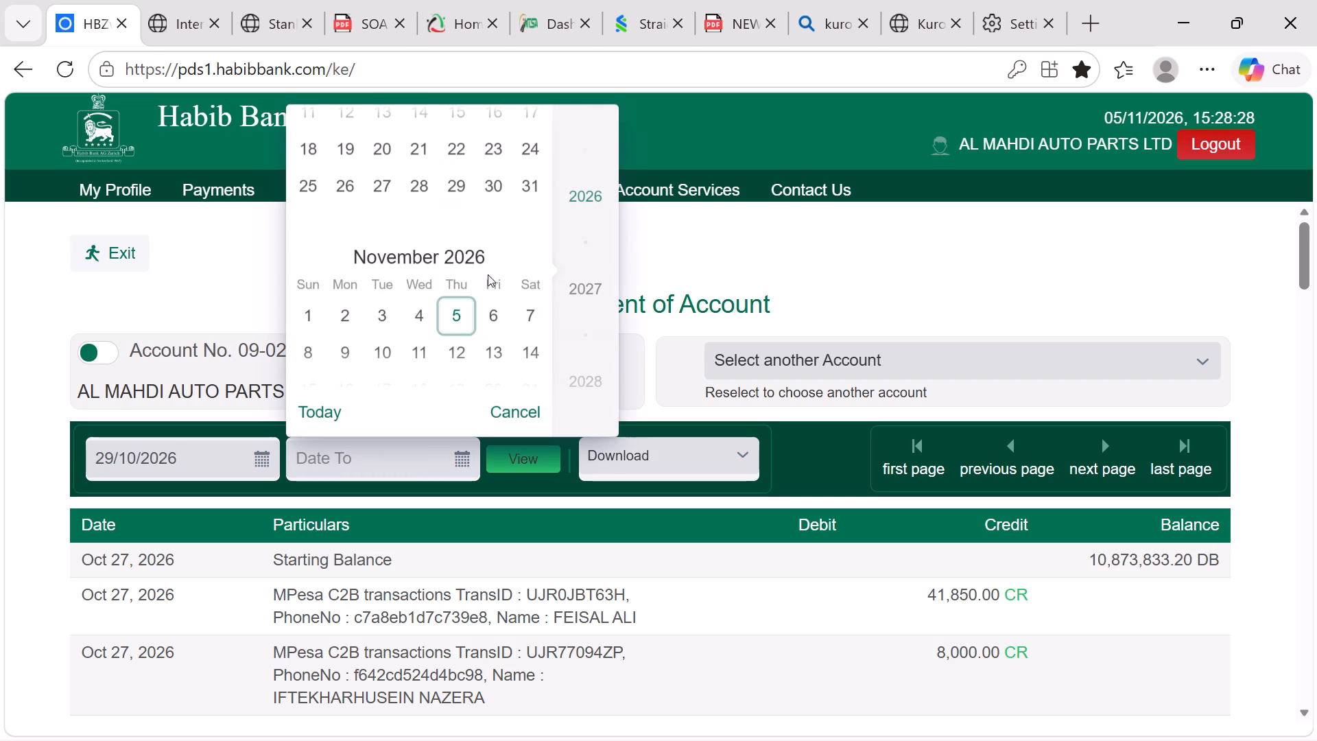
click(444, 186)
click(538, 462)
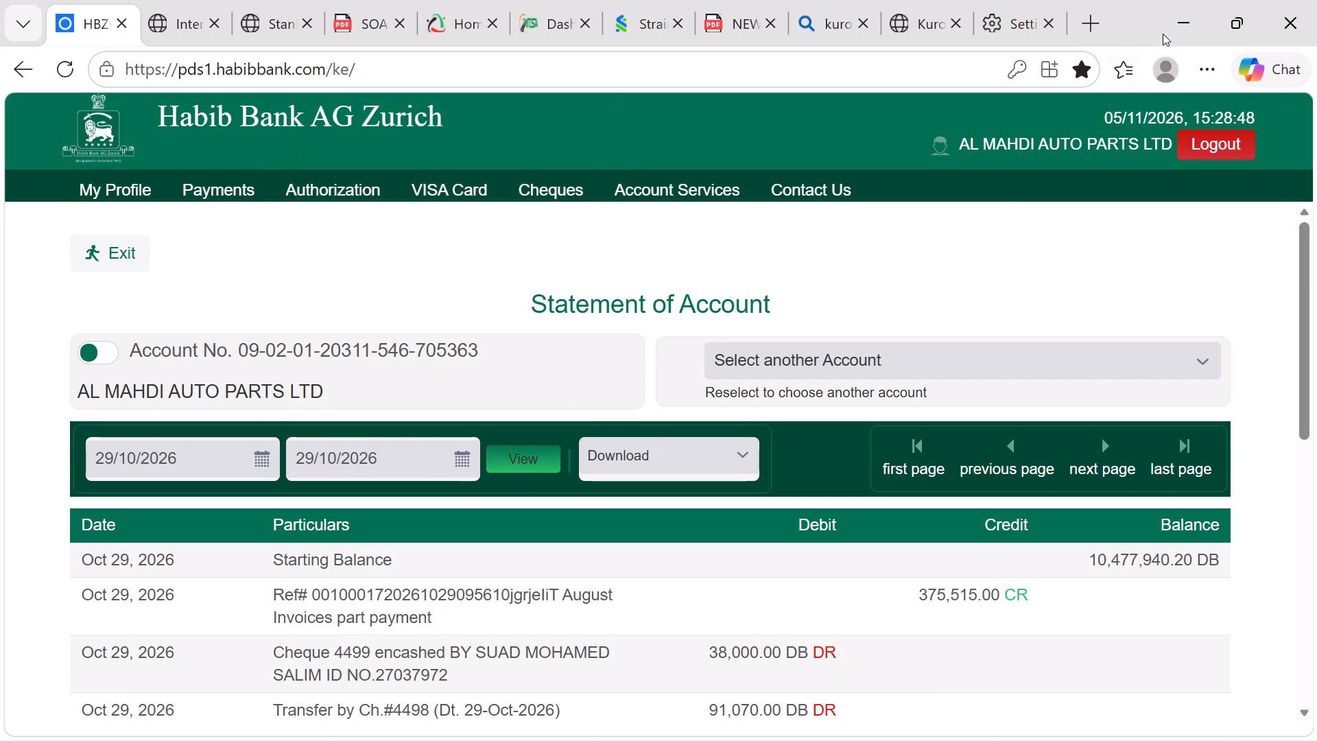
click(1177, 20)
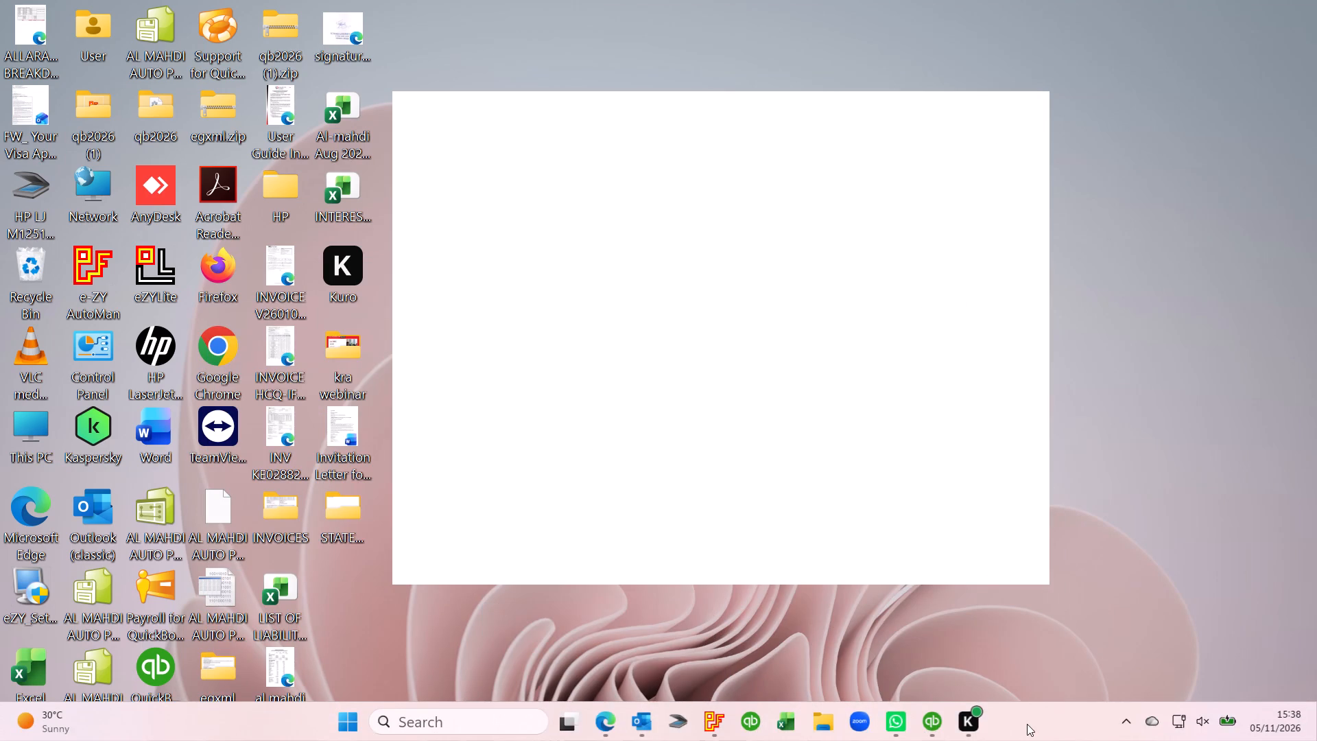
Switch to QuickBooks and mark the 30/10/2026 CHARGES payment of 22,863.90 as cleared in the HABIB BANK A.G. ZURICH KES reconciliation.
click(930, 719)
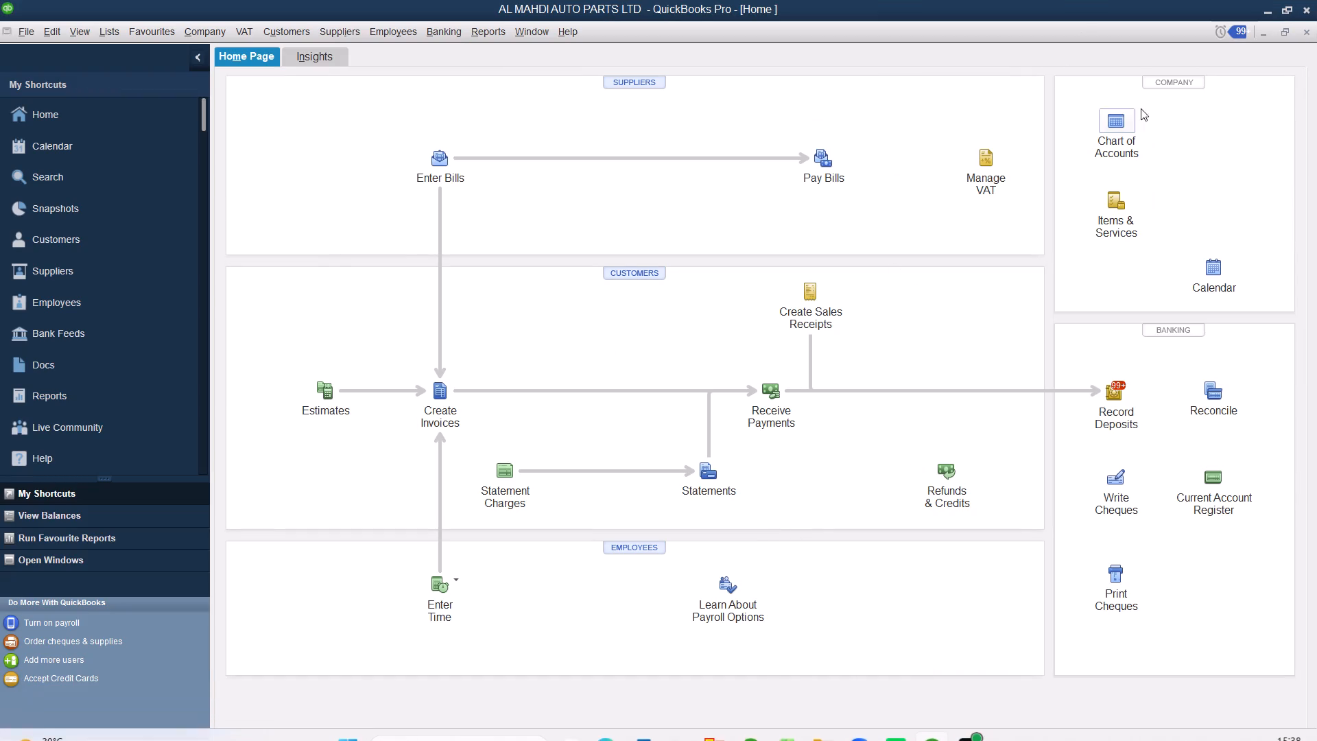
click(1283, 30)
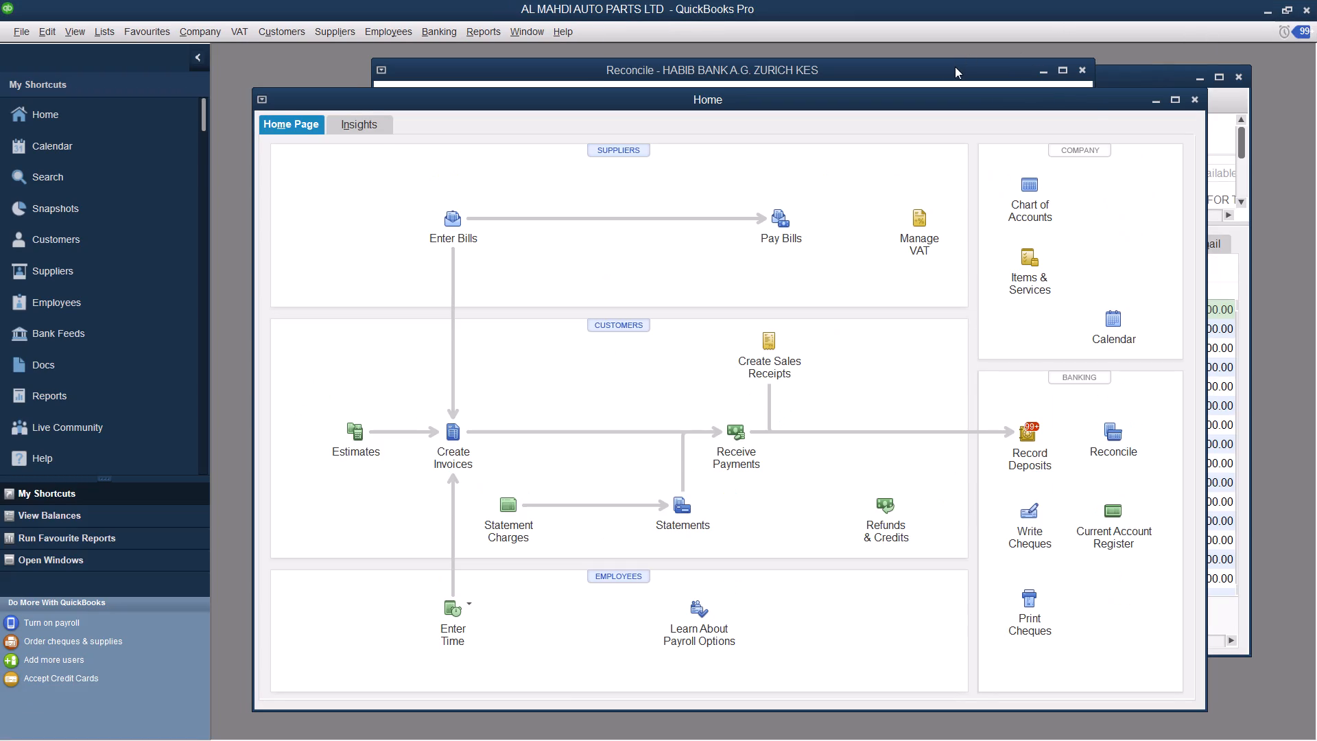
click(954, 67)
click(1060, 69)
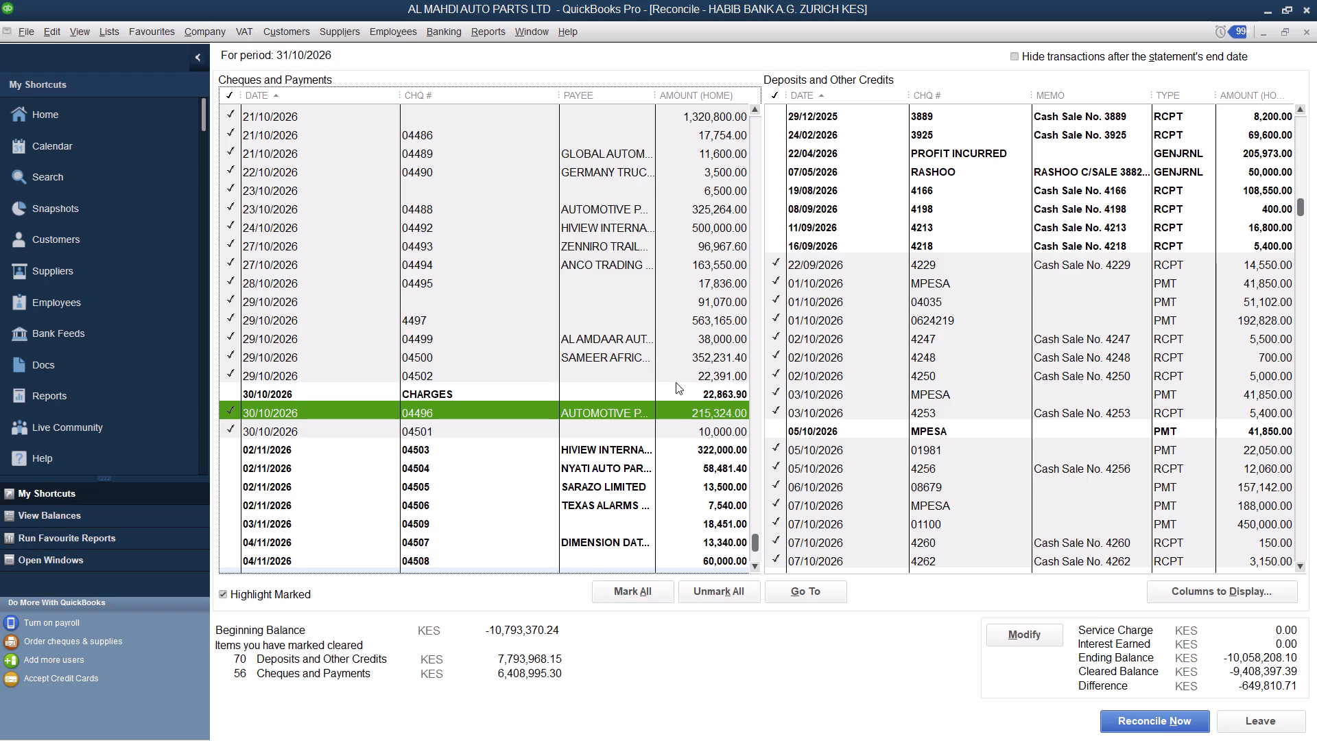
click(671, 388)
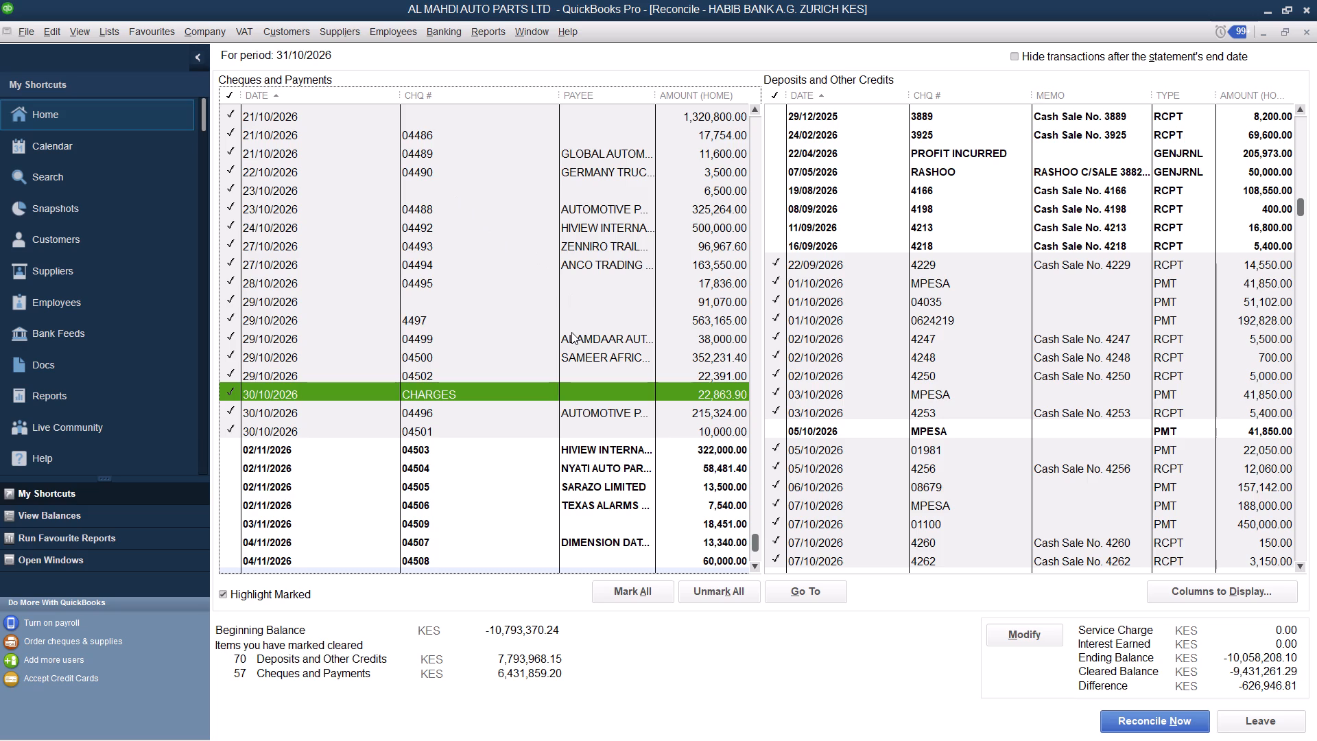
Review the earlier October entries among the reconciliation's cheques and payments.
scroll(570, 338, up, 5)
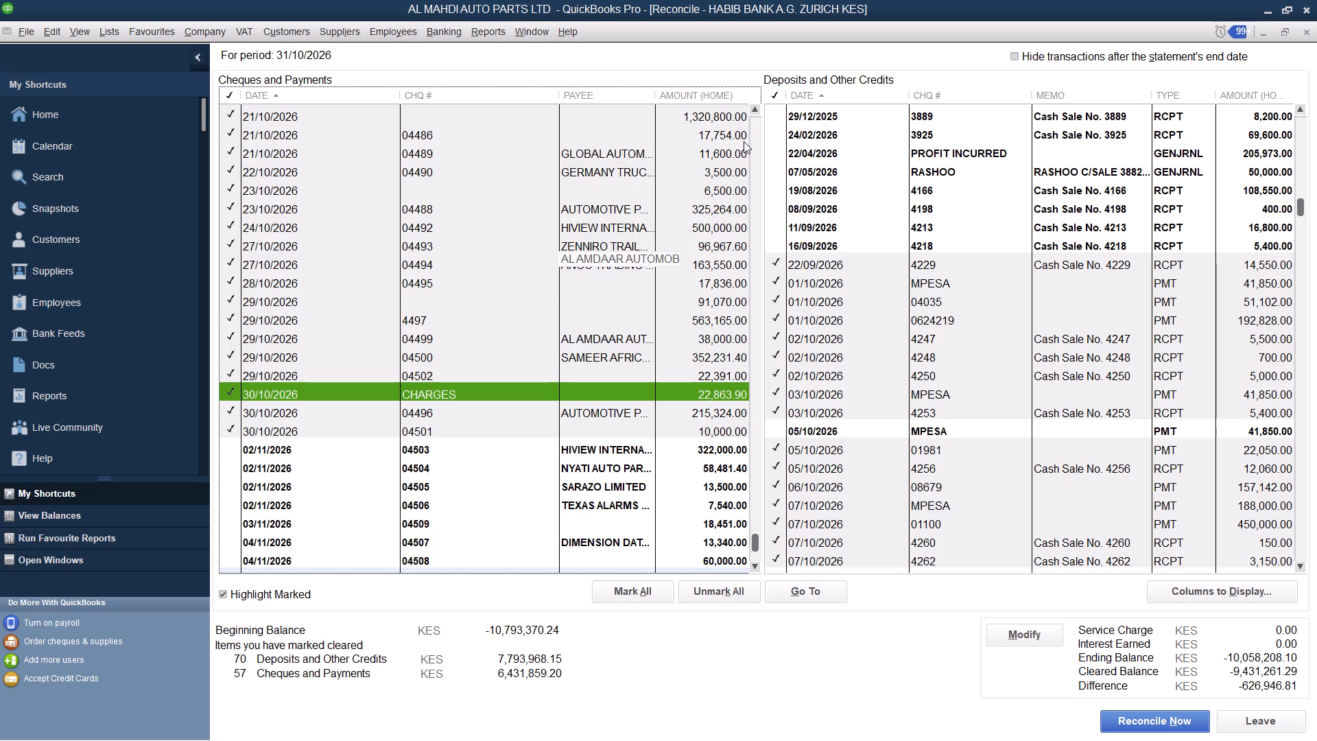
triple_click(753, 110)
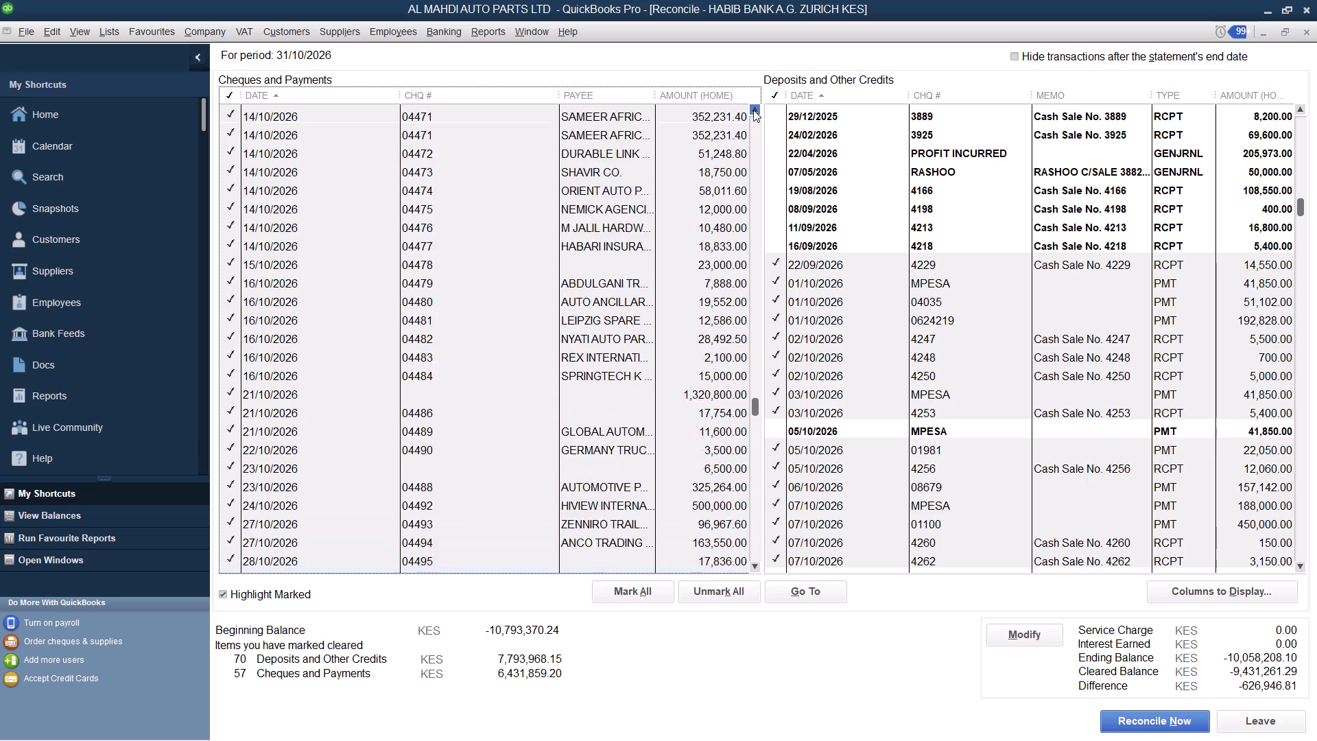
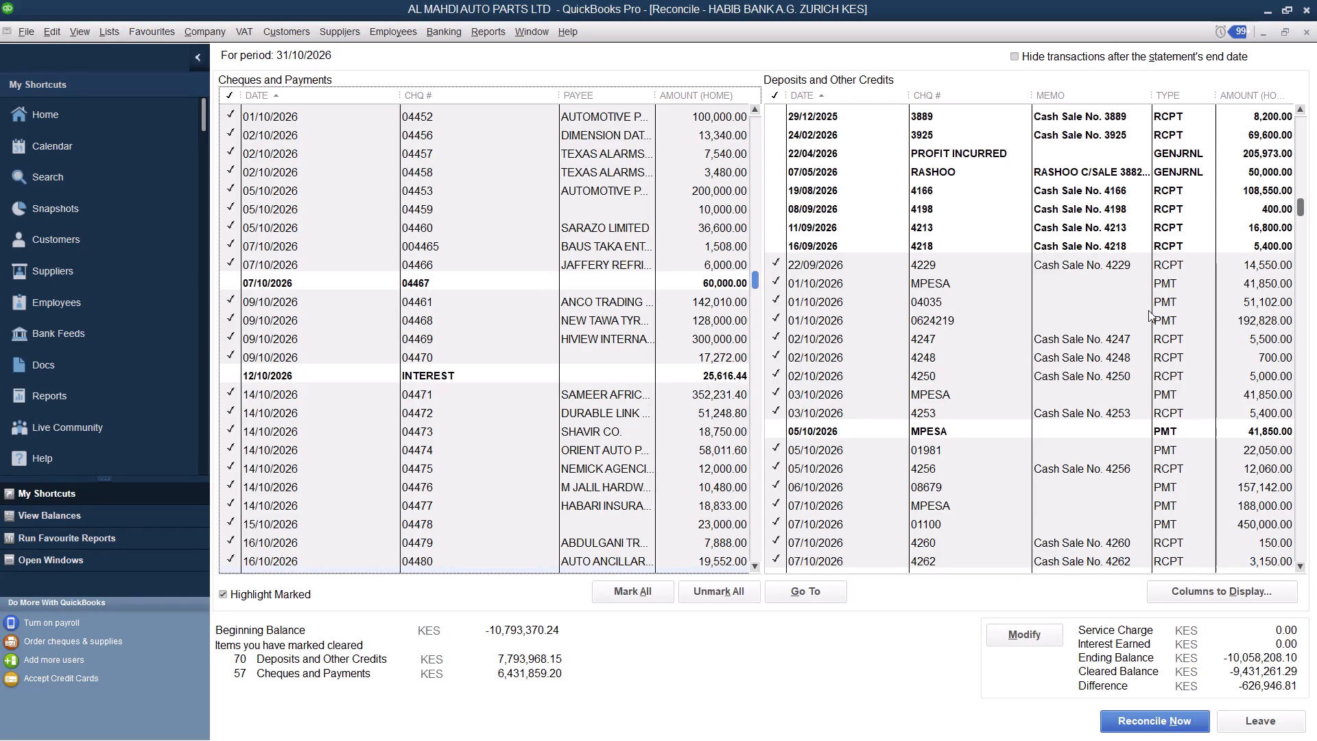
Review the deposits and other credits in the reconciliation, from the October and November entries back to the oldest uncleared ones.
click(1305, 527)
click(1305, 527)
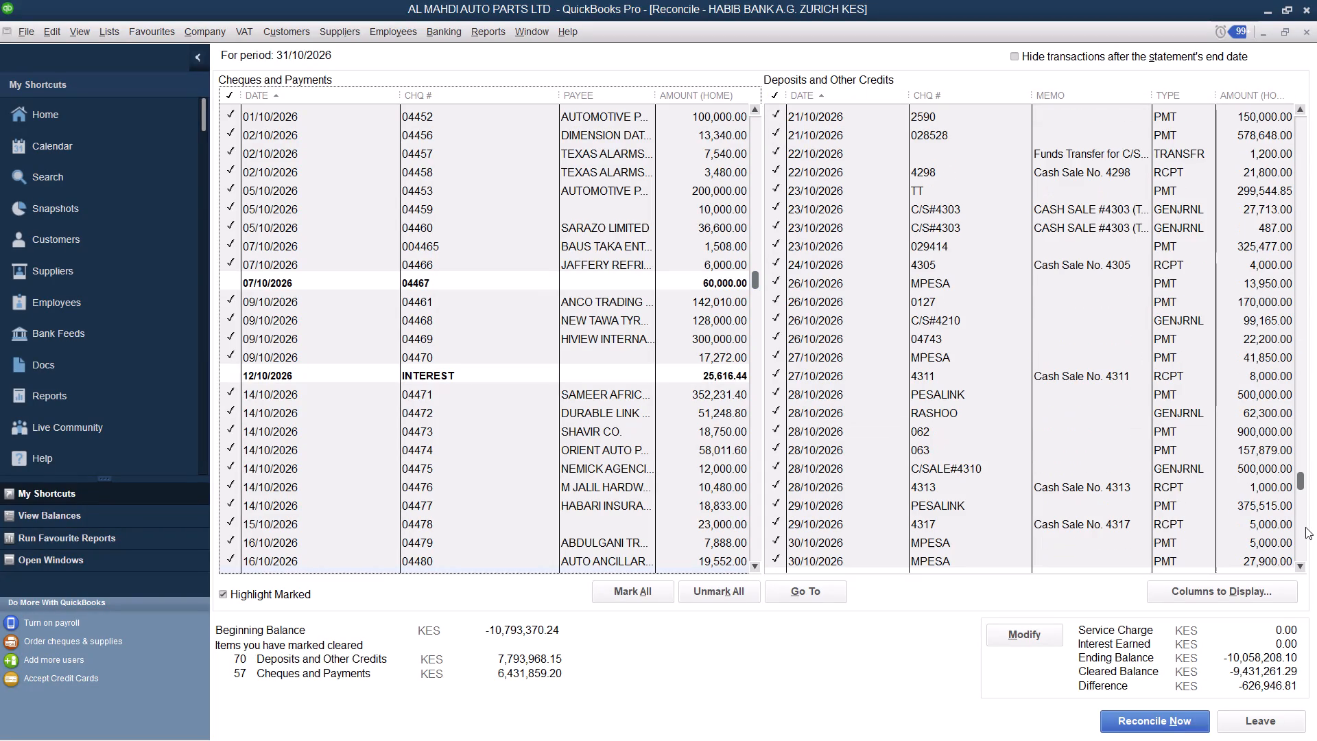
click(1305, 534)
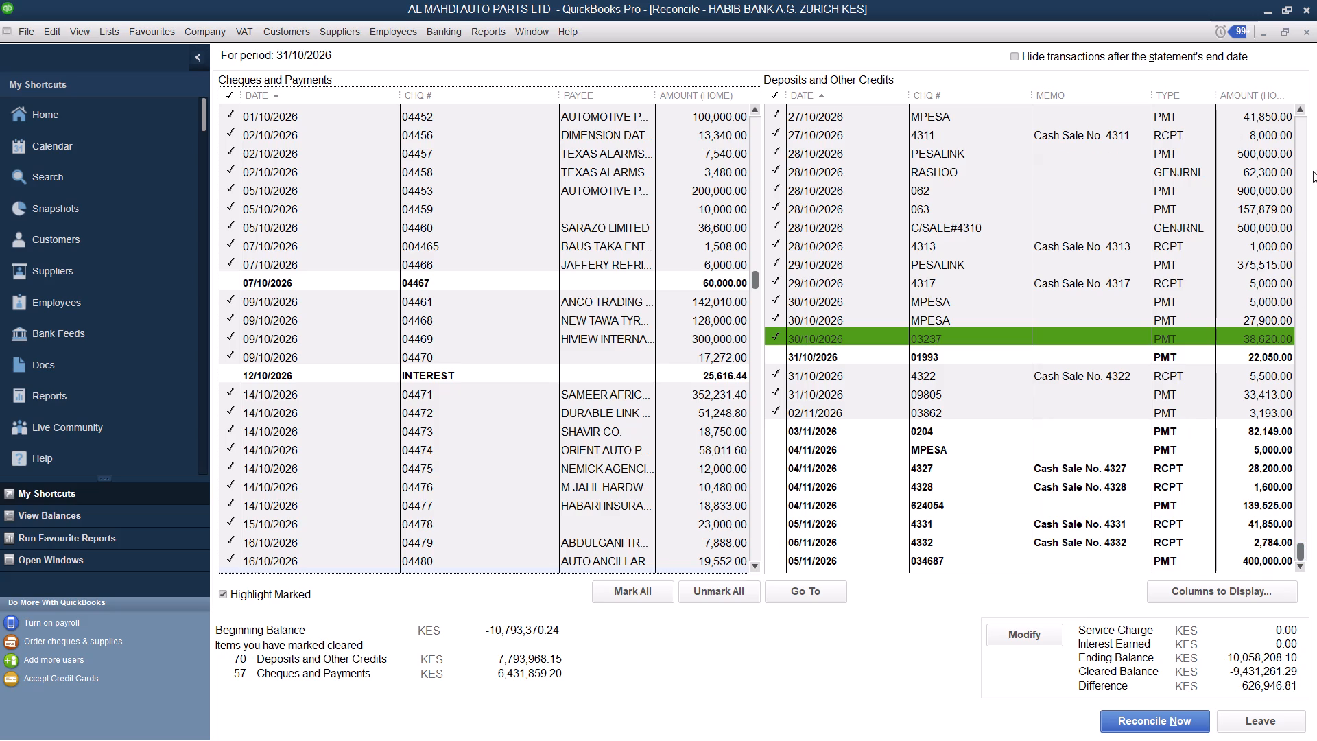
double_click(1307, 138)
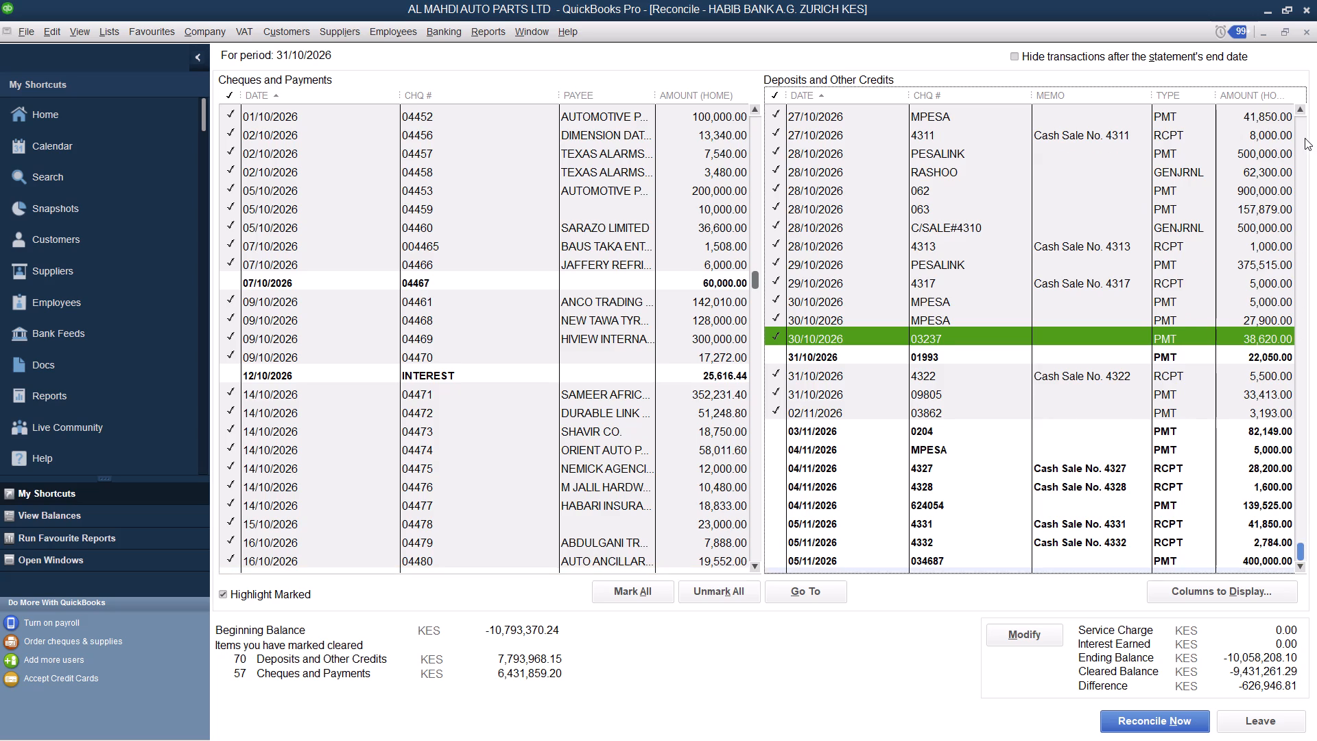
click(1305, 138)
click(1305, 138)
click(1305, 138)
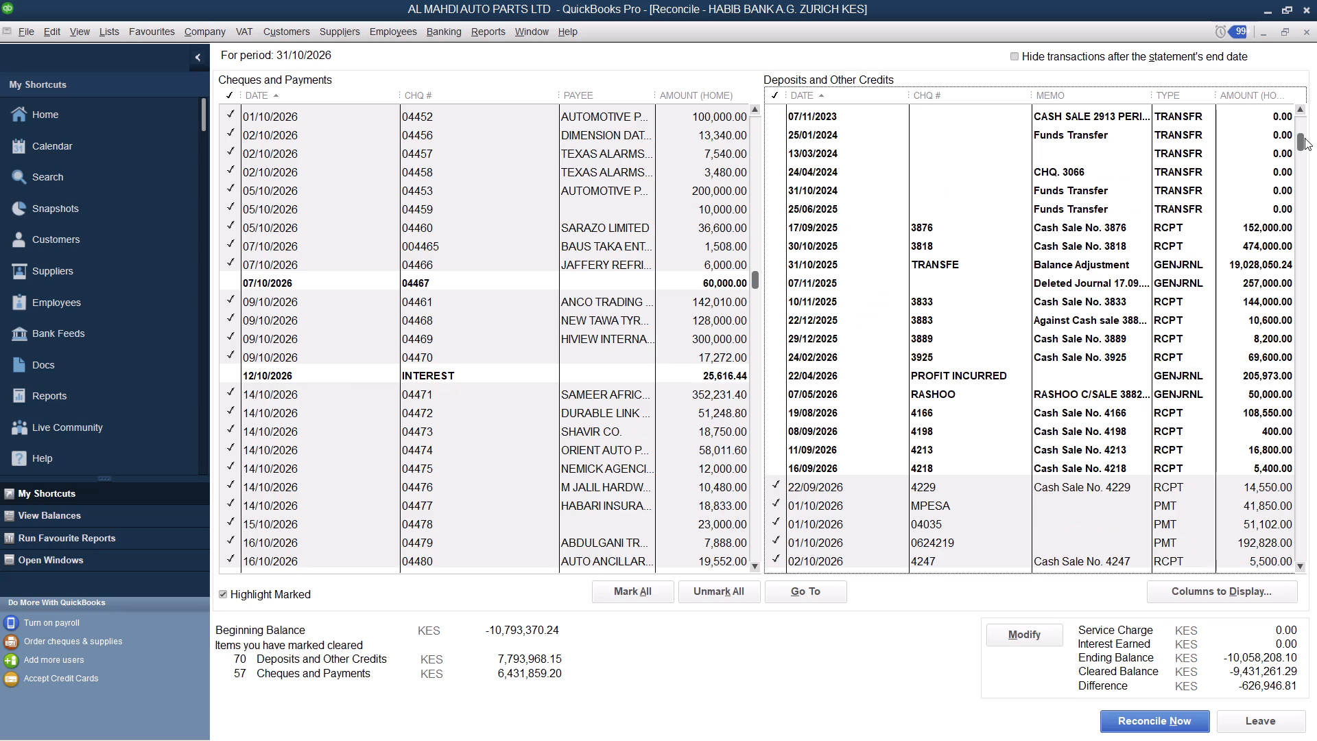
Correct the 12/10/2026 INTEREST journal to debit HABIB BANK A.G. ZURICH KES and credit BANK INTEREST RECEIVED with 25,616.44, and save the change.
double_click(600, 369)
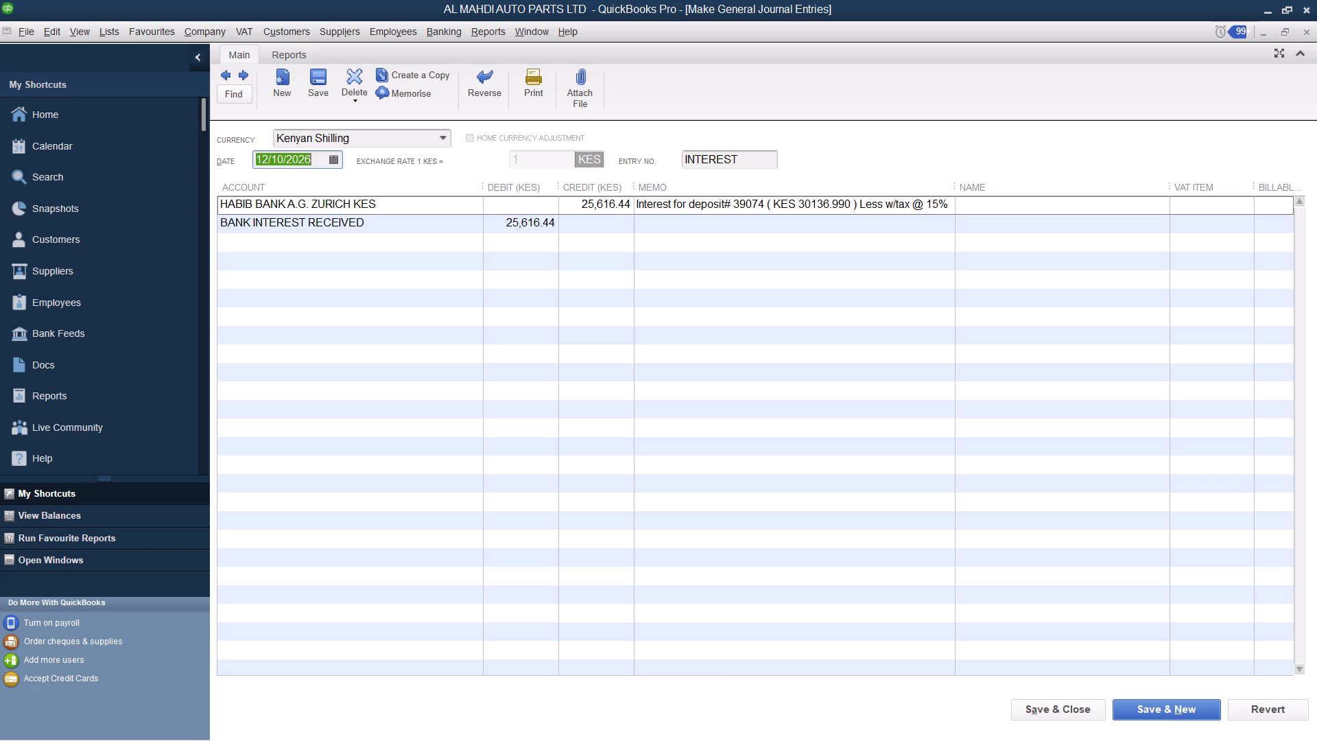
click(526, 202)
text(25616.44)
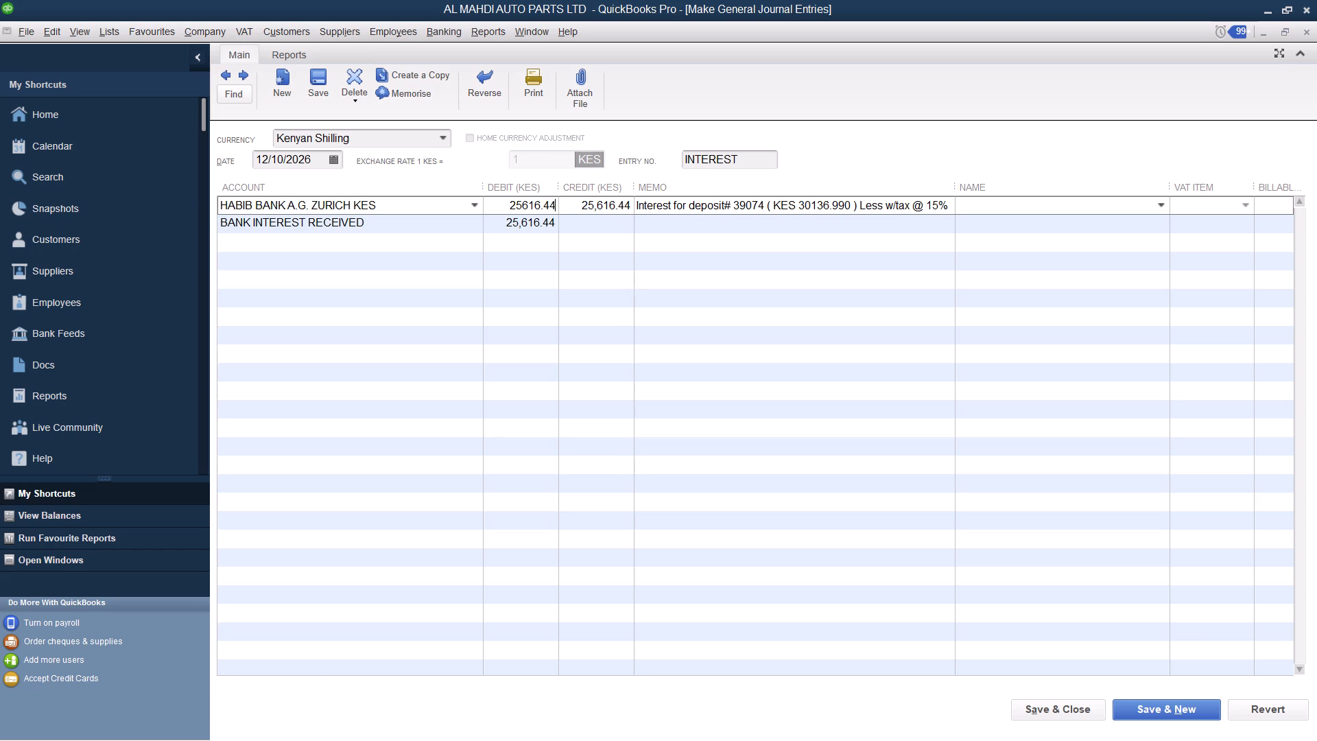
drag(580, 208, 614, 209)
drag(484, 221, 604, 232)
key(Delete)
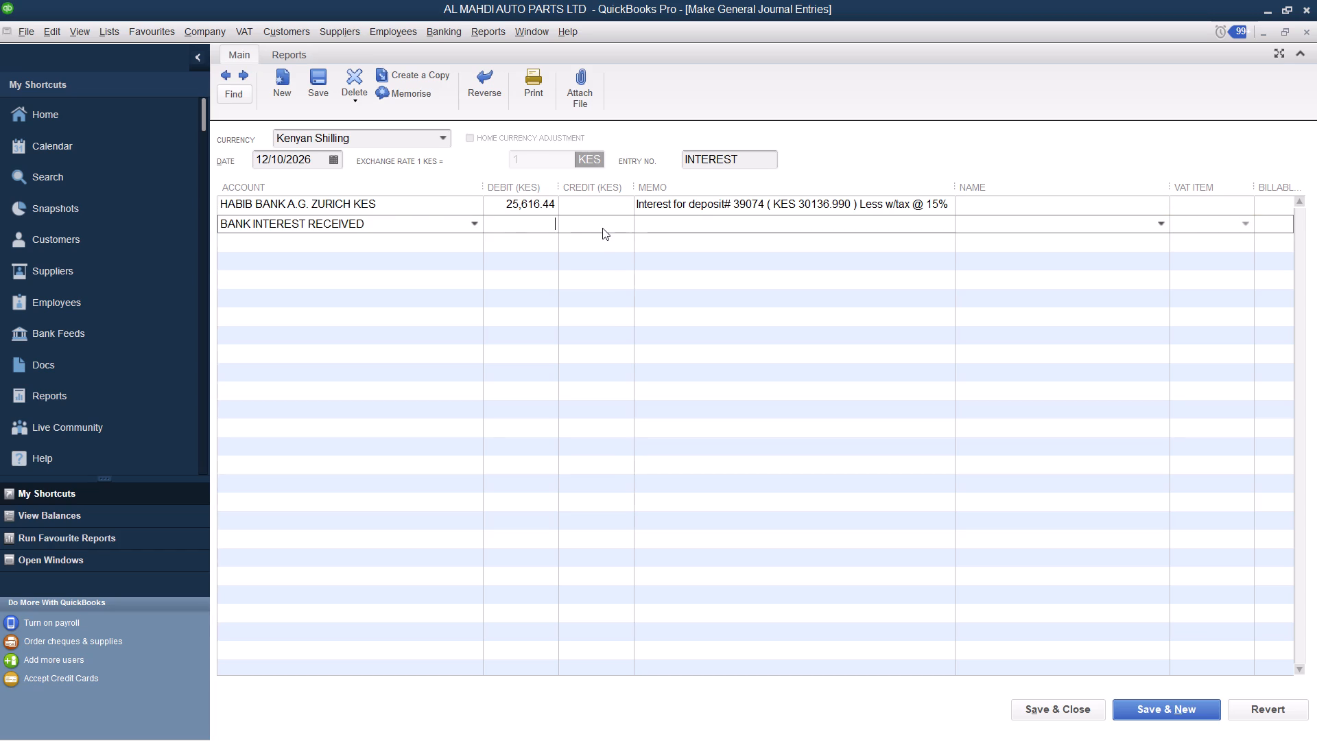
click(603, 226)
text(25616.44)
click(593, 212)
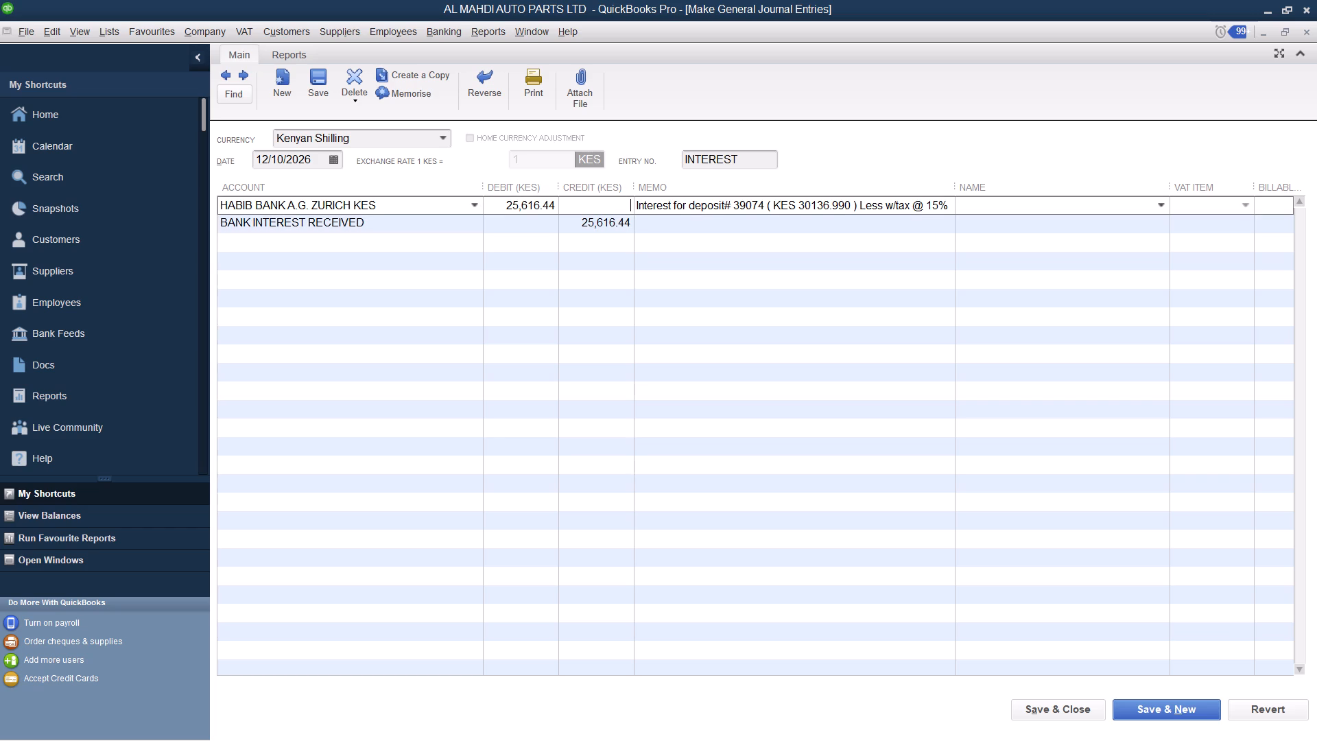
click(1071, 707)
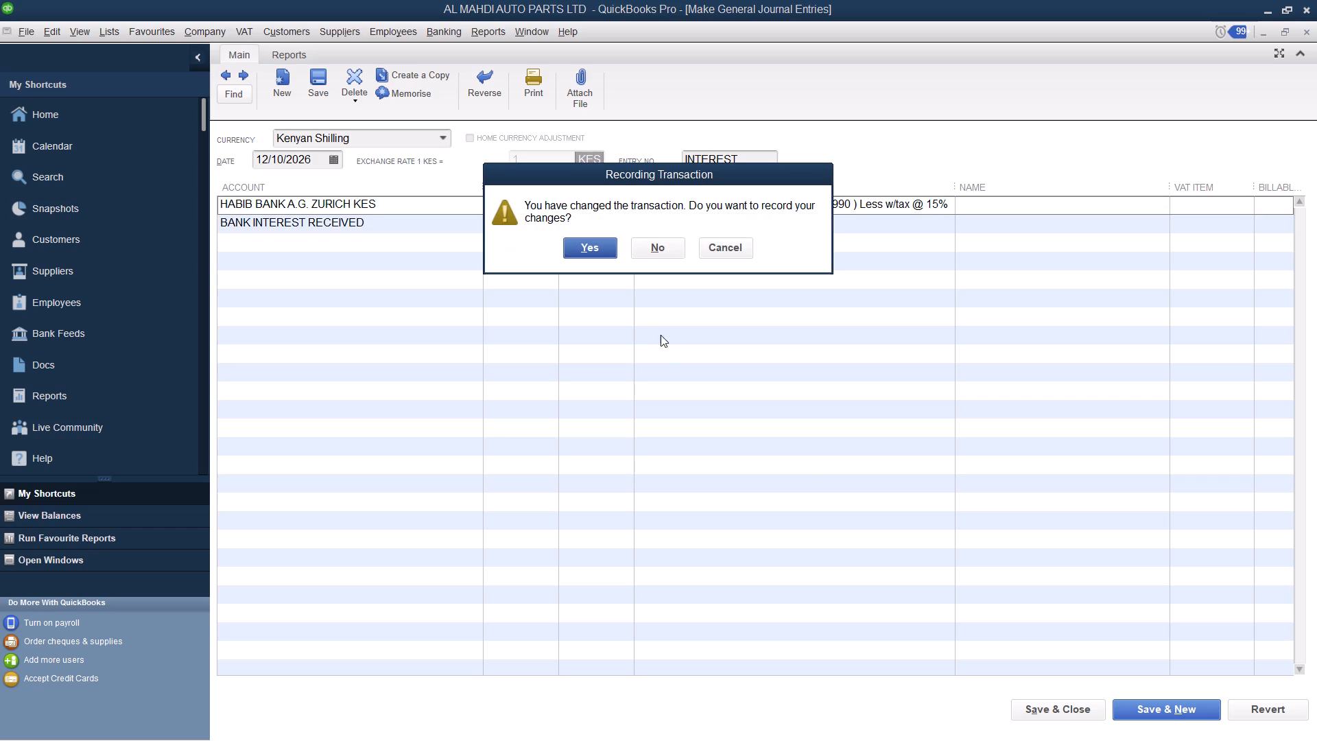
click(581, 235)
click(585, 244)
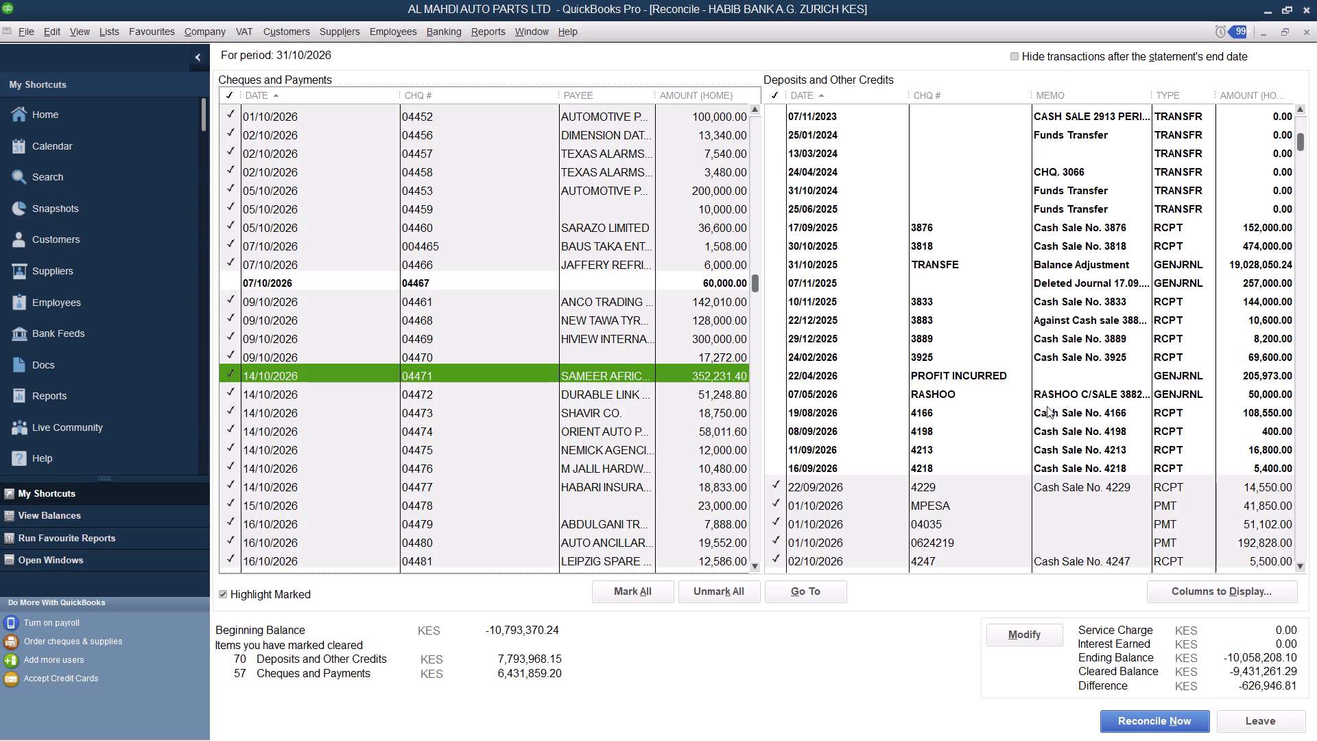
Start a HABIB BANK A.G. ZURICH KES cheque numbered INTEREST, dated 26/10/2026, for 100,337.15, and begin its expense line.
click(134, 117)
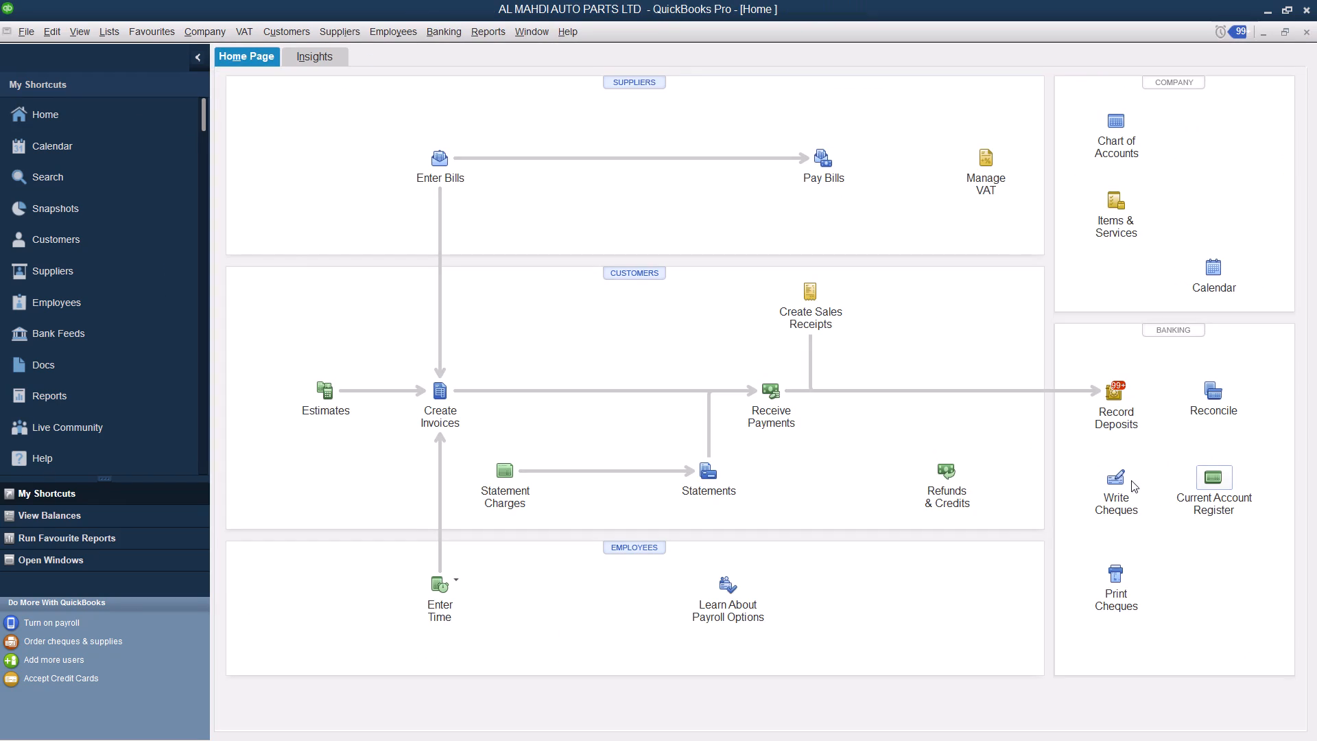
click(1124, 486)
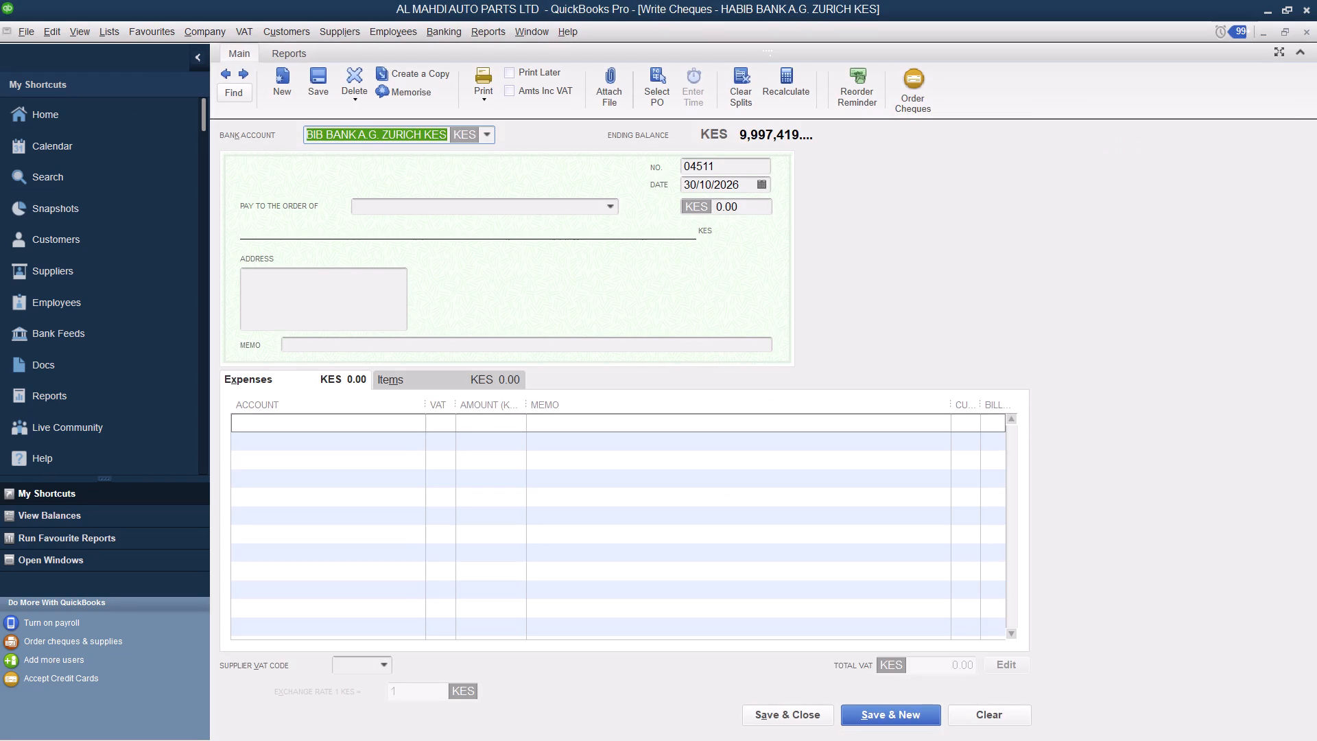
drag(737, 162, 563, 164)
text(INTEREST)
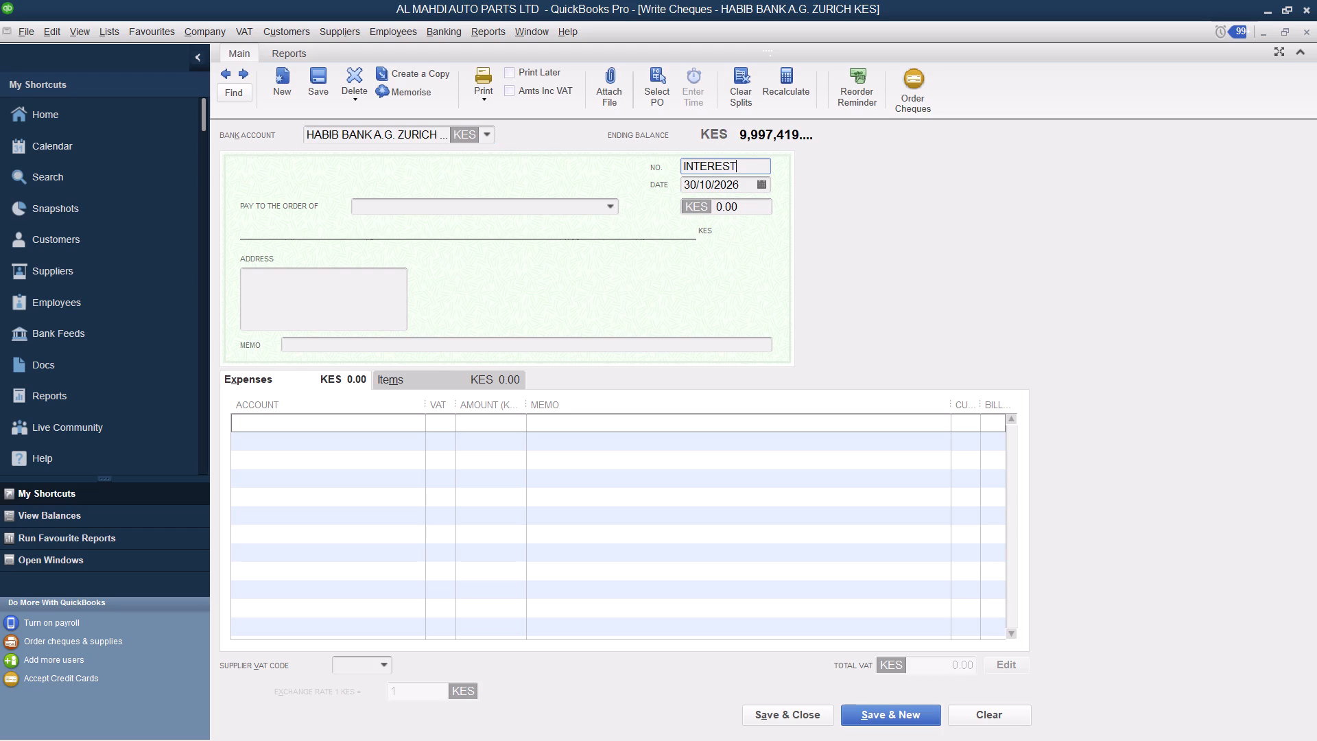
click(761, 185)
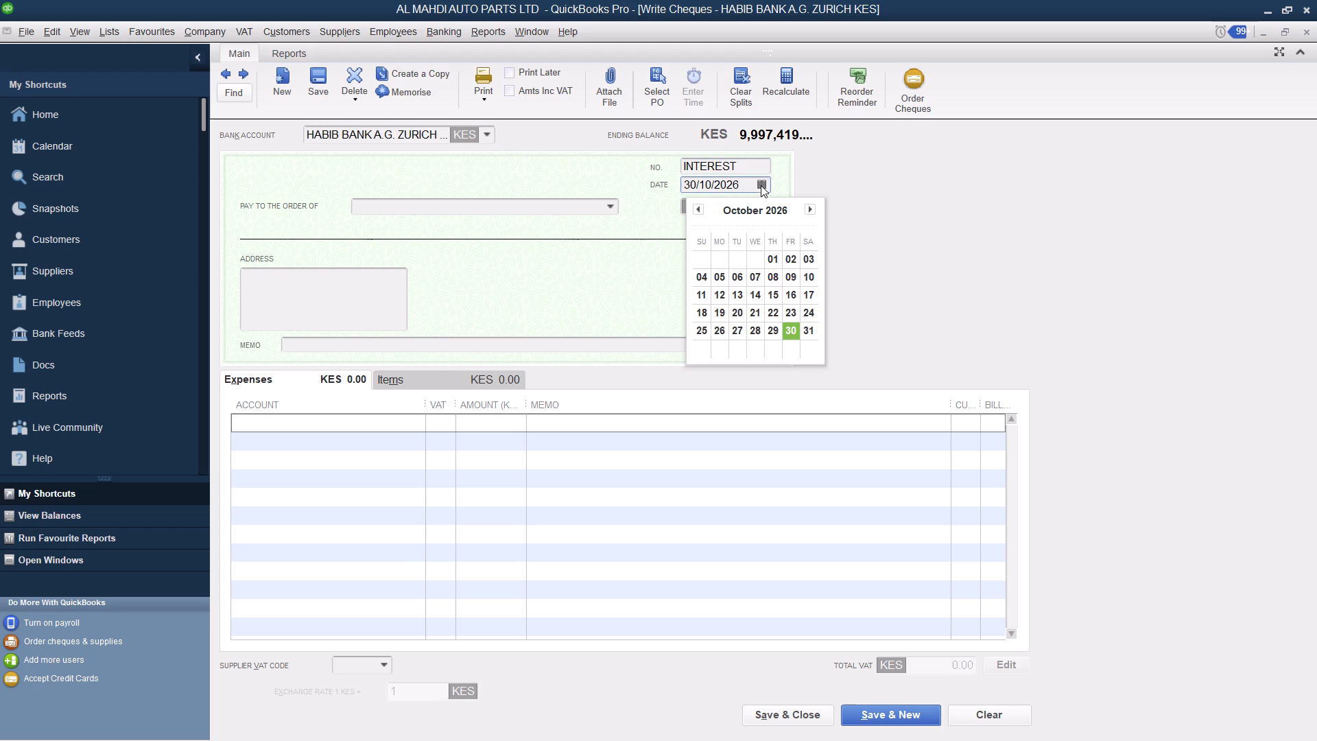
click(724, 329)
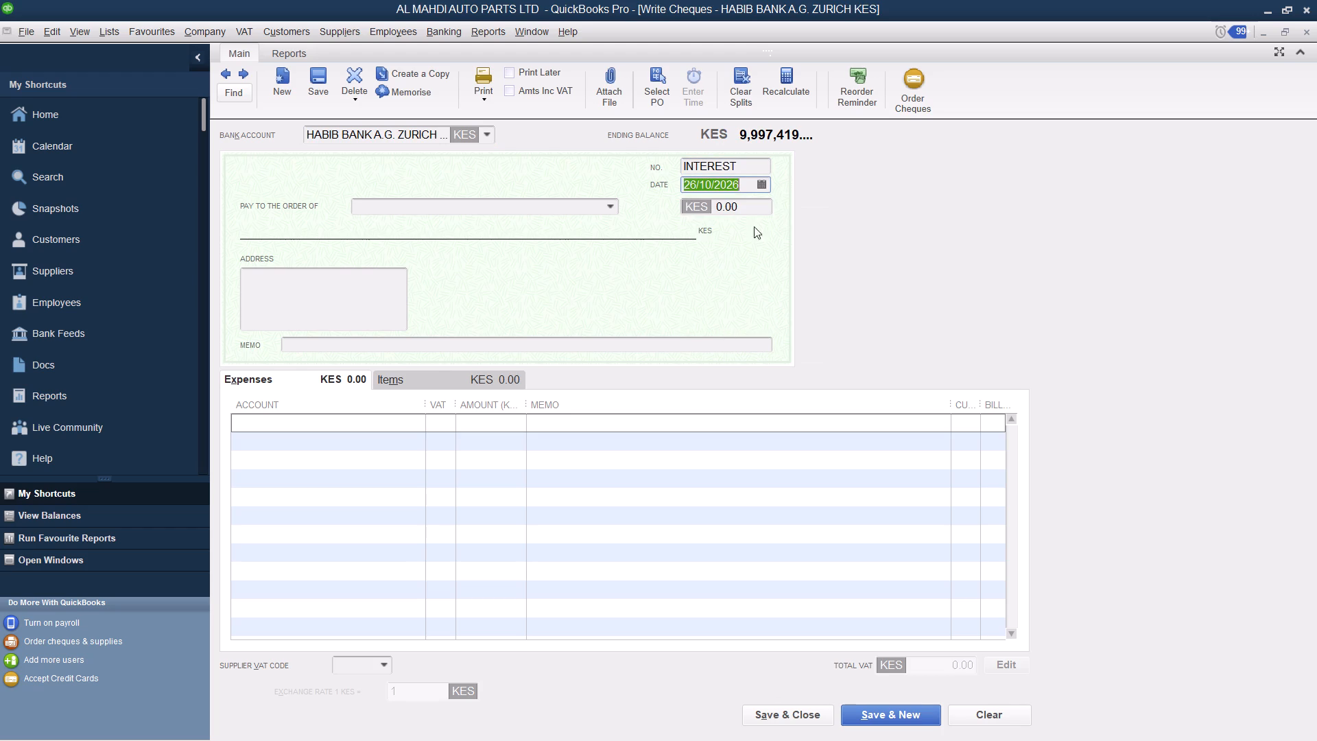
drag(771, 204, 578, 193)
text(100337.15)
click(298, 423)
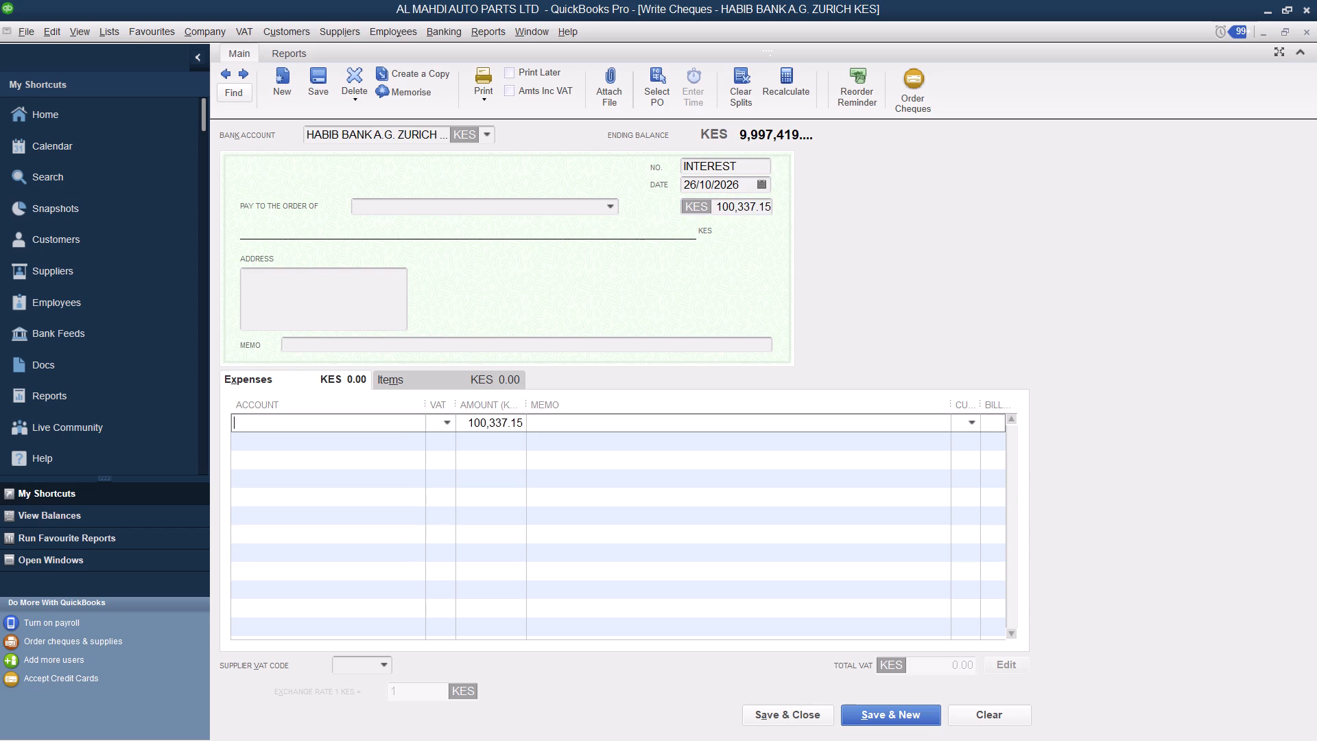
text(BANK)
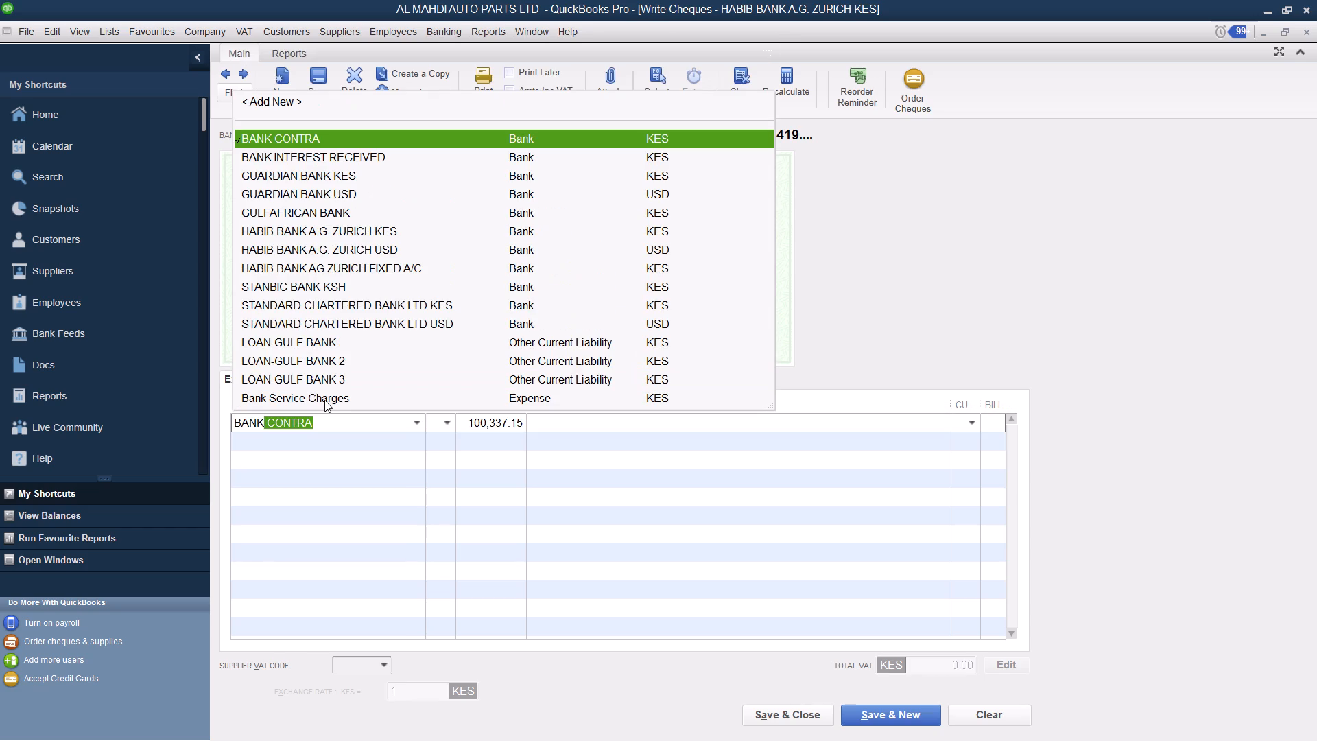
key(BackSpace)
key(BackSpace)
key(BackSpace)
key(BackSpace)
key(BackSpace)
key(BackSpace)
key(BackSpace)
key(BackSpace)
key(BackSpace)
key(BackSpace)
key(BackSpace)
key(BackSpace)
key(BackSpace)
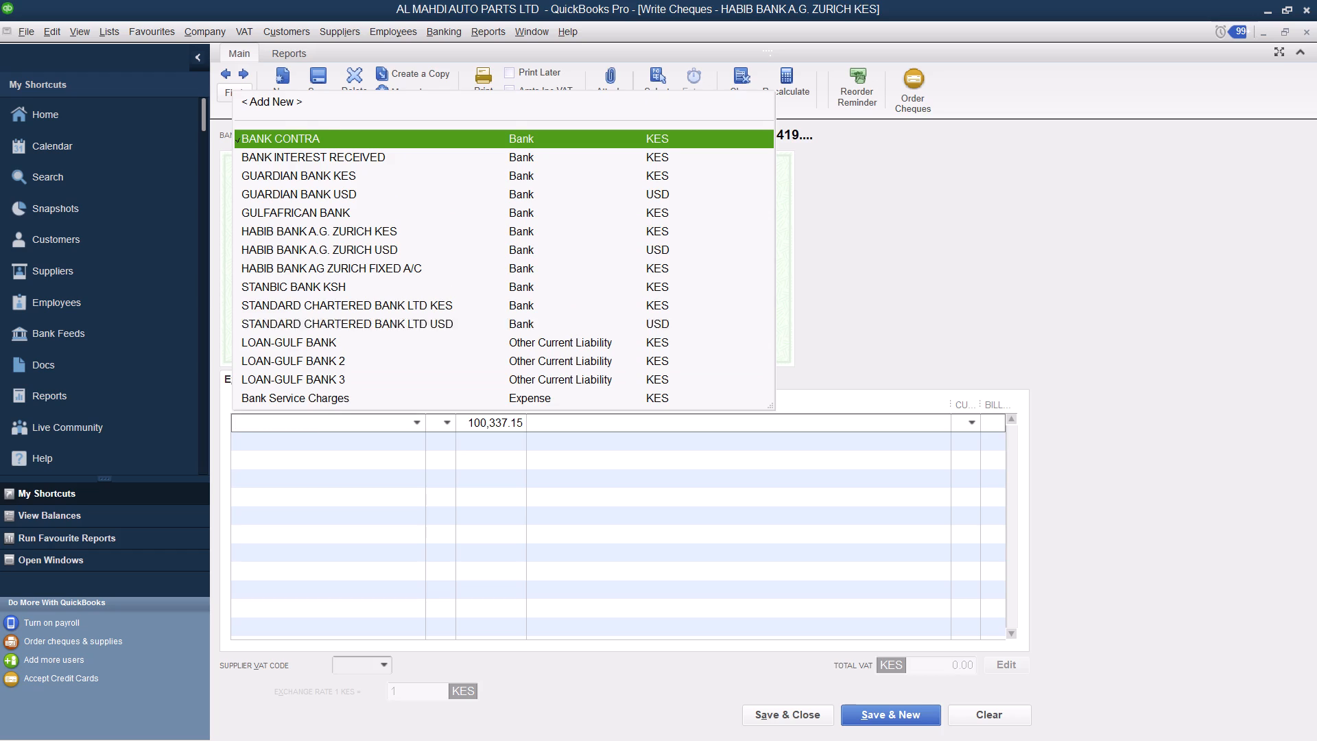
Look up the account for the INTEREST cheque's expense line using INTER.
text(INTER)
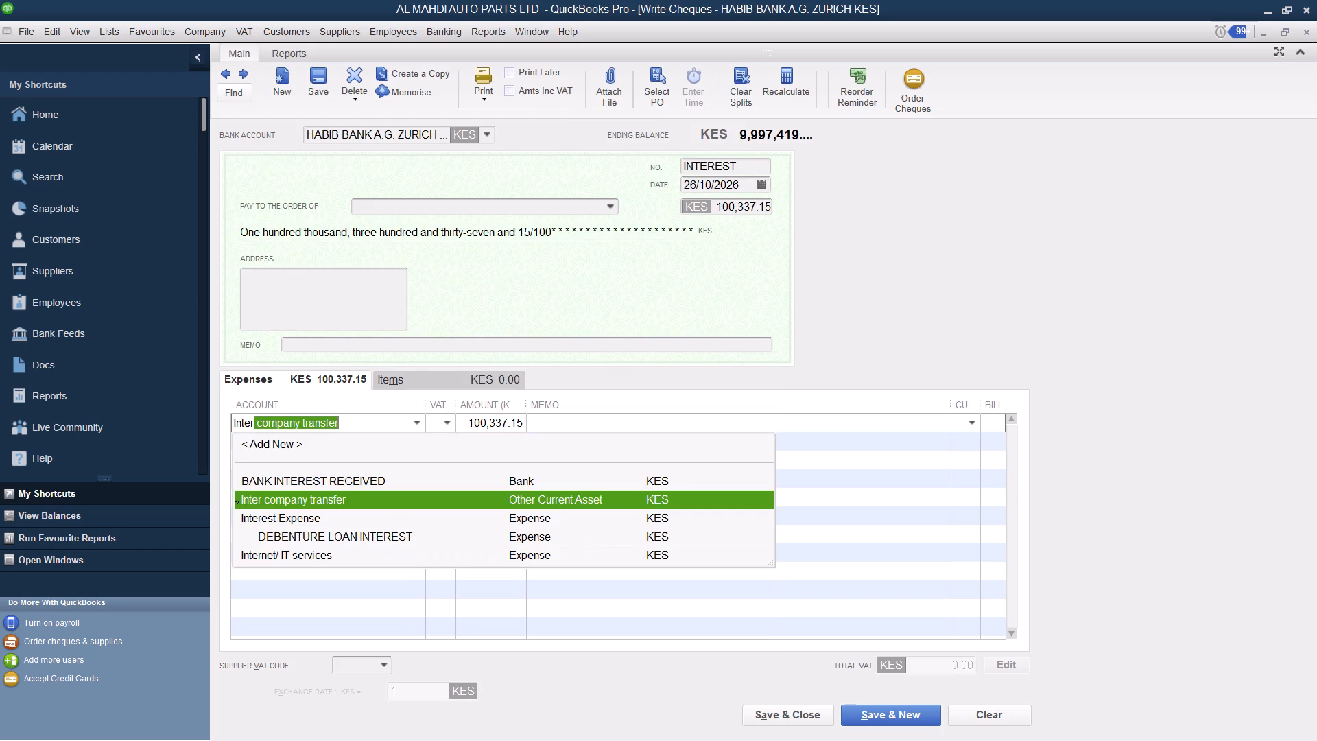
Assign the INTEREST cheque's expense line to the DEBENTURE LOAN INTEREST account under Interest Expense, and open the line's memo for entry.
click(321, 539)
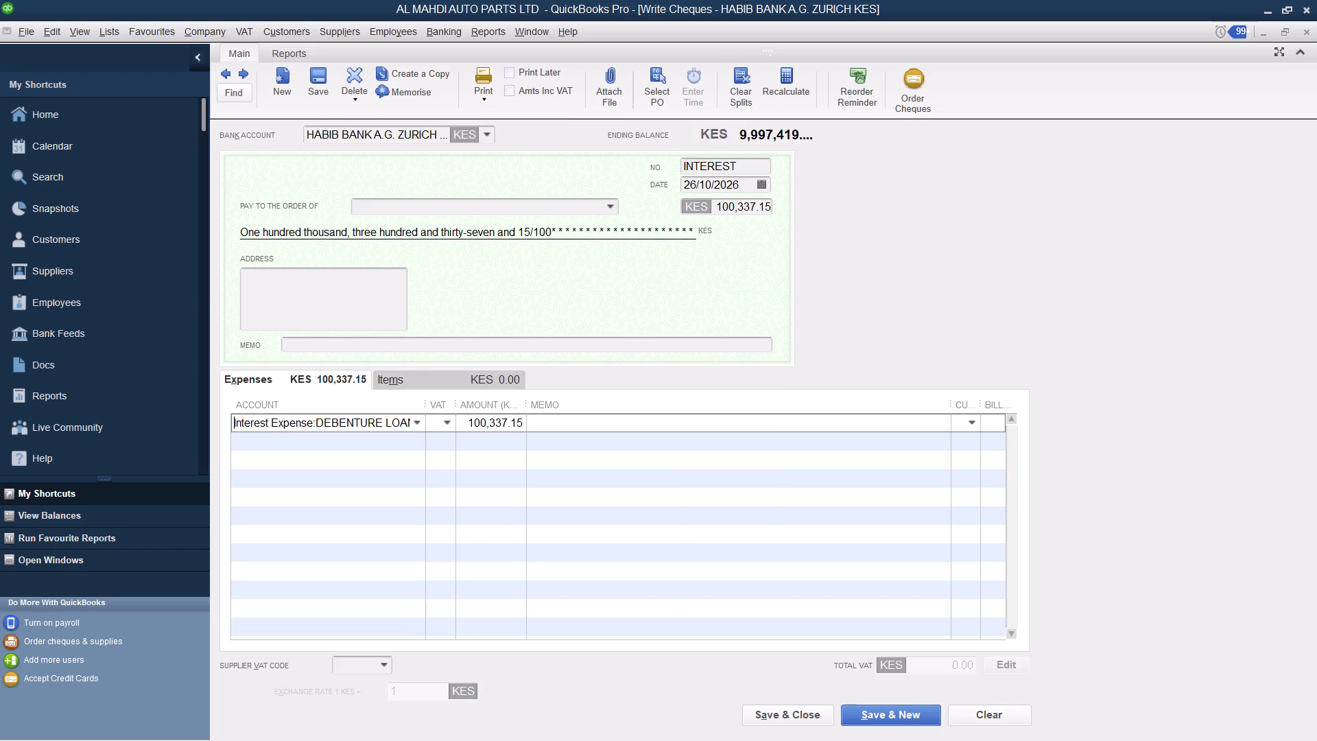
click(562, 419)
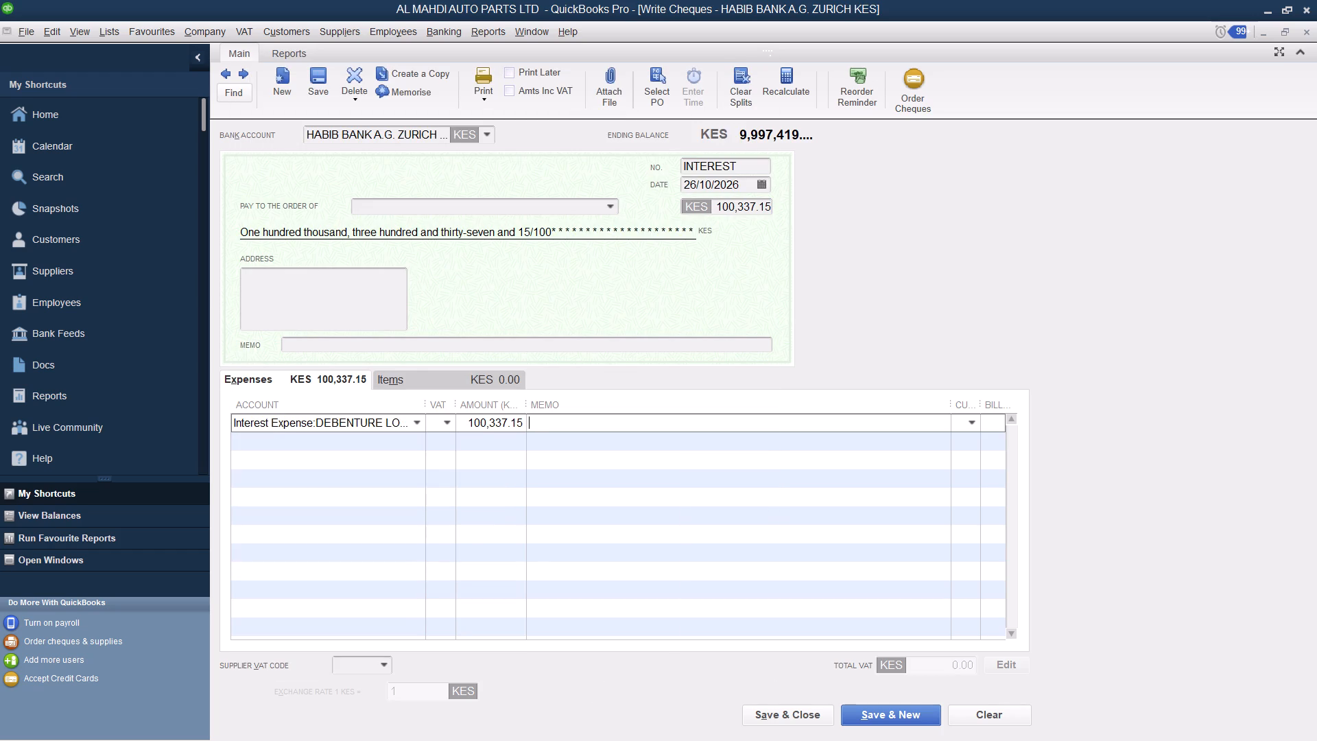
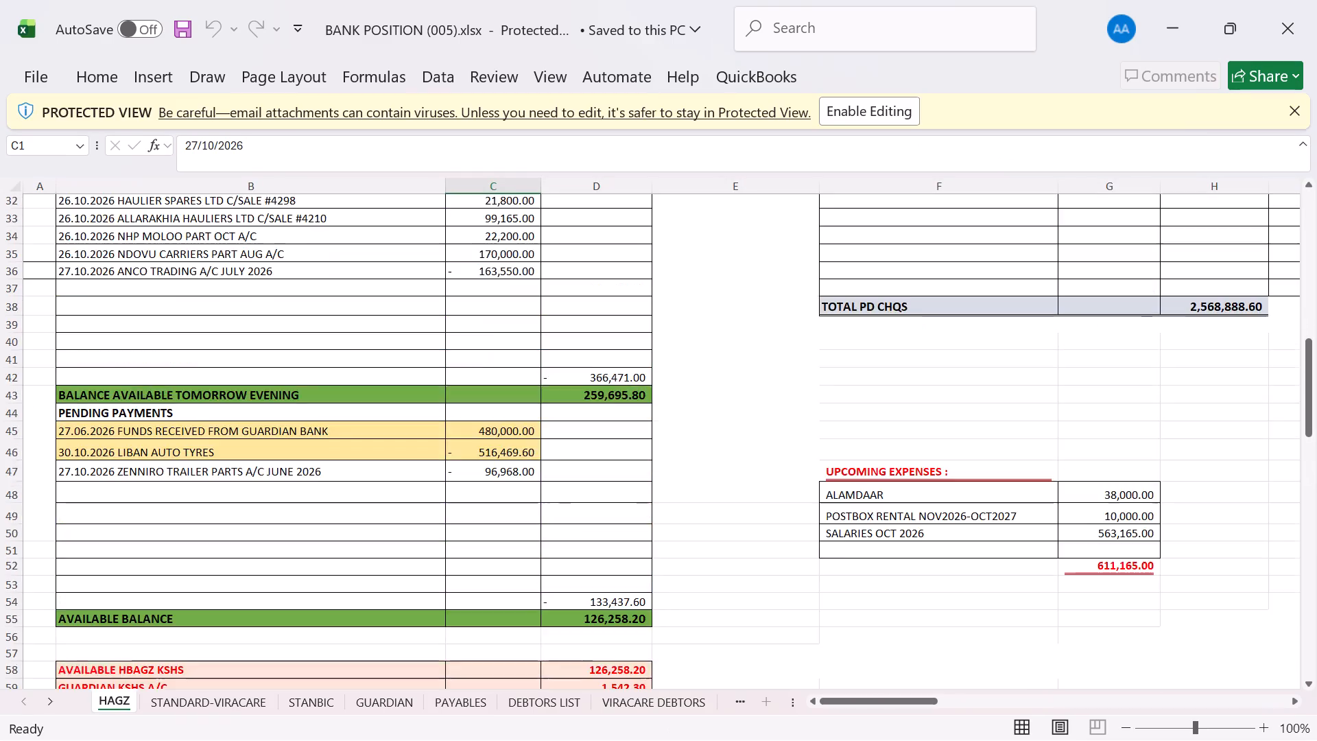
Enable editing of the bank position workbook and copy the description "26.10.2026 Interest - Sep 26 2026 to Oct 24 2026 (Current Account)" from the HAGZ sheet.
scroll(194, 379, up, 5)
scroll(311, 368, up, 8)
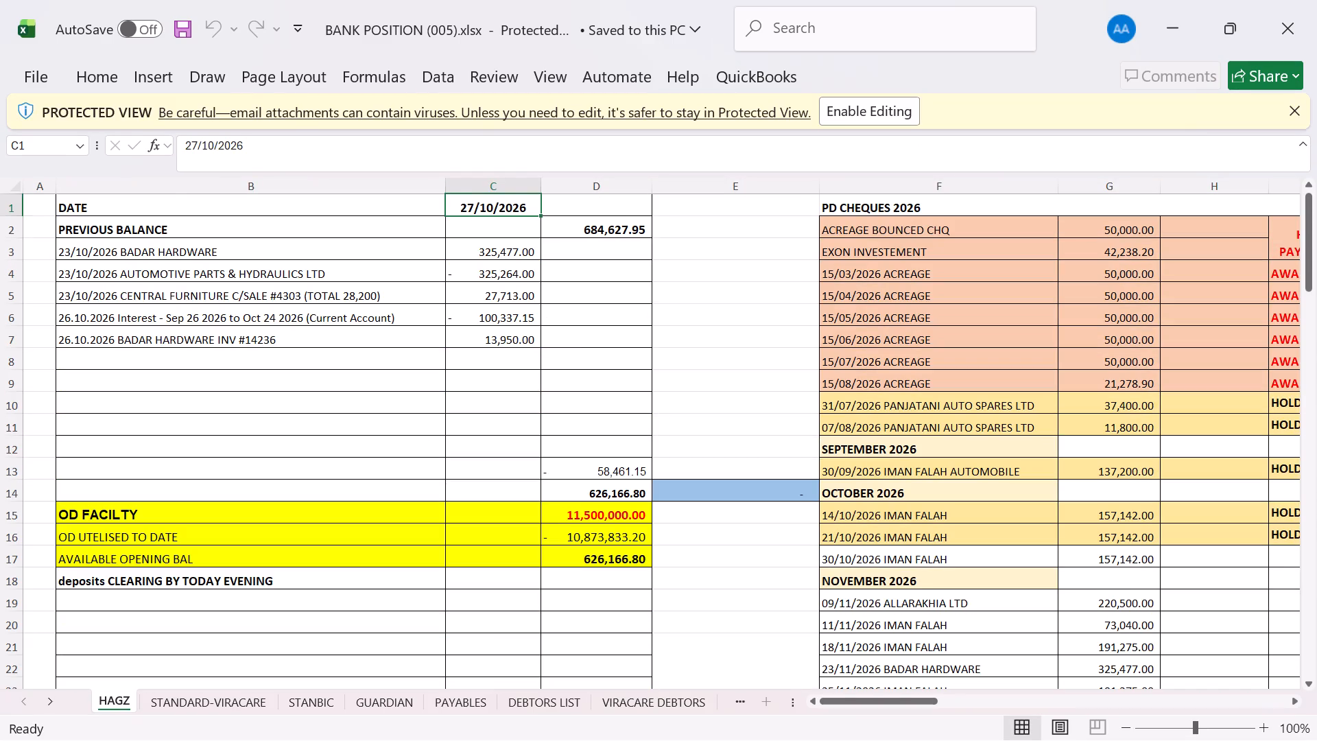
scroll(311, 368, up, 8)
click(375, 307)
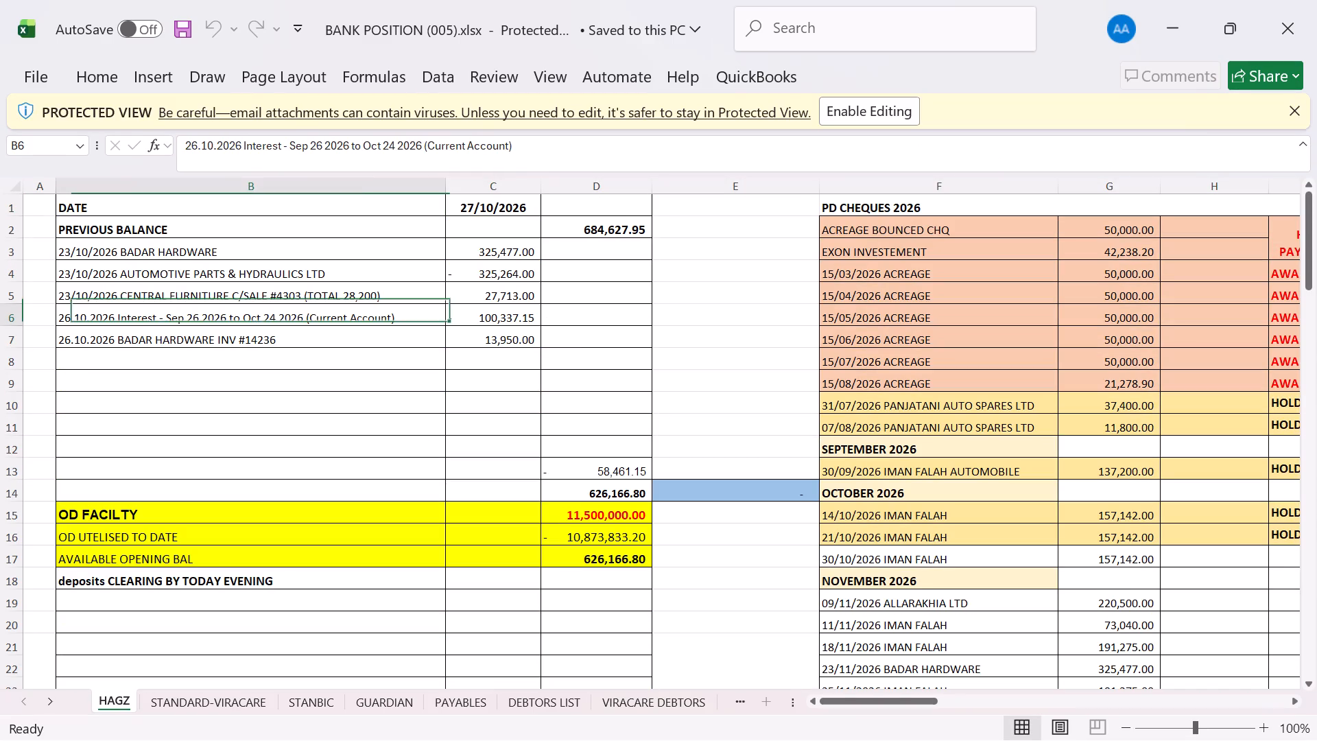
drag(576, 136, 1, 120)
click(674, 431)
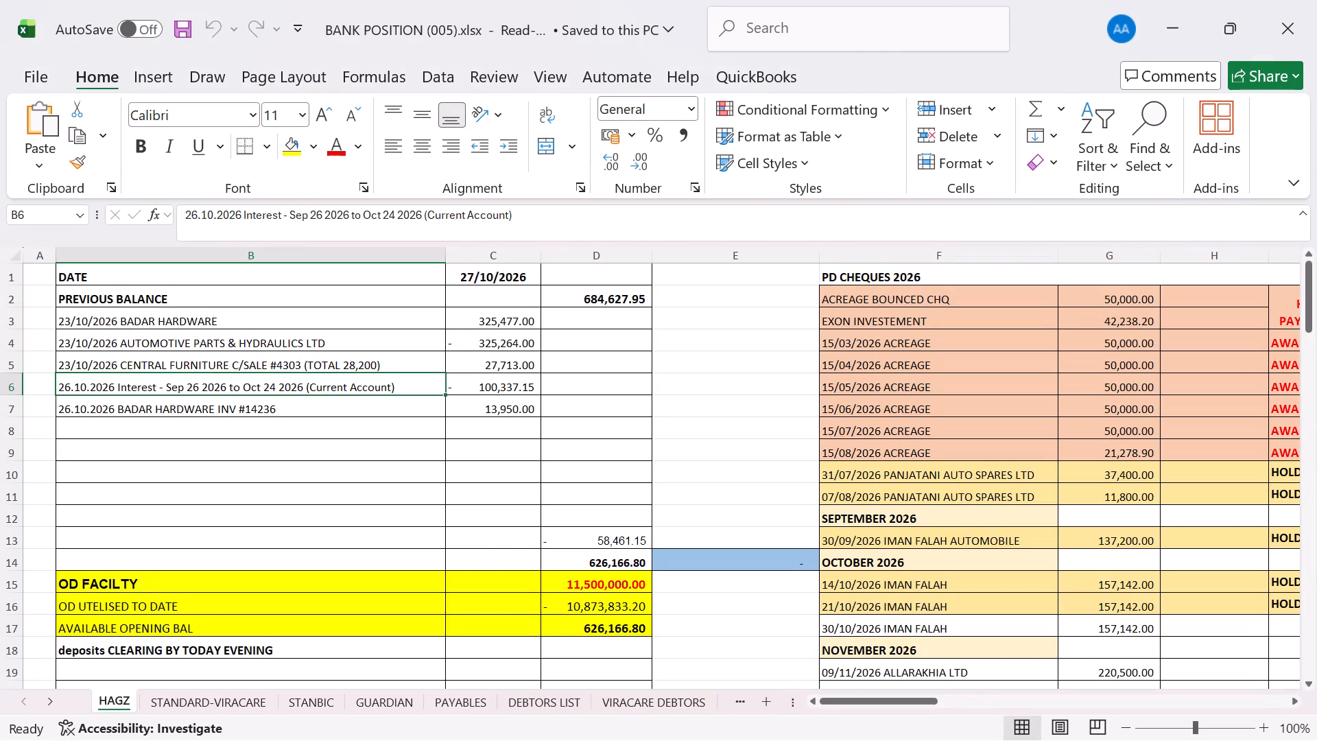
drag(562, 218, 0, 230)
key(ctrl+c)
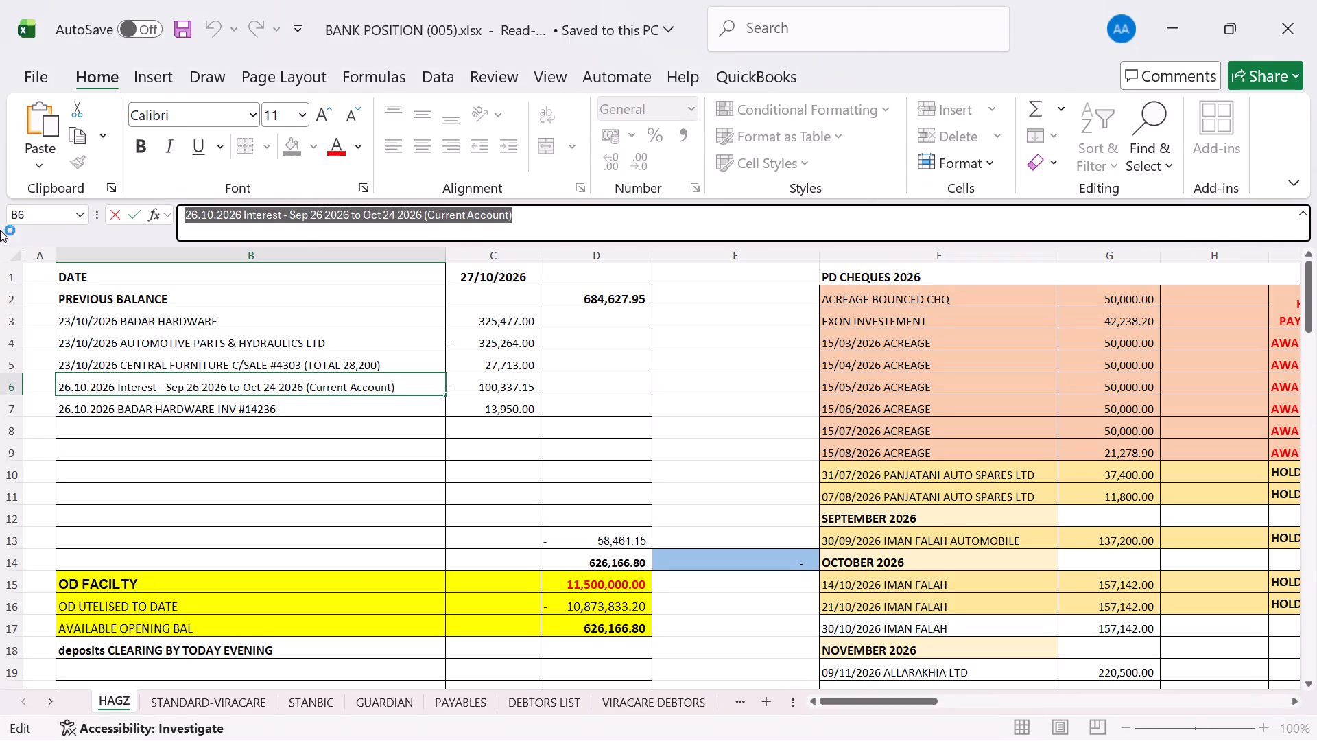
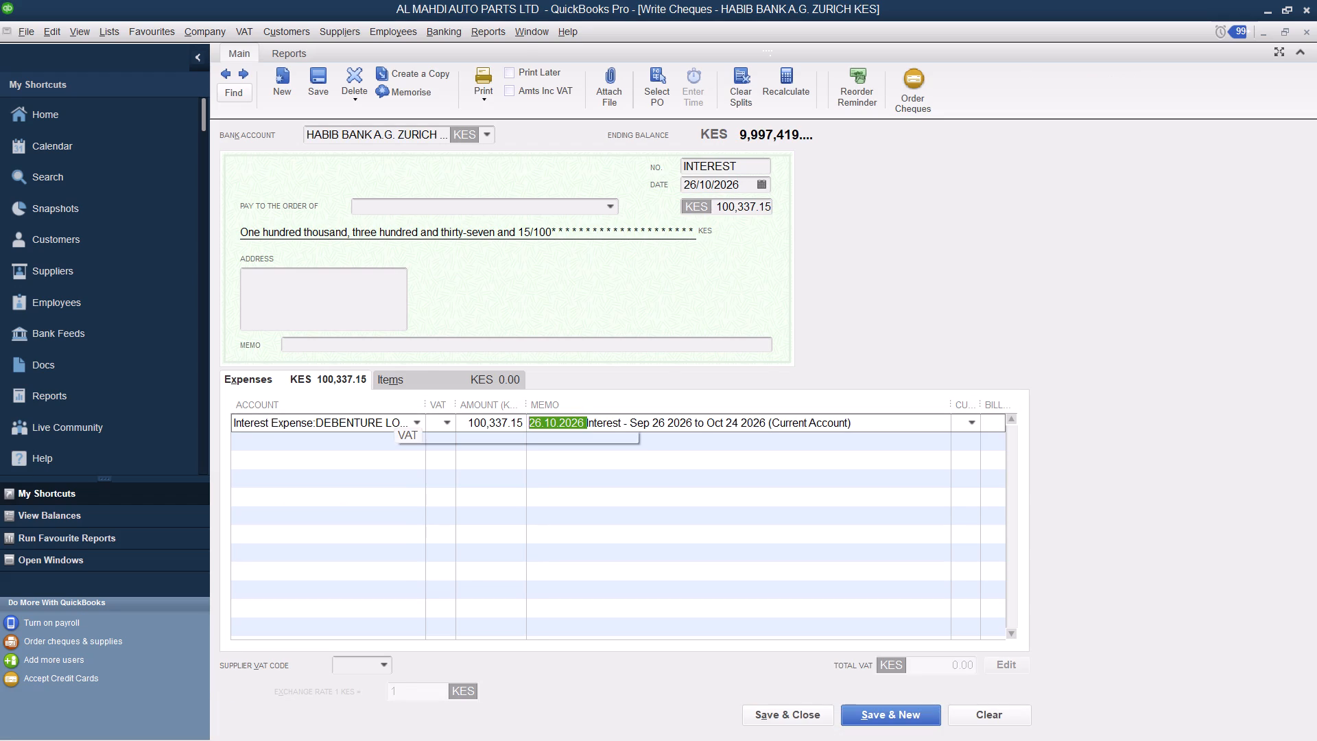
Remove the leading 26.10.2026 from the expense line memo, leaving "Interest - Sep 26 2026 to Oct 24 2026 (Current Account)", and save and close the cheque.
key(BackSpace)
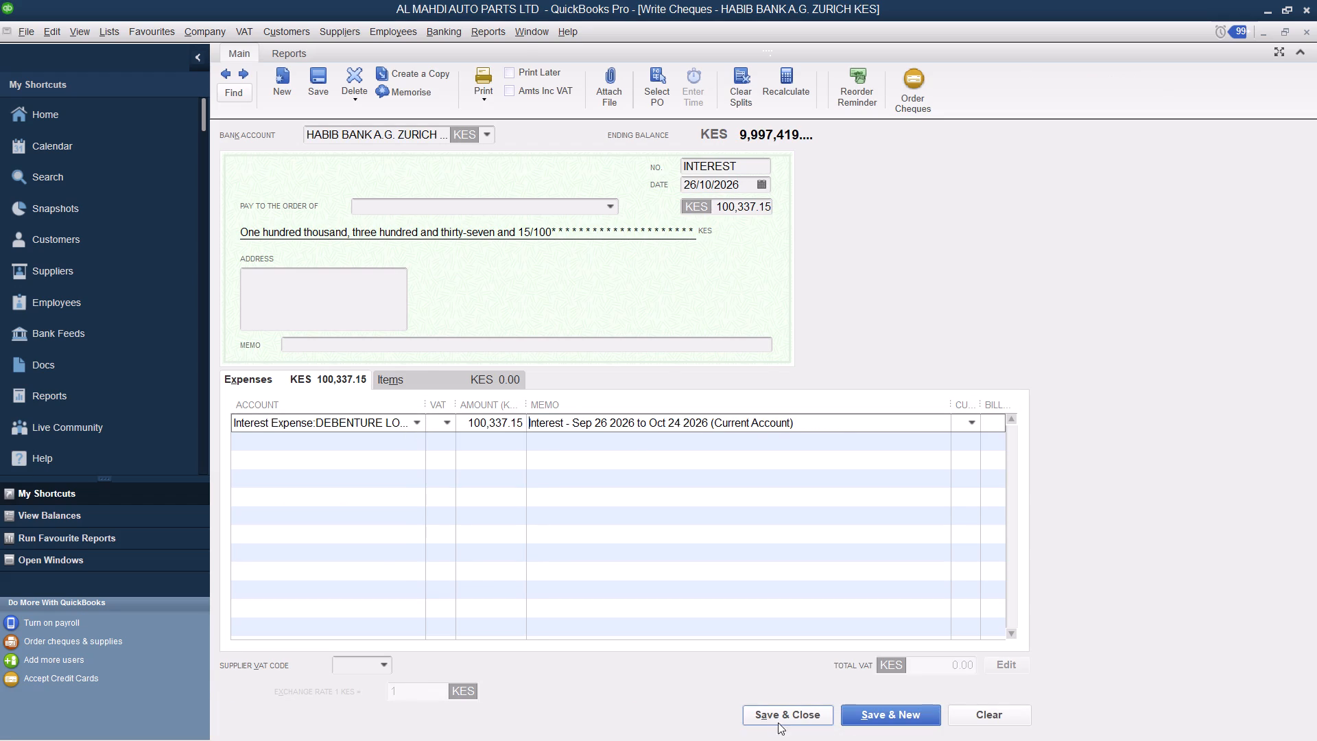
click(771, 719)
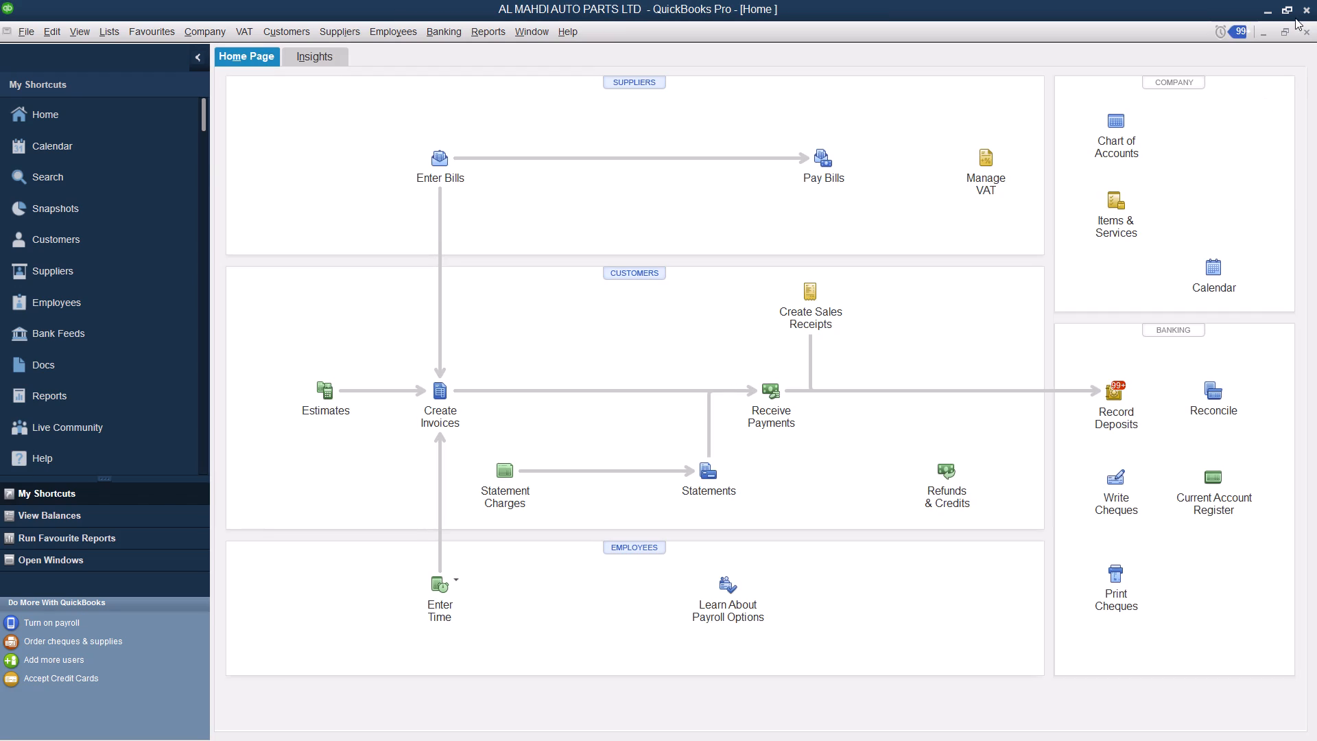
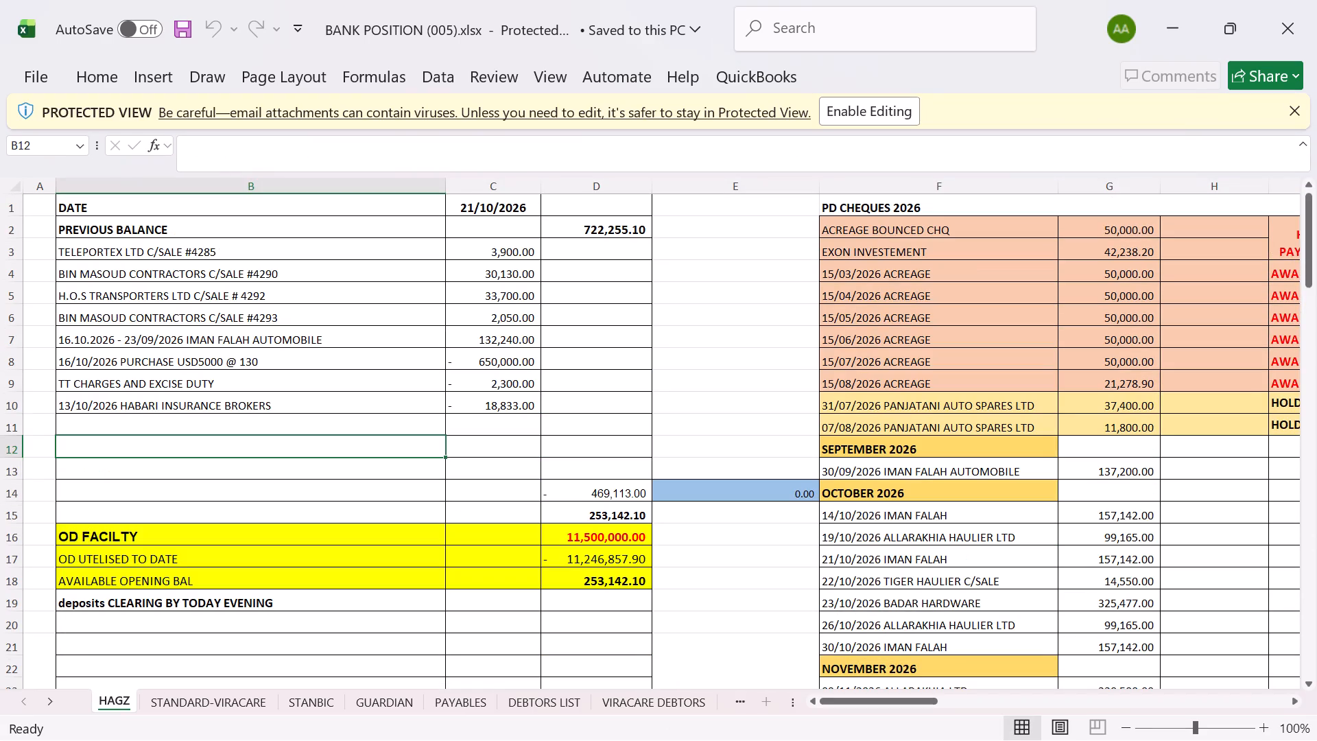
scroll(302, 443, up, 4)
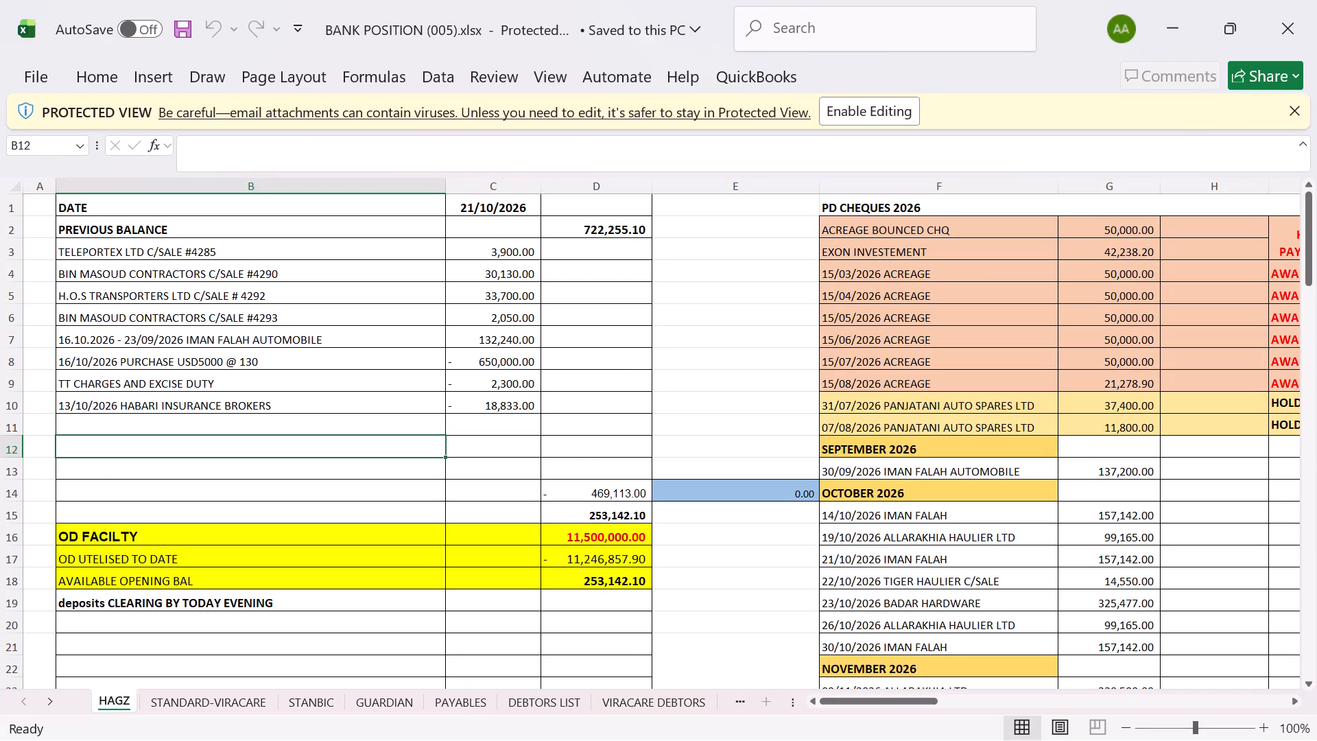
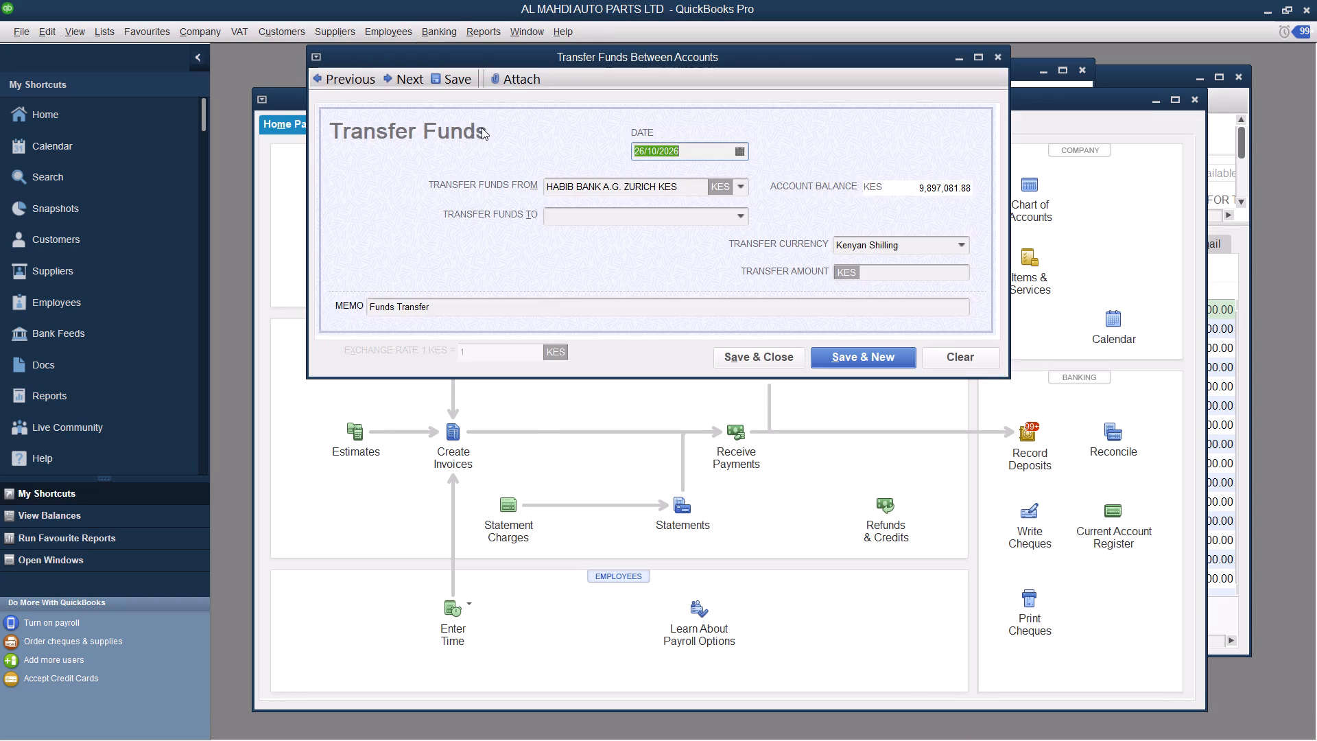
Record a transfer of USD 5,000 from HABIB BANK A.G. ZURICH KES to HABIB BANK A.G. ZURICH USD, dated 19/10/2026, and save it.
click(742, 218)
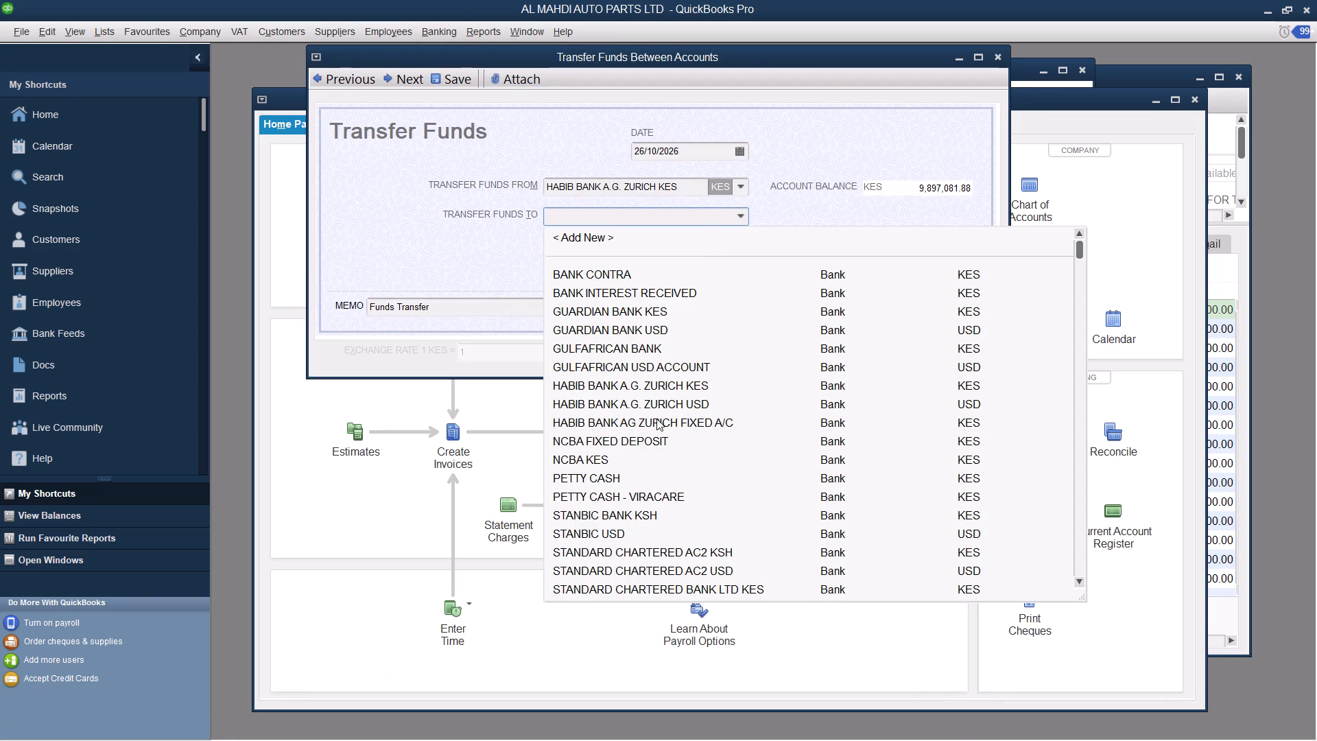
click(668, 407)
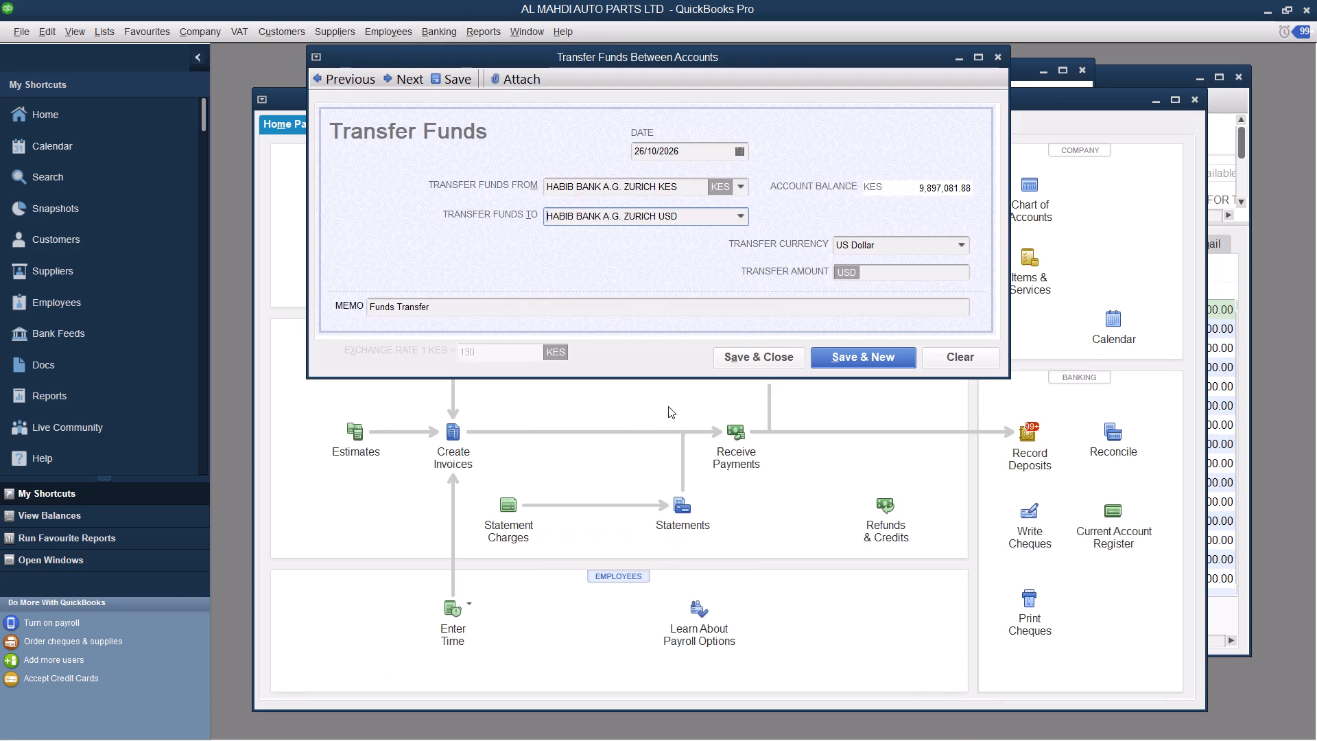
click(886, 274)
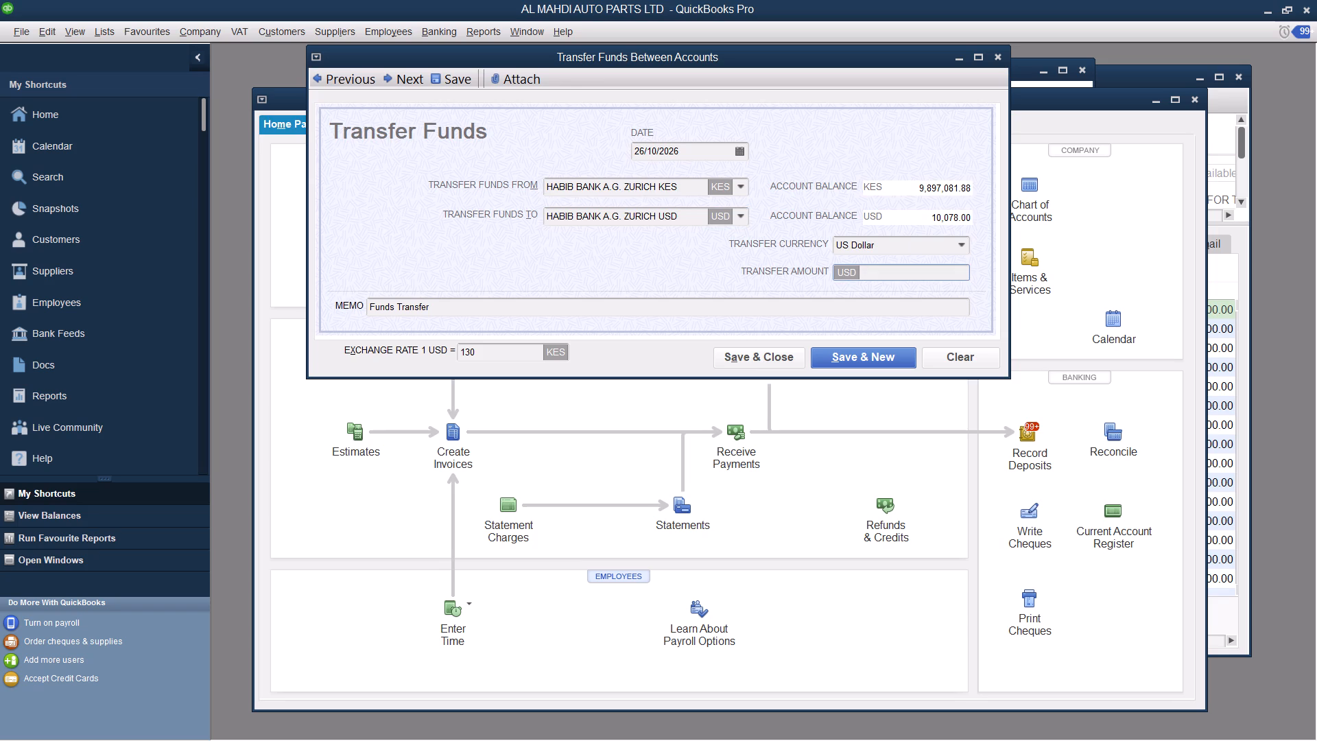
text(5000)
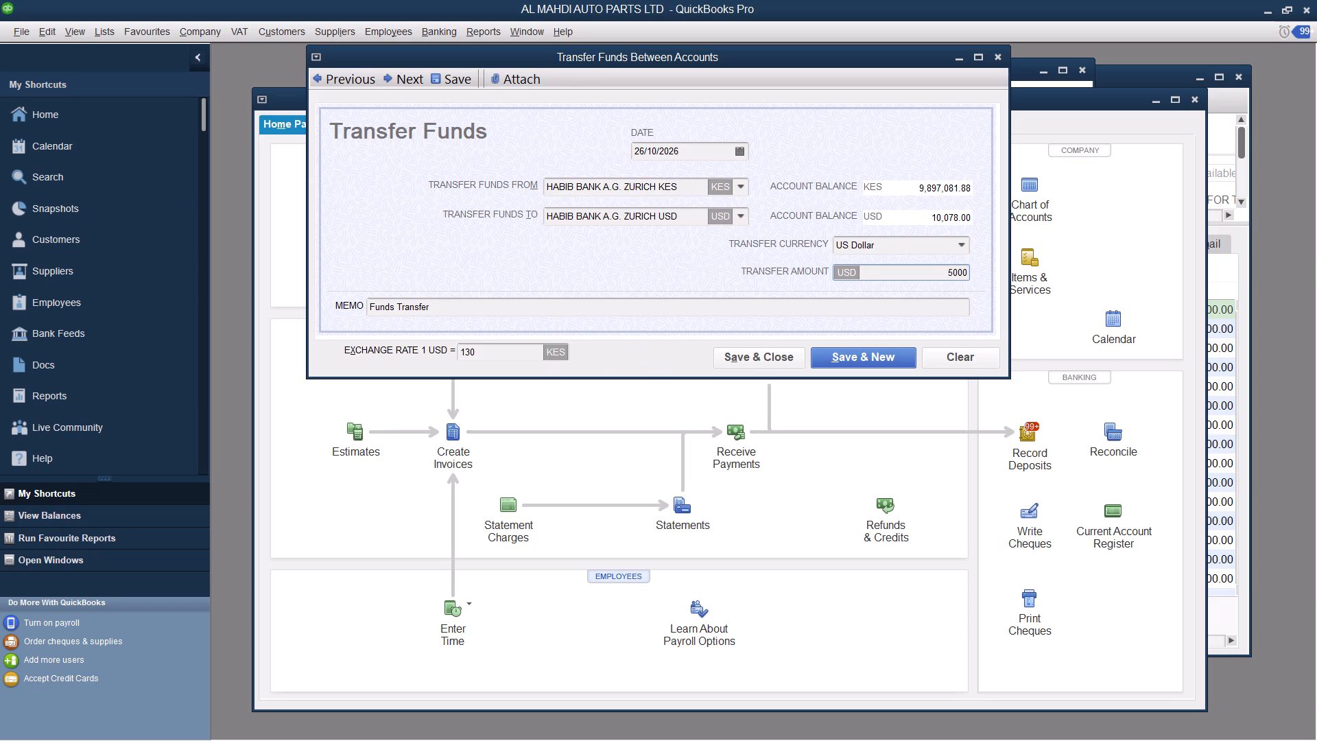
click(533, 354)
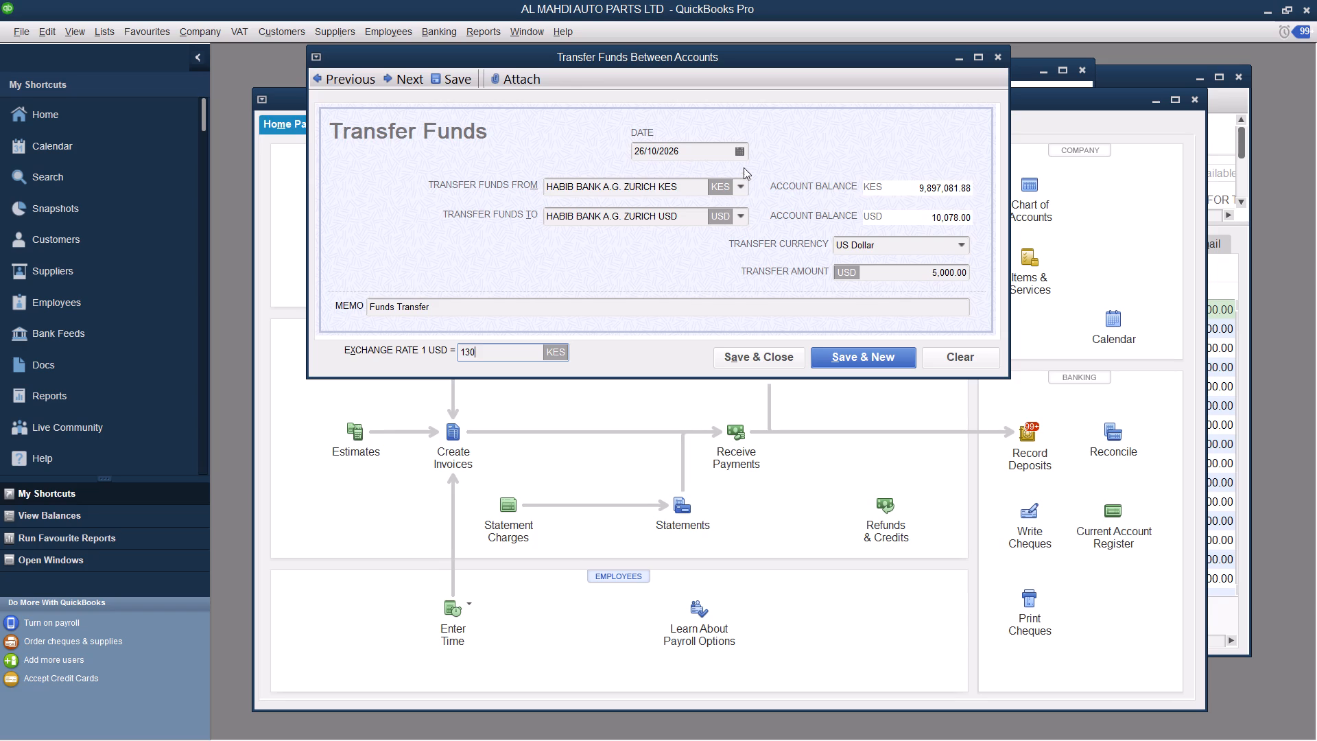
click(741, 147)
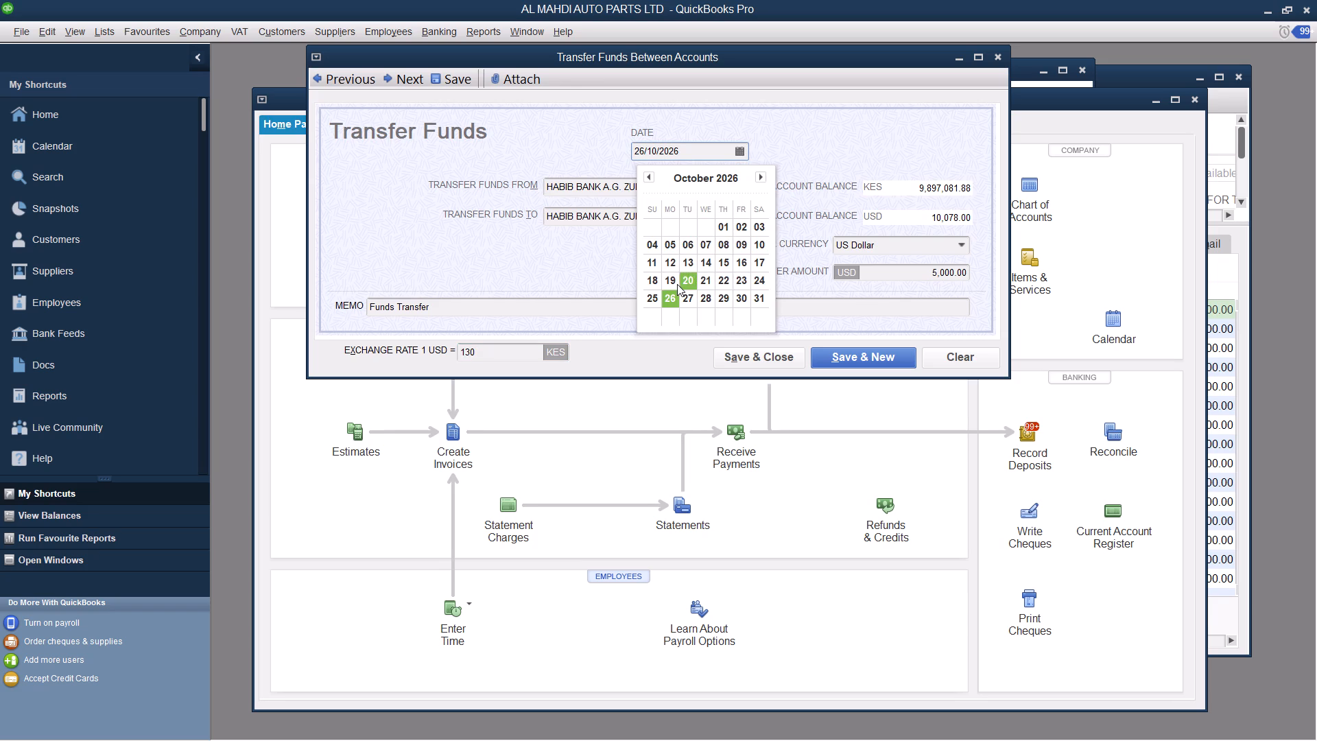
click(677, 284)
click(778, 354)
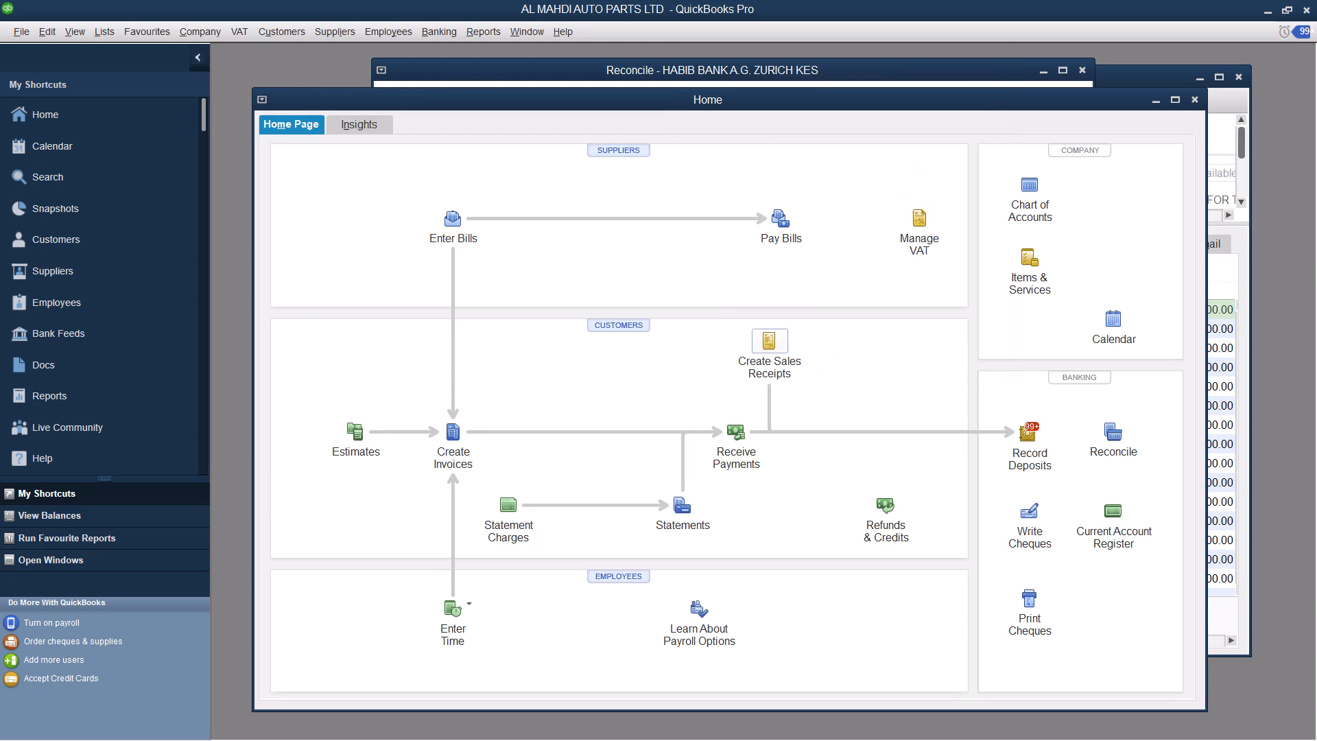
In the HABIB BANK A.G. ZURICH KES reconciliation, mark the 19/10/2026 payment of 650,000.00 and the 26/10/2026 INTEREST cheque of 100,337.15 as cleared.
click(1116, 77)
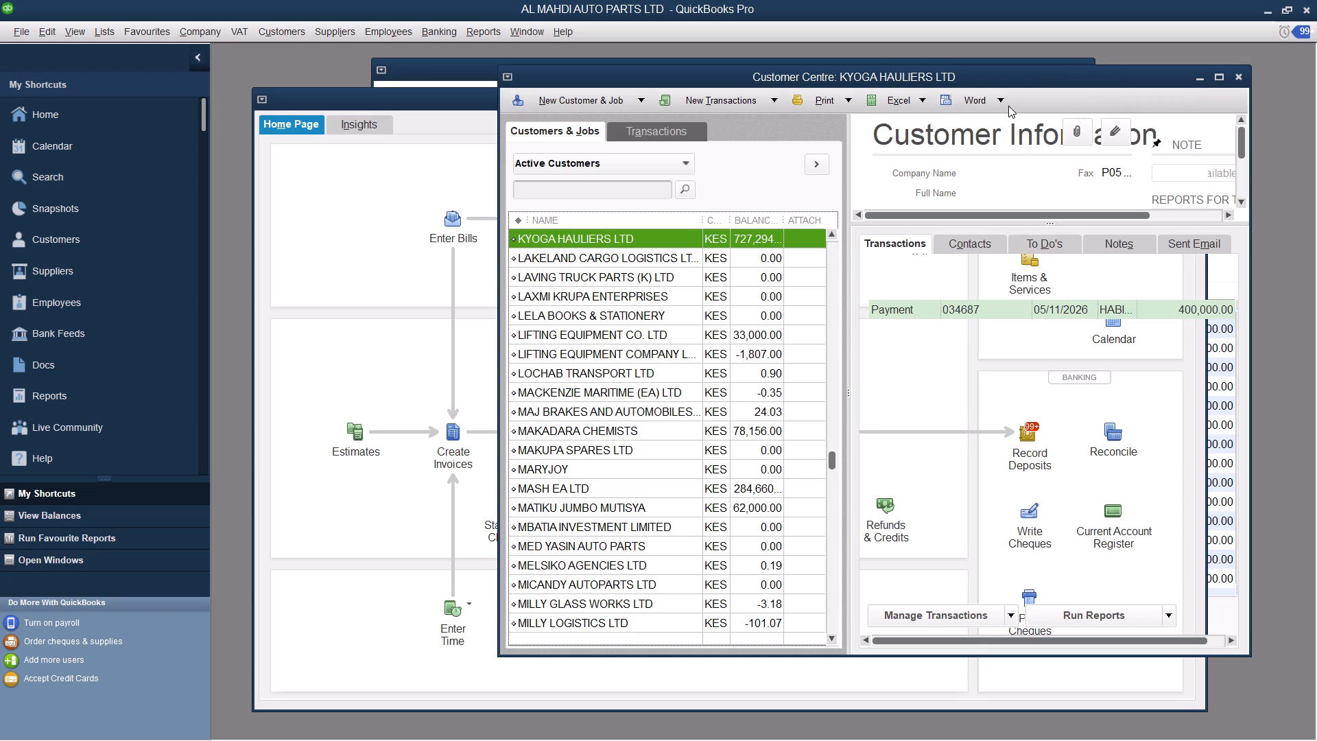
click(1006, 64)
click(1010, 61)
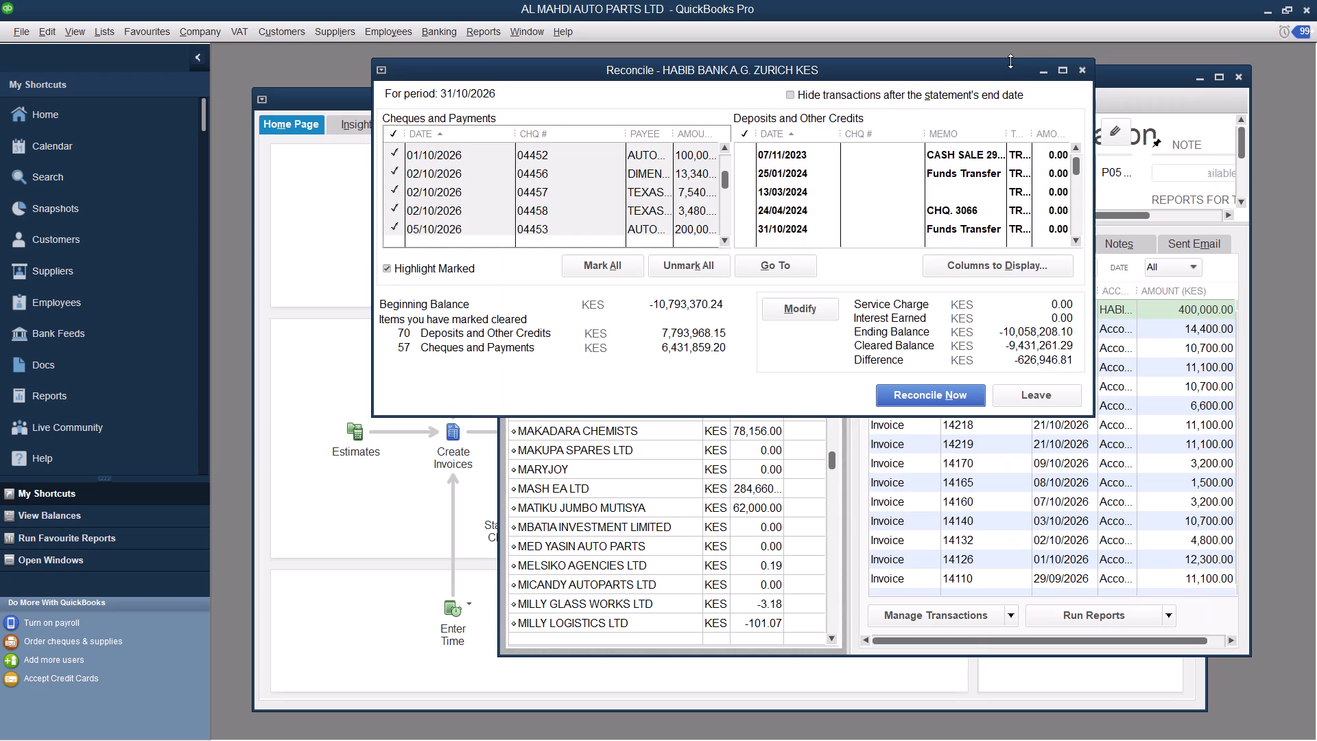
click(1060, 71)
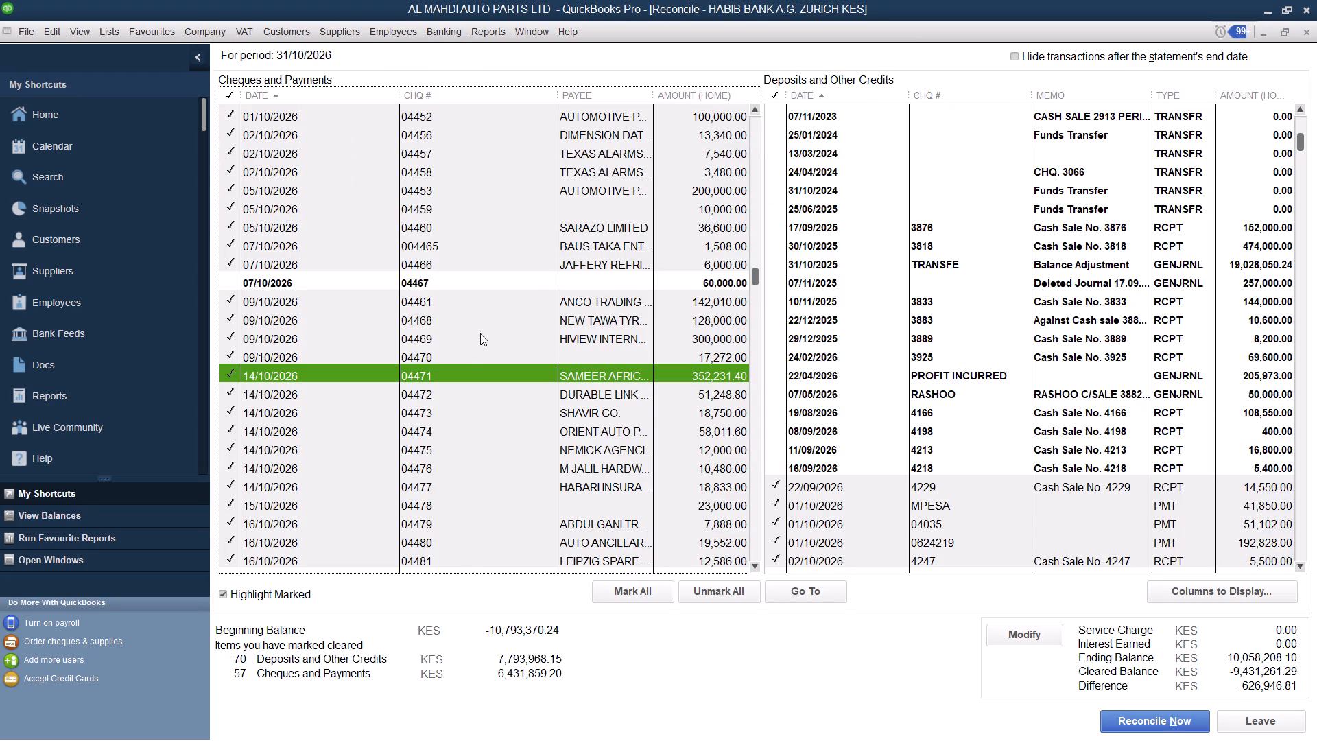
scroll(478, 348, down, 4)
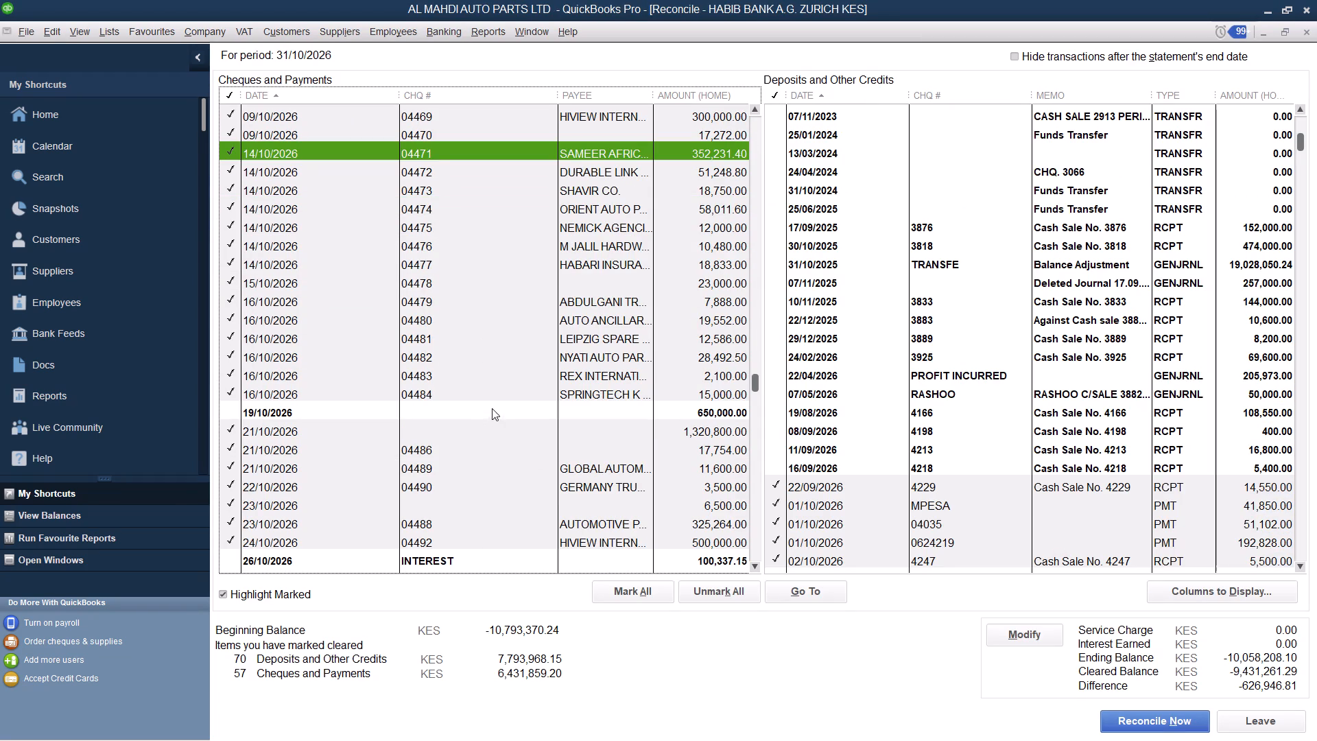
click(492, 408)
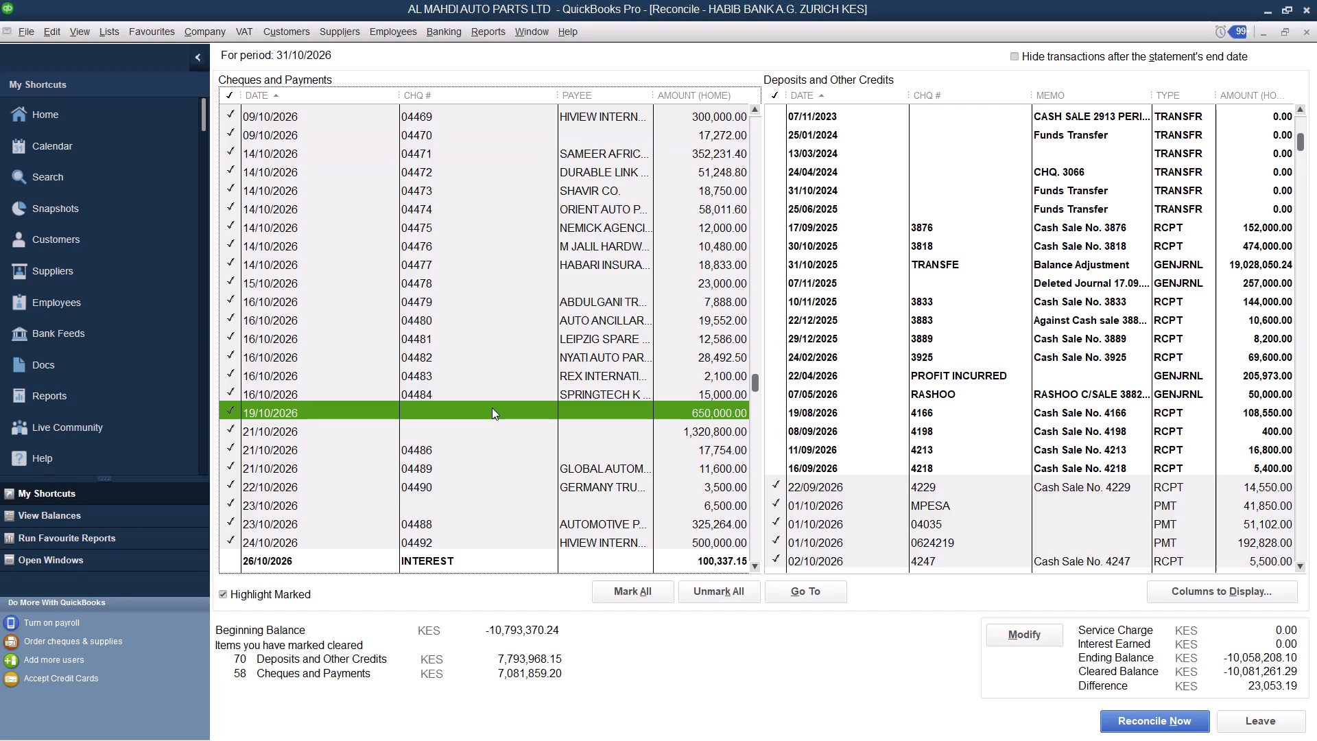
click(510, 561)
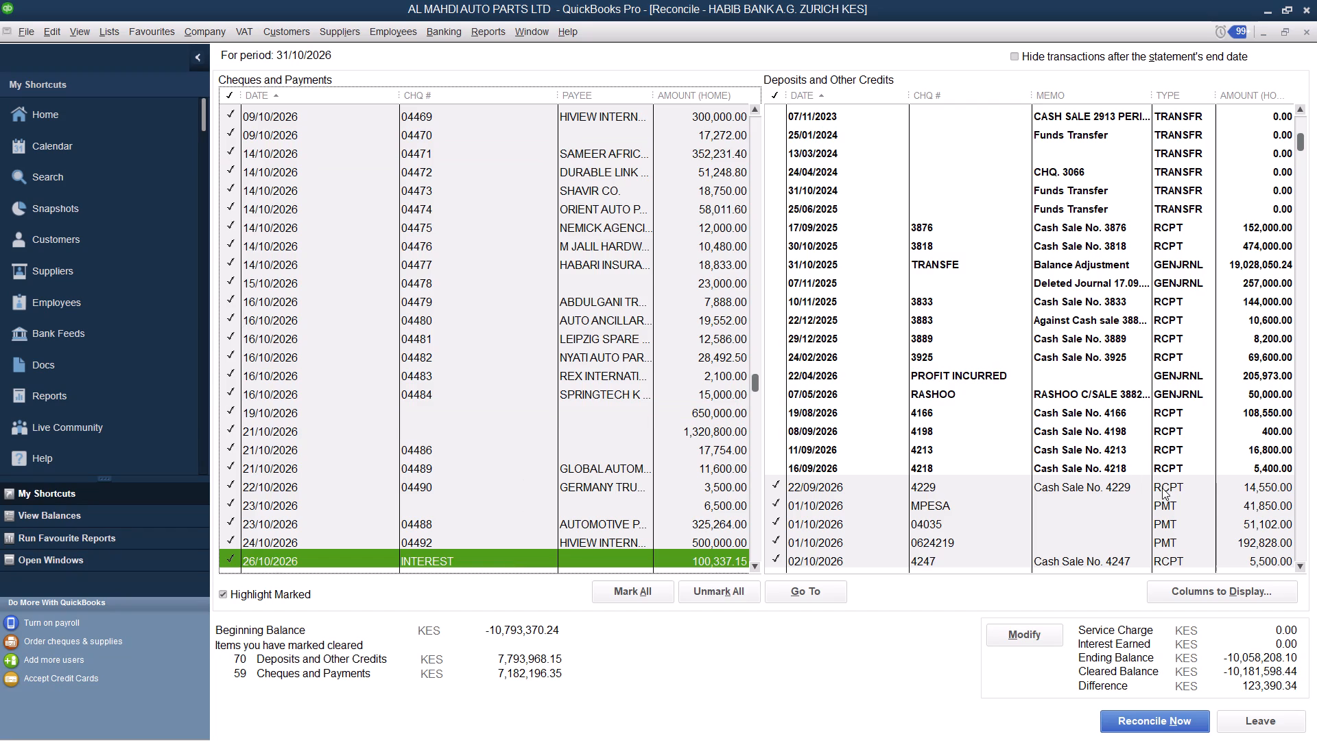
Mark the 19/08/2026 deposit for Cash Sale No. 4166, amounting to 108,550.00, as cleared in the reconciliation.
double_click(1302, 567)
triple_click(1302, 565)
click(1302, 565)
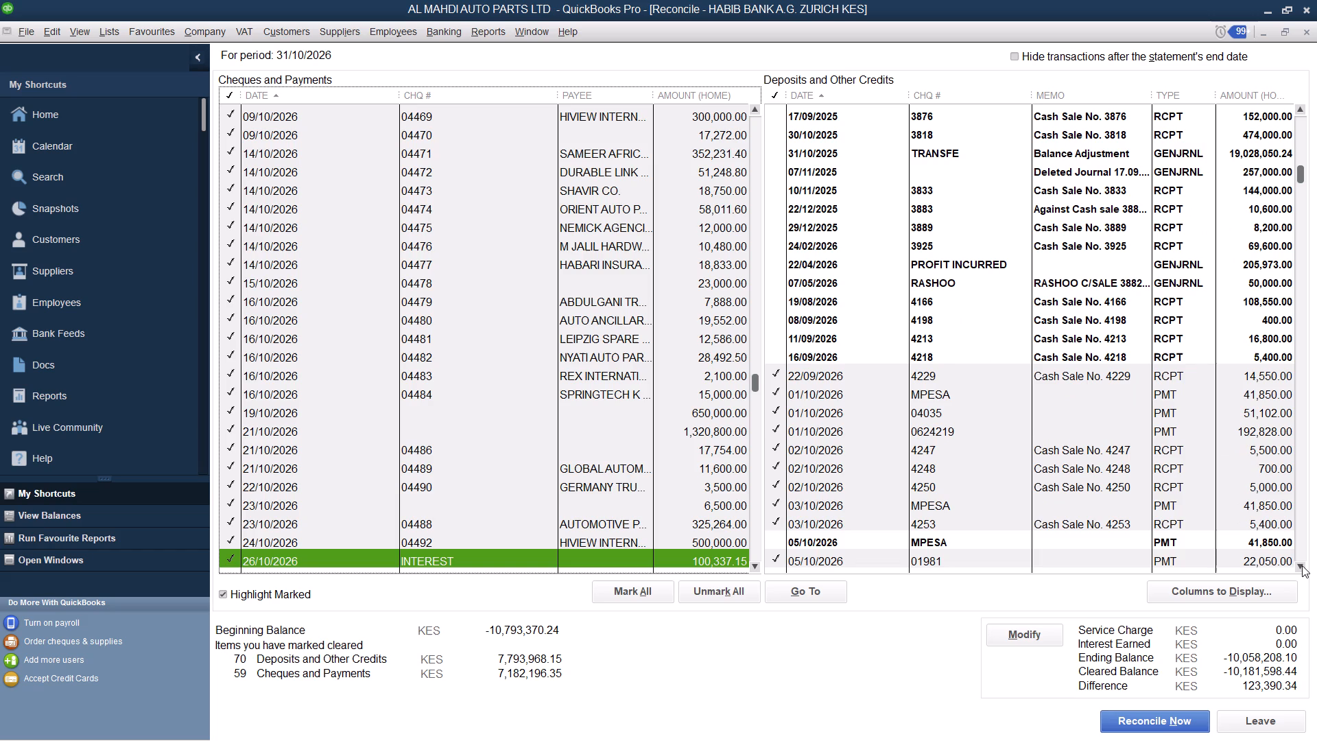
click(1231, 304)
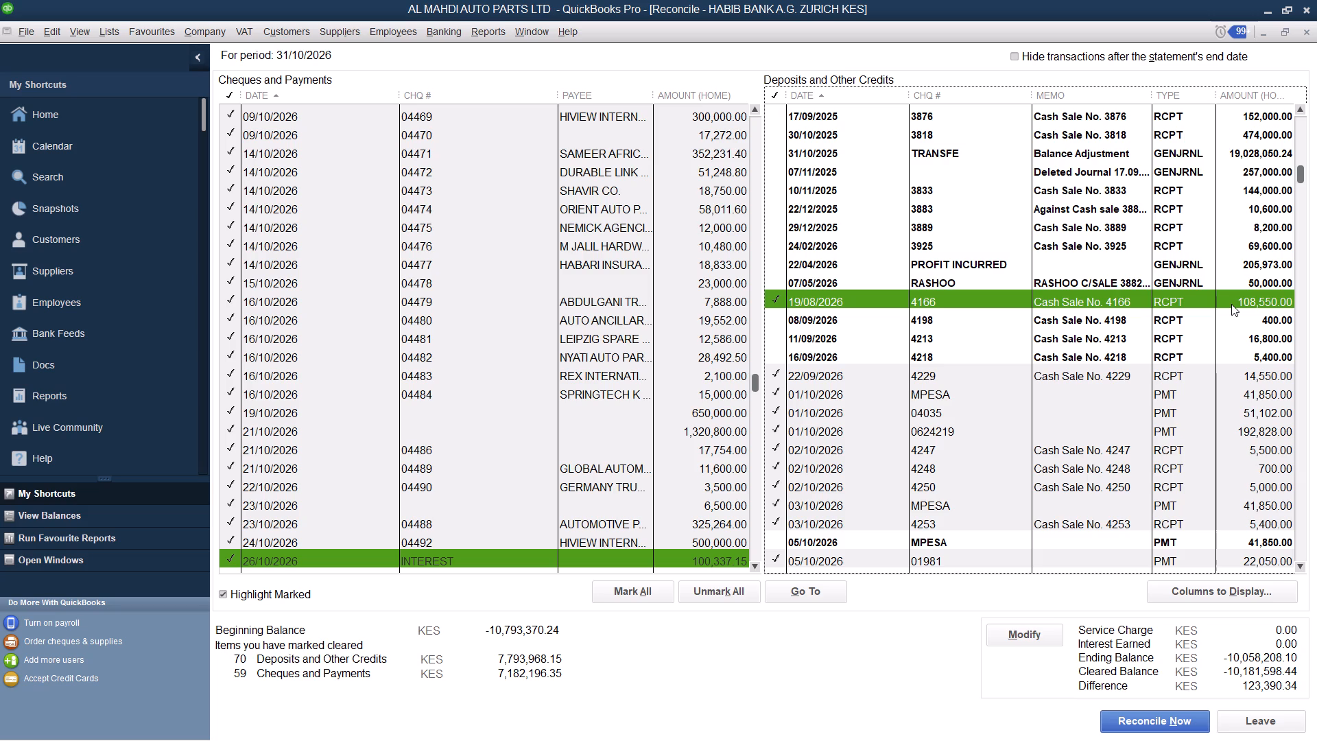
Look through the October 2026 deposits and other credits in the HABIB BANK A.G. ZURICH KES reconciliation for entries not yet marked as cleared.
triple_click(1301, 564)
triple_click(1301, 564)
triple_click(1301, 564)
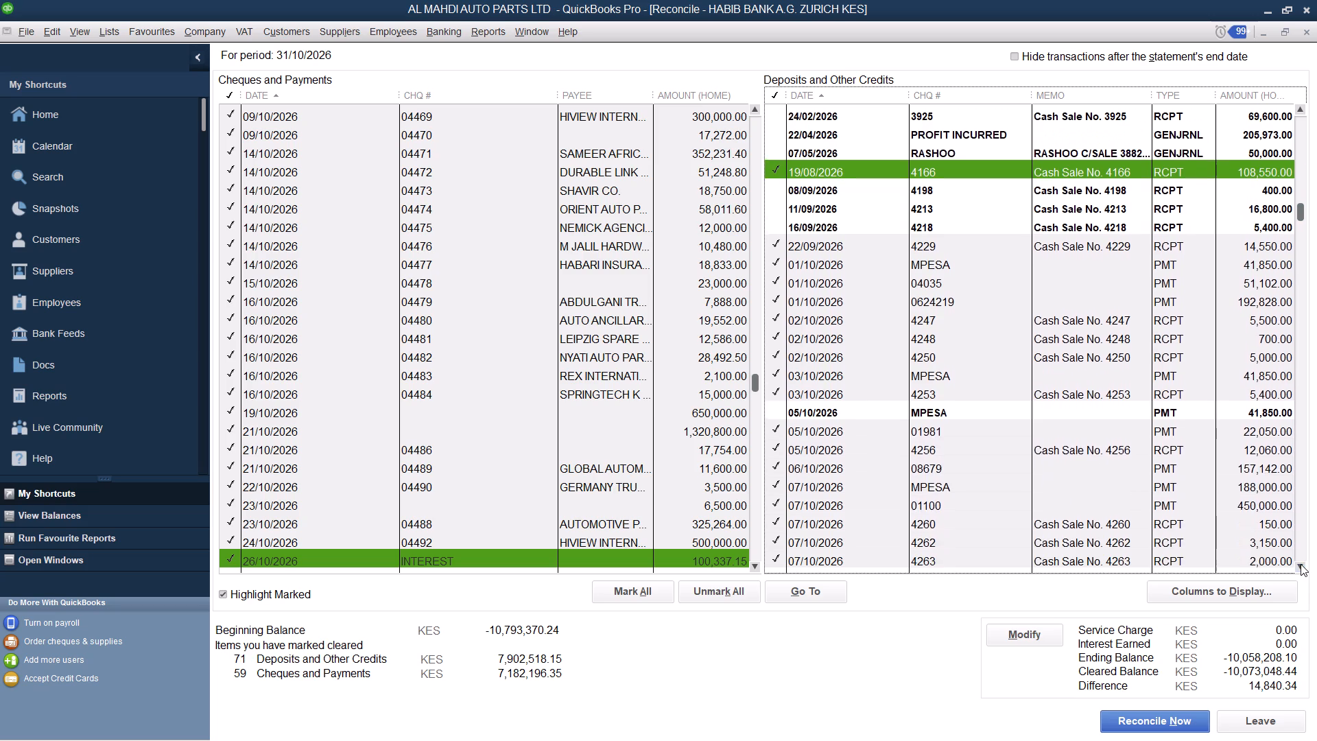
triple_click(1301, 564)
click(1301, 564)
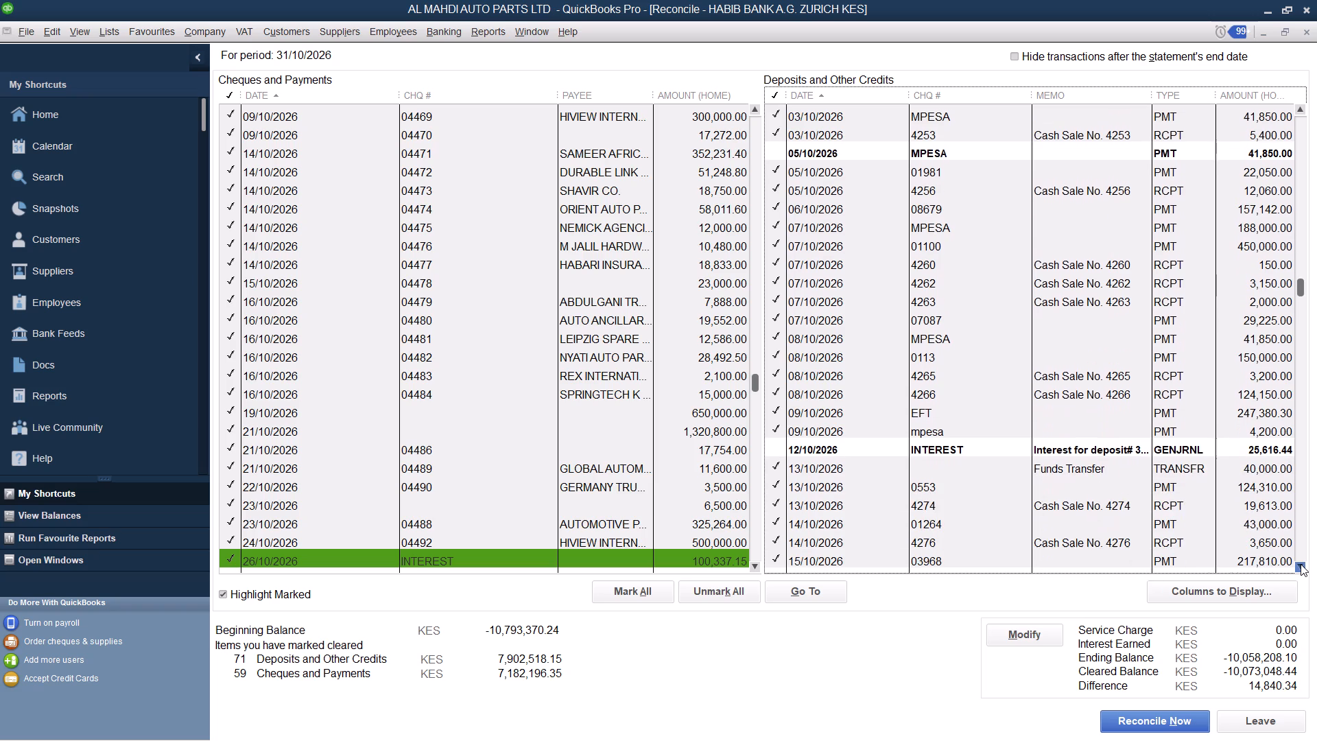
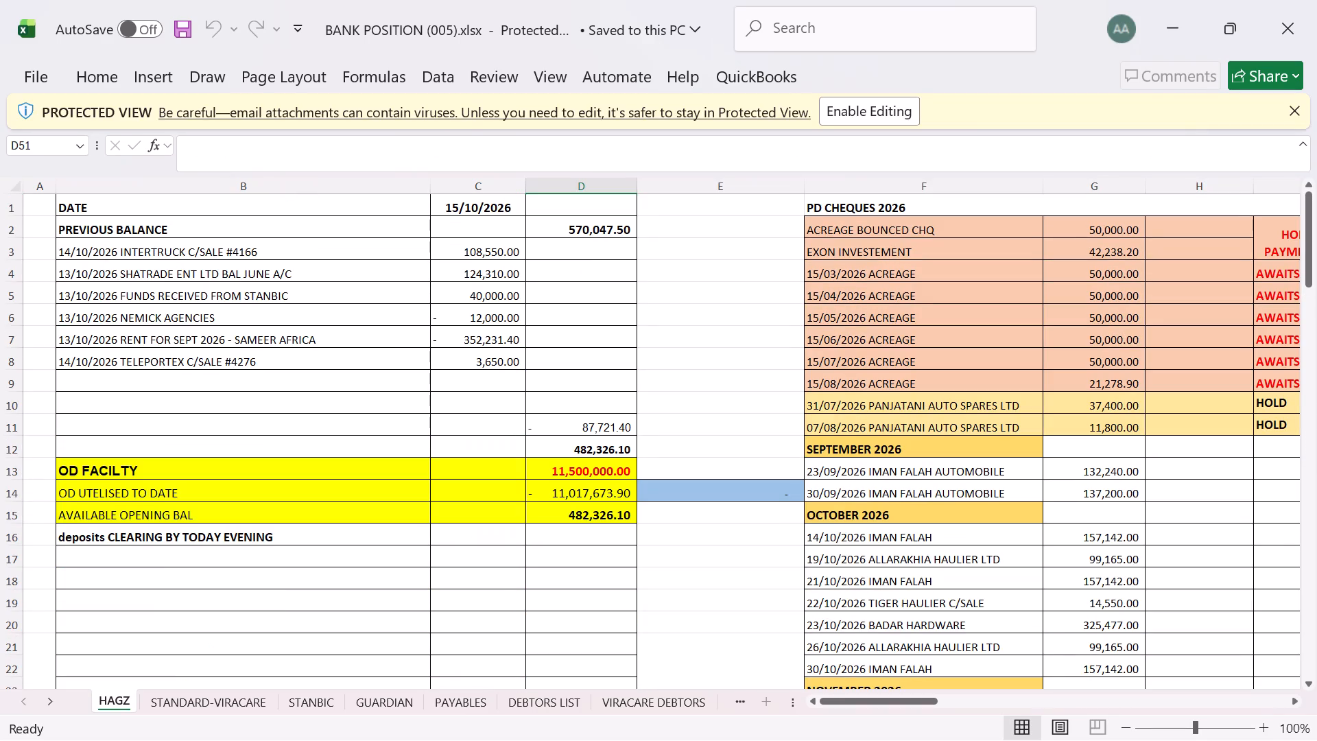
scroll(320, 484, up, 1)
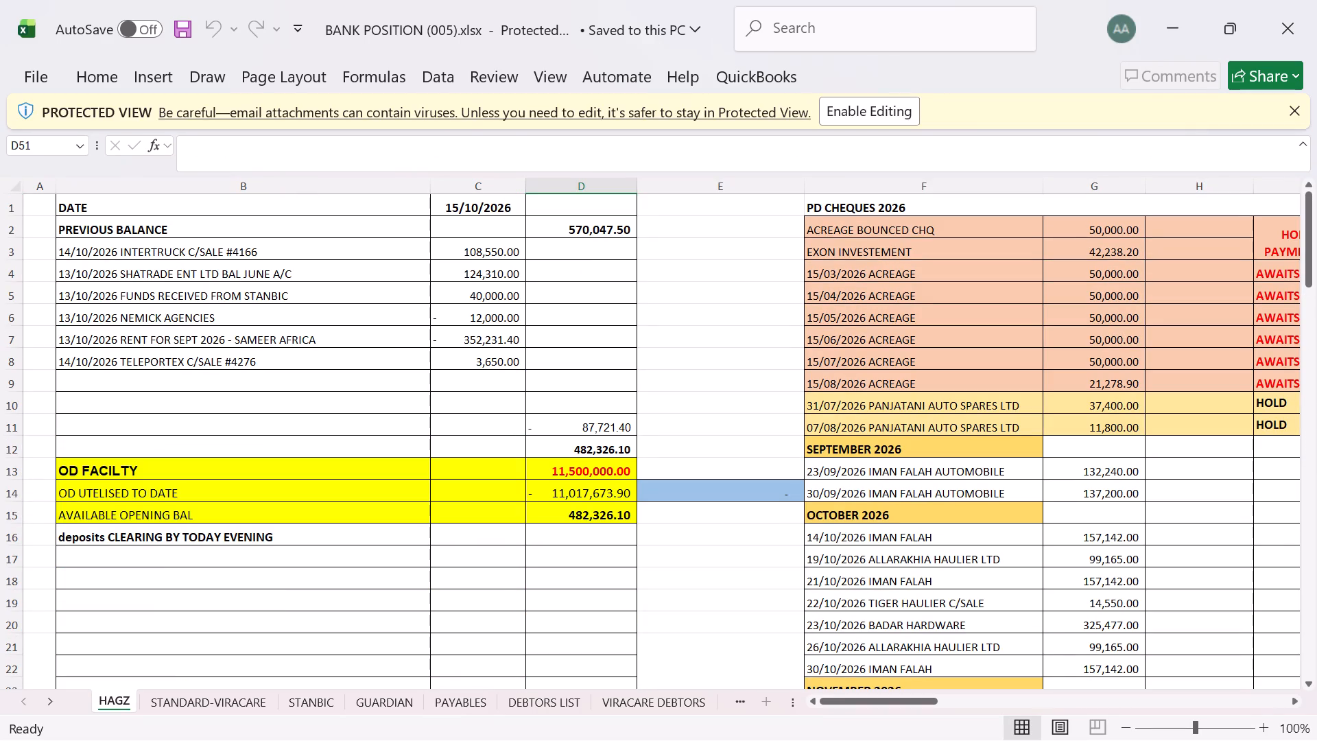
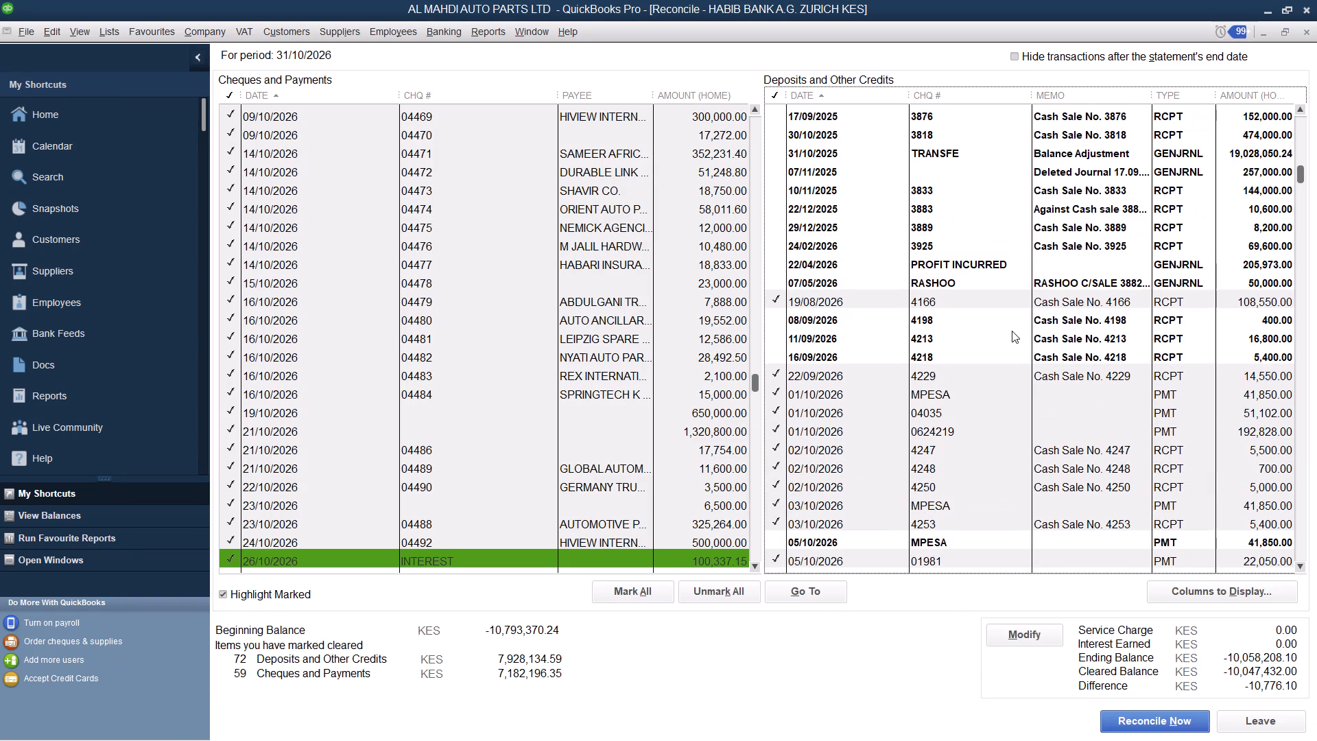
click(1059, 355)
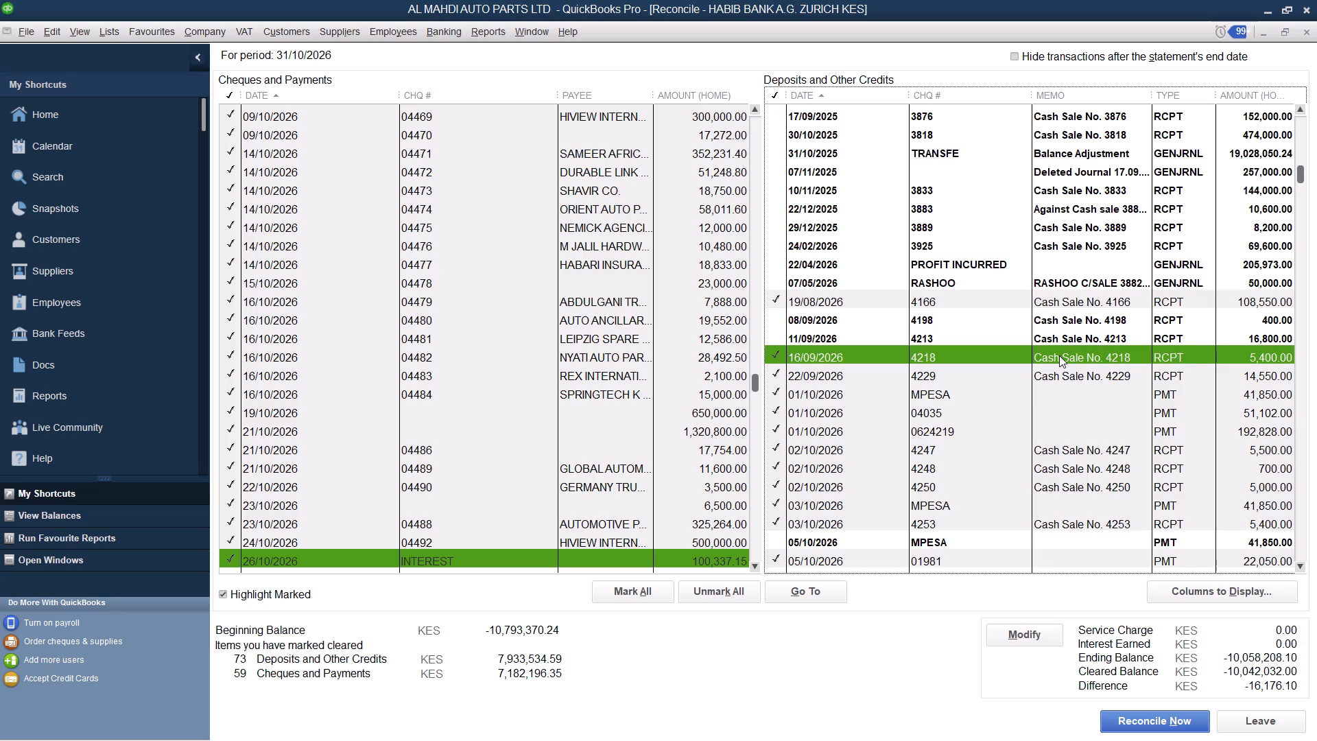
click(1063, 321)
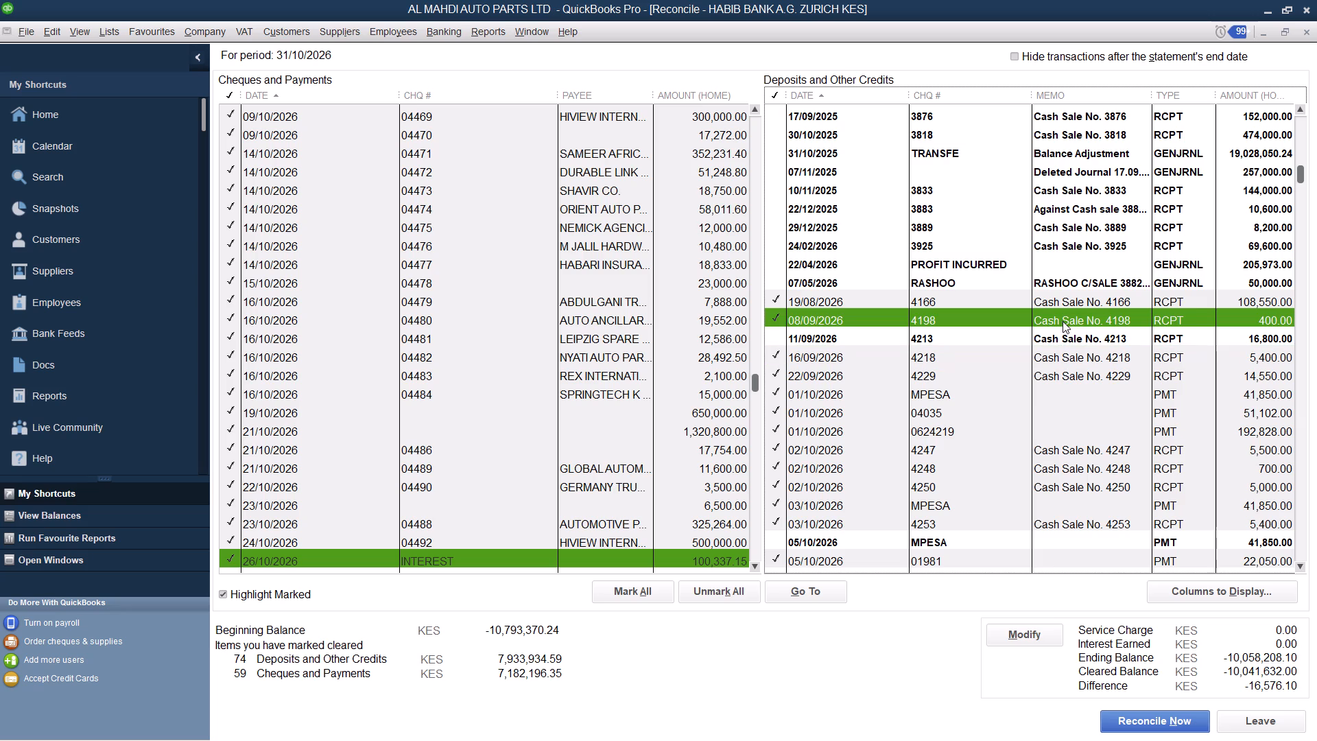
click(1067, 344)
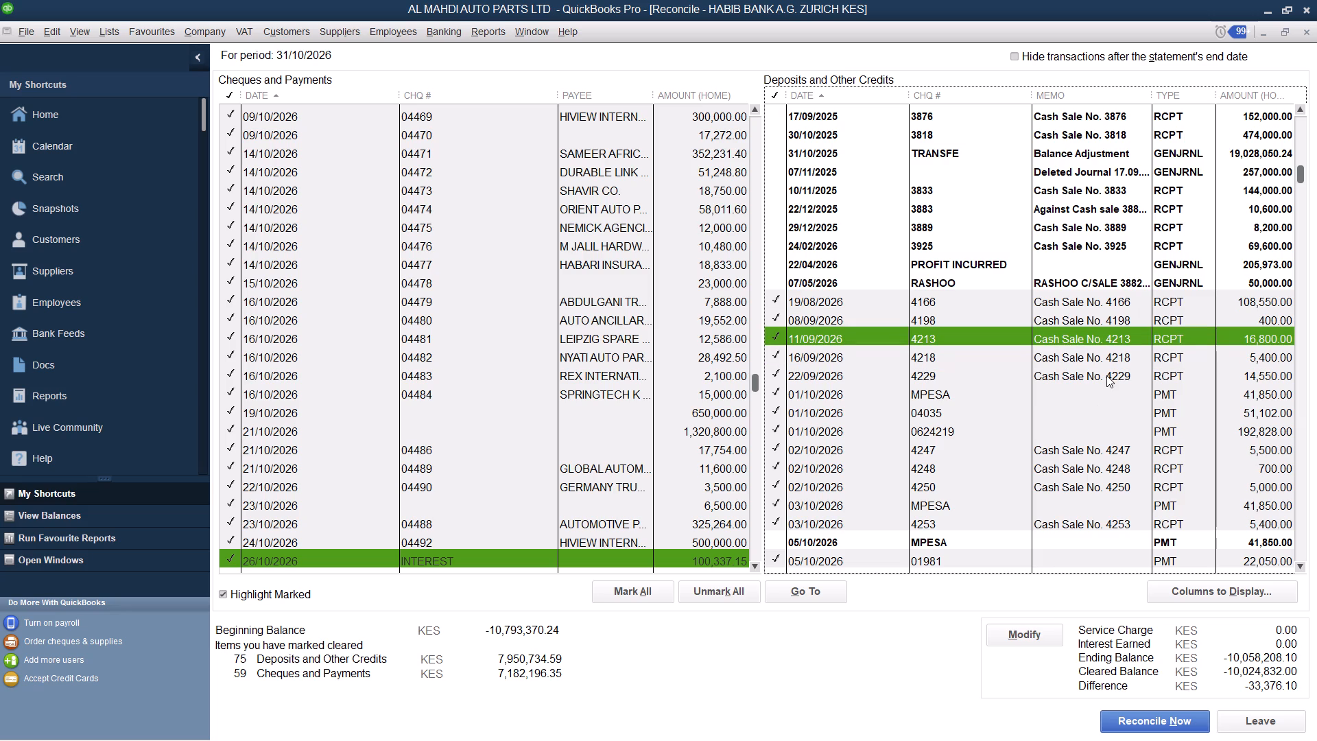
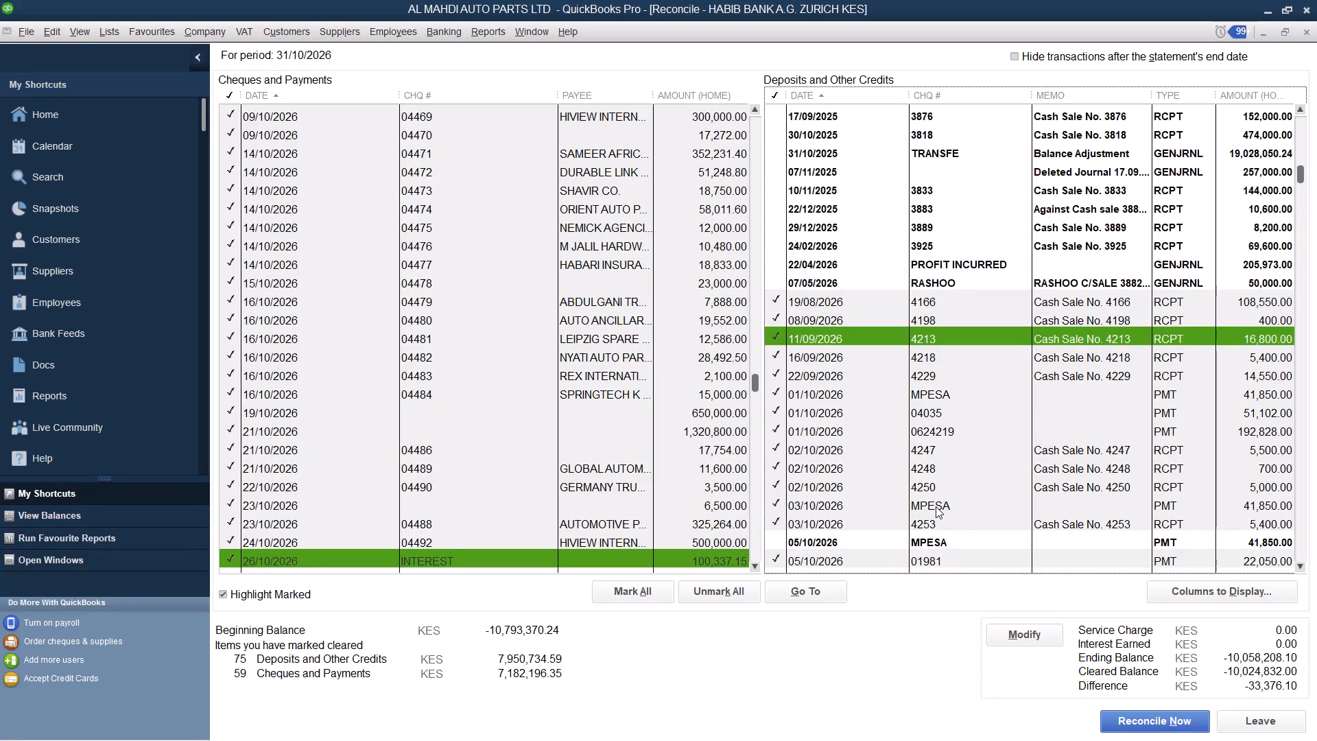
Open the transaction history of customer BADAR HARDWARE LIMITED in the Customer Centre.
scroll(936, 506, down, 4)
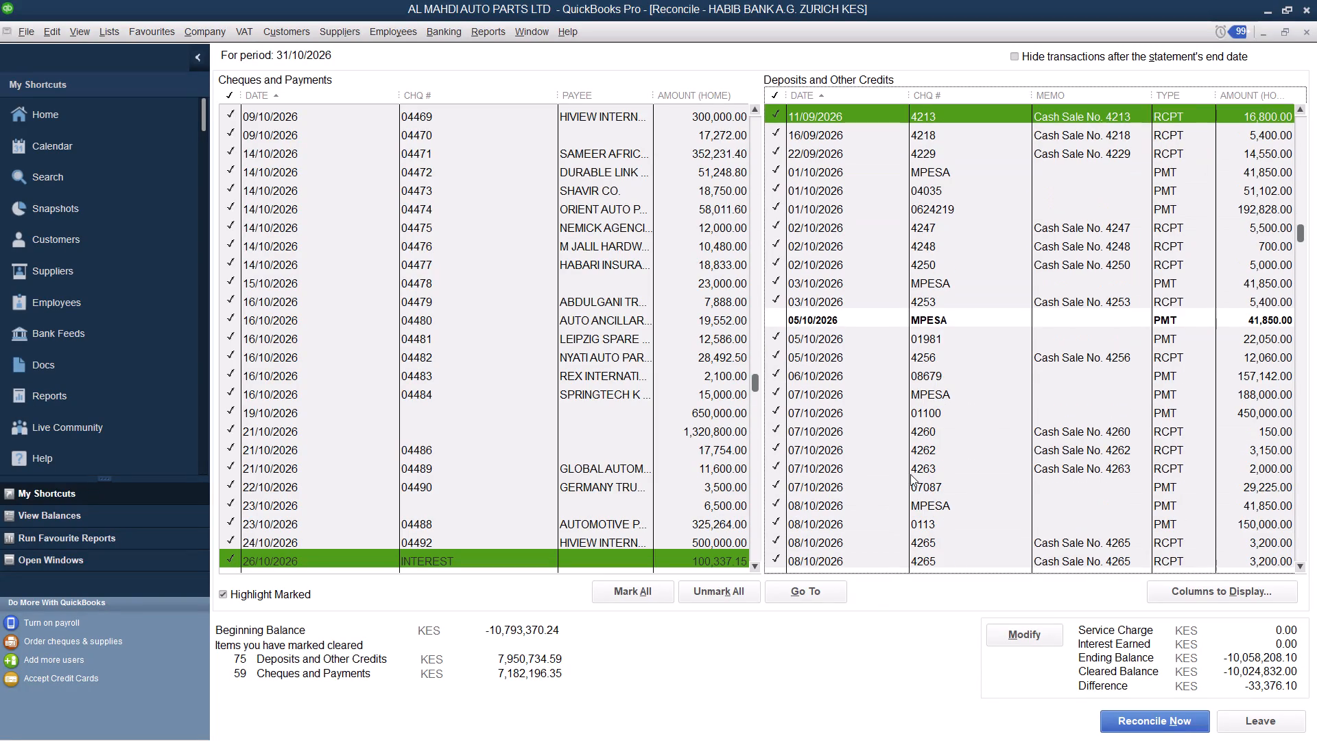
click(86, 250)
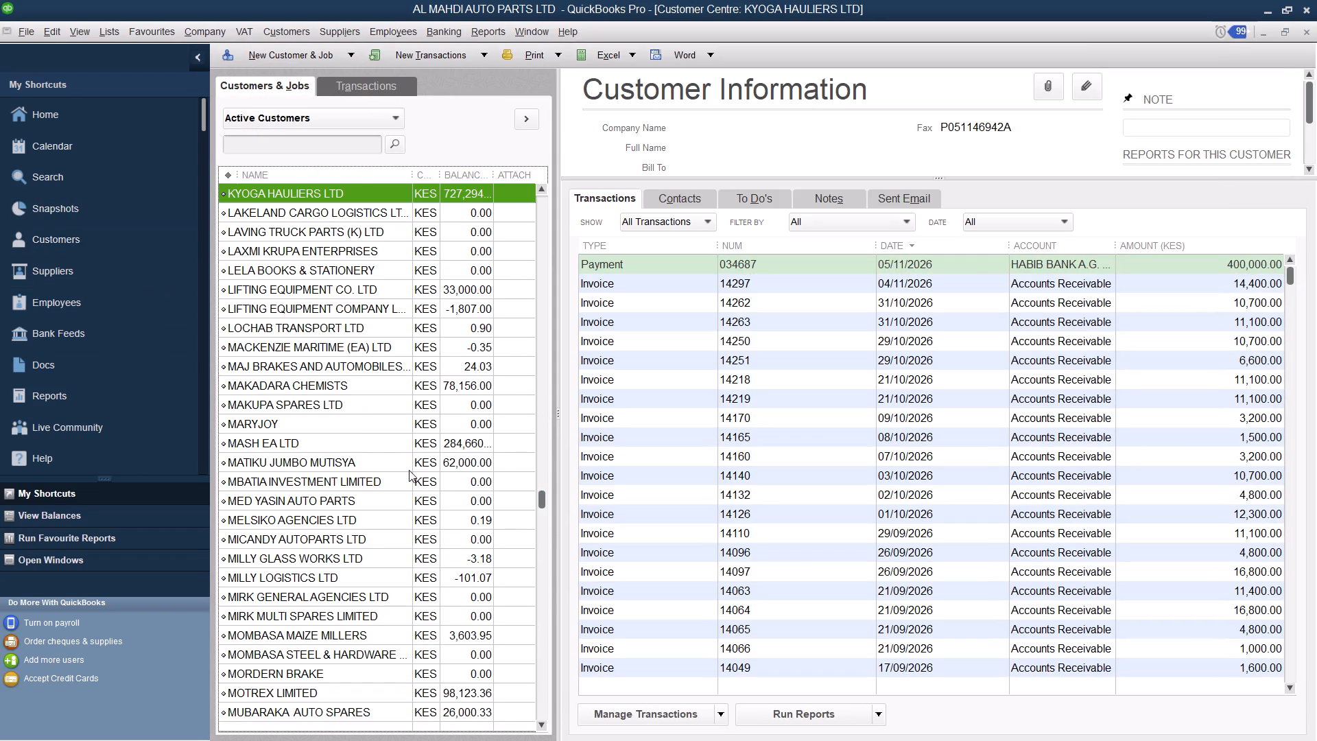
scroll(213, 386, up, 9)
triple_click(541, 221)
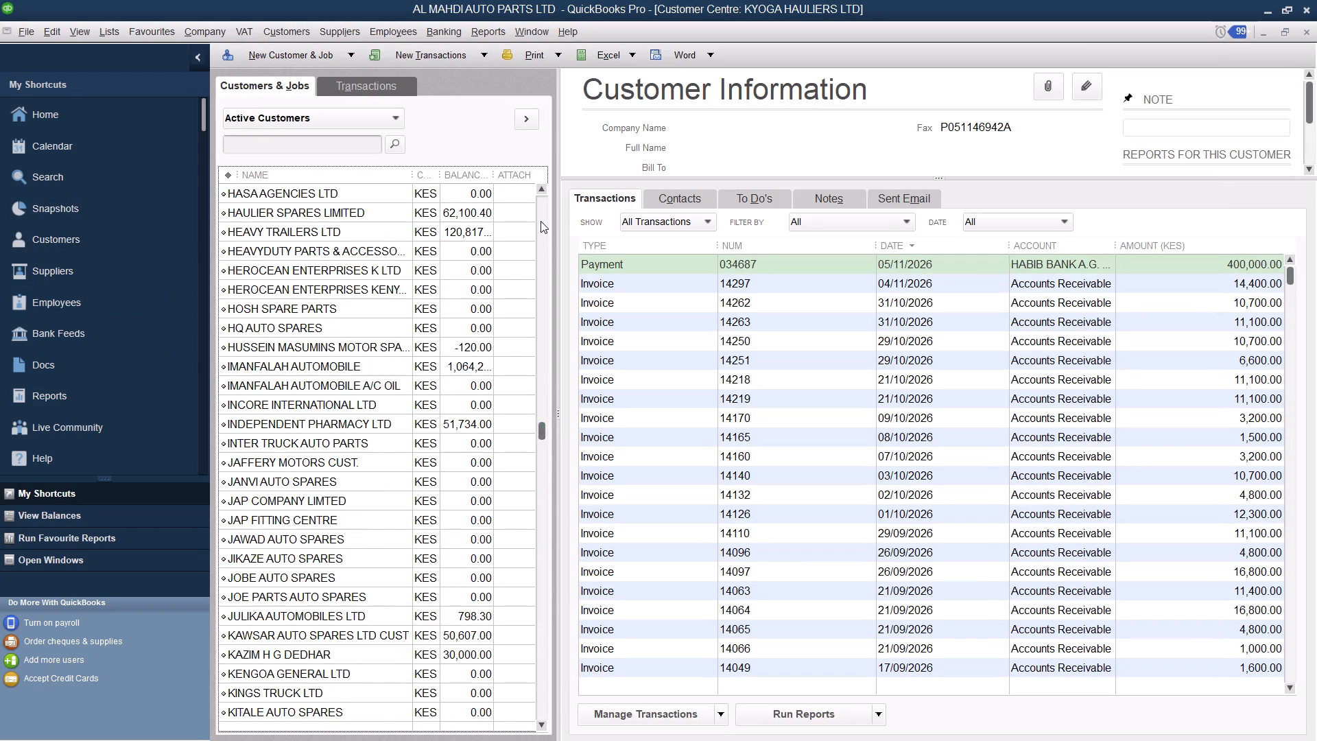
click(541, 221)
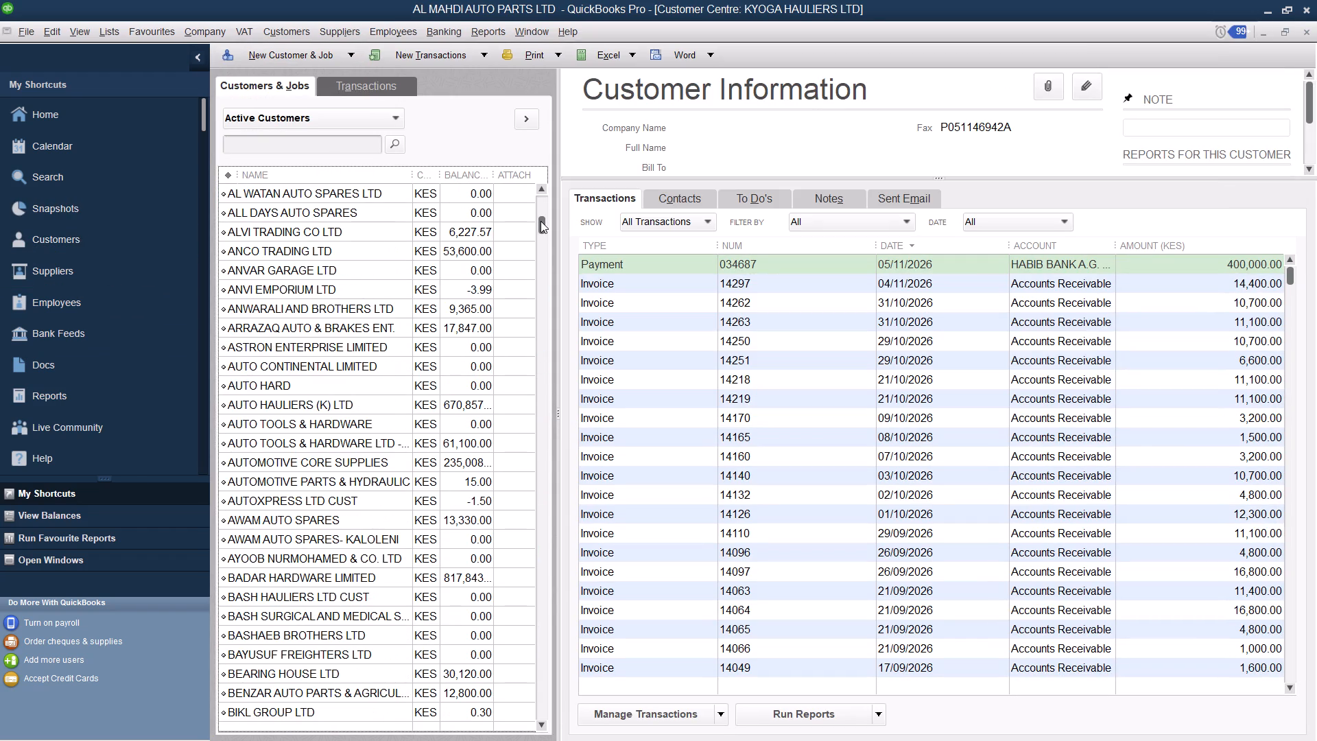
click(259, 576)
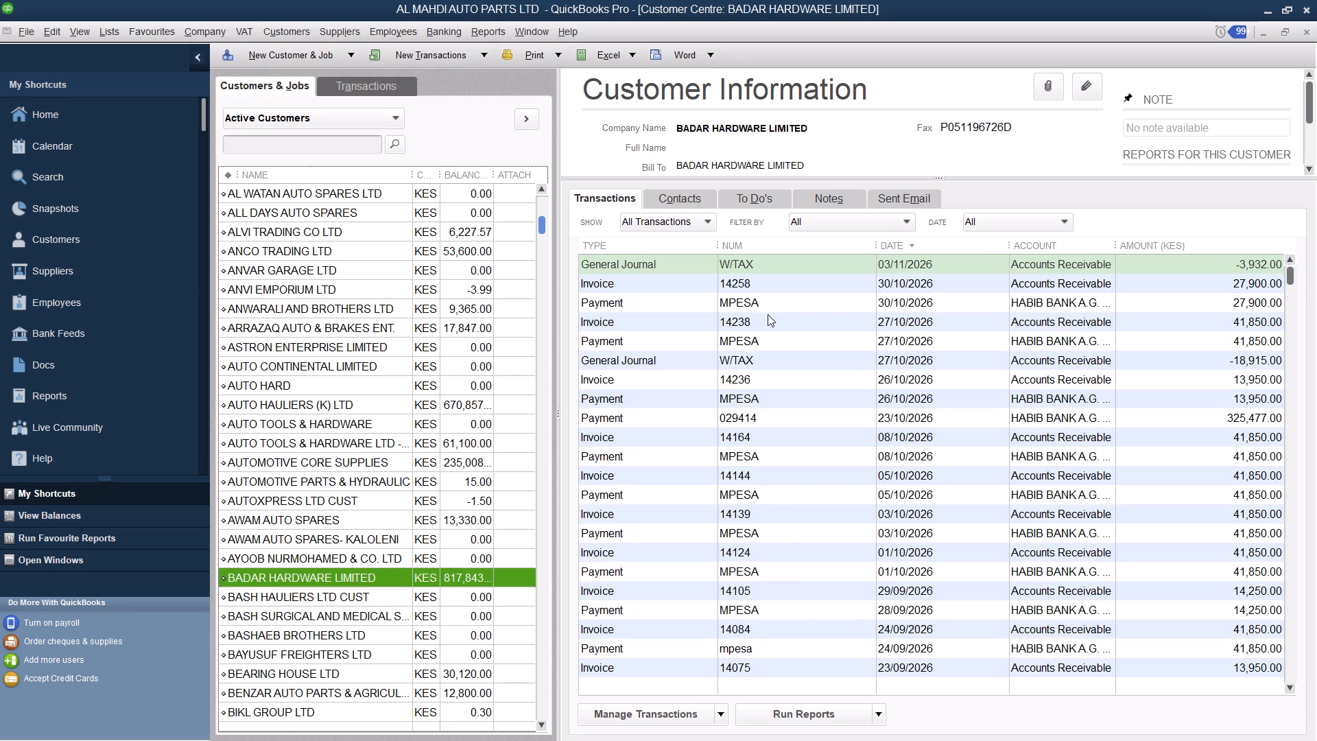
Go through BADAR HARDWARE LIMITED's payments one by one from 01/10/2026 onward, checking the MPESA and HABIB BANK receipts.
click(788, 327)
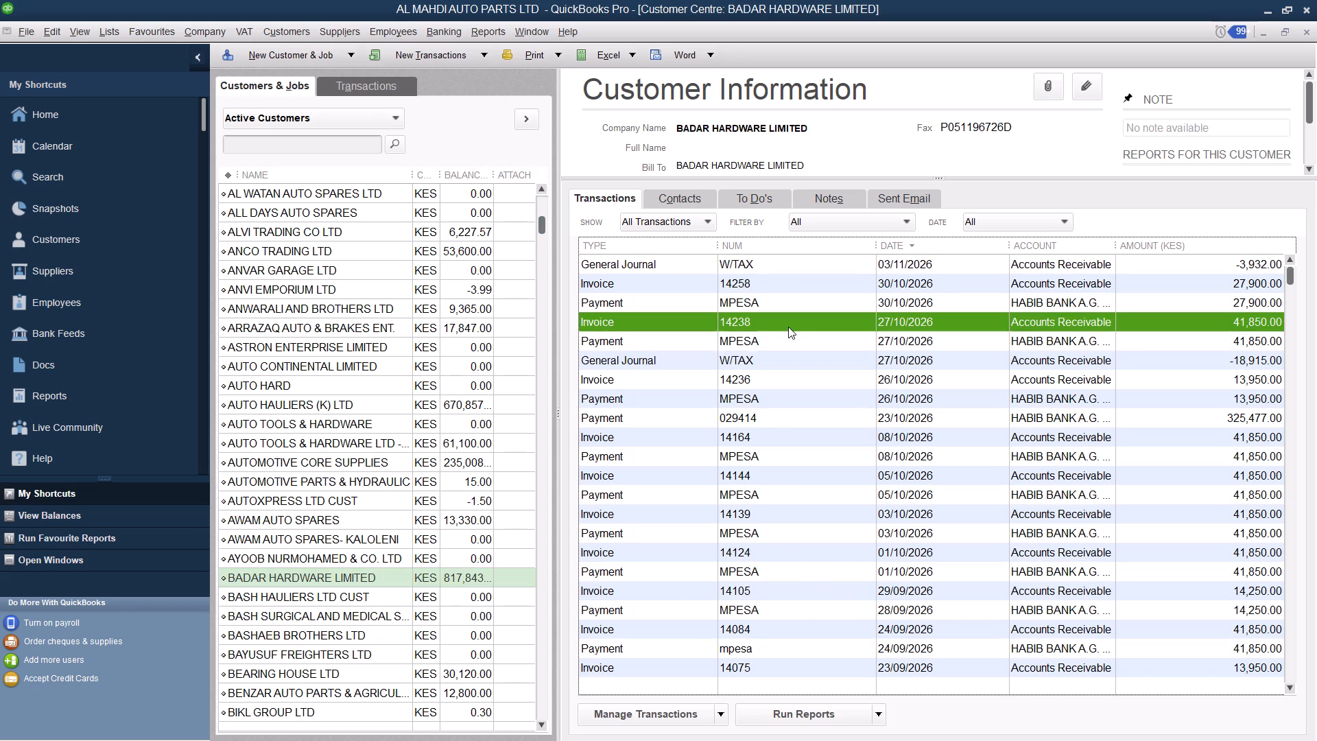
click(823, 570)
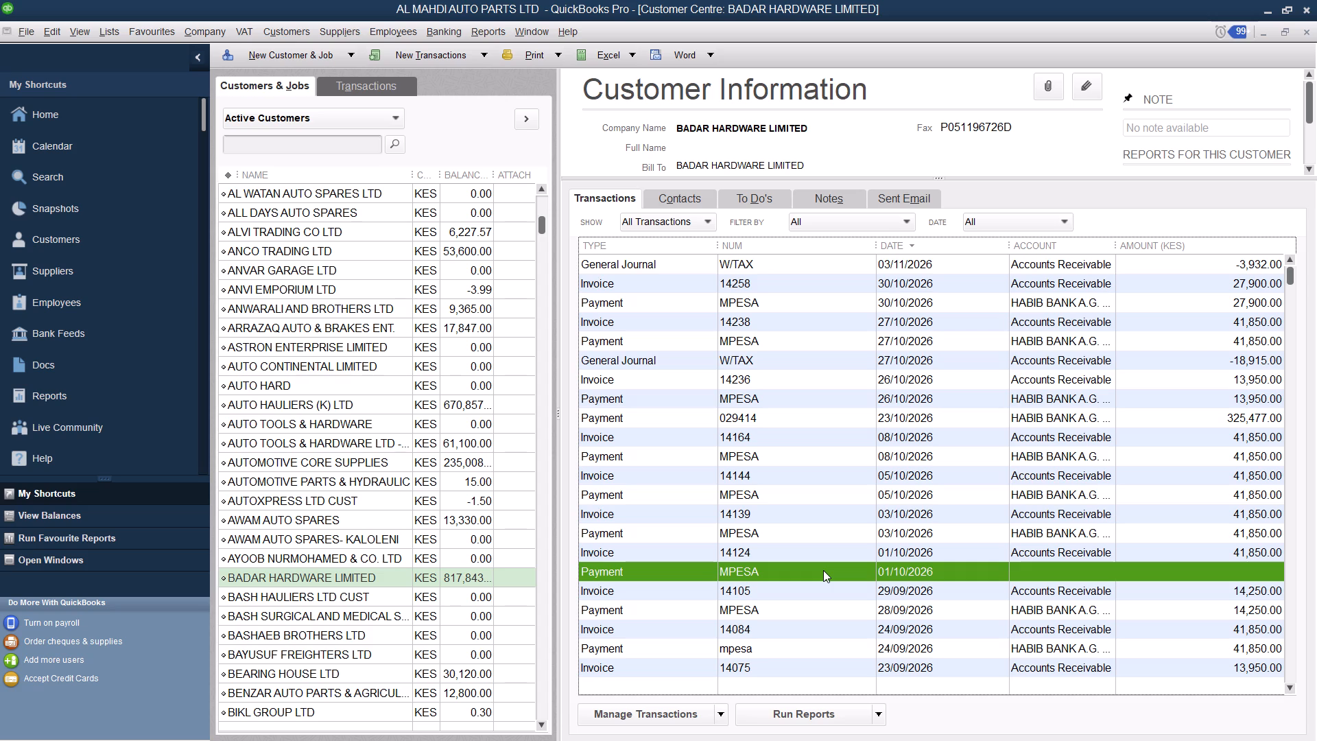
key(Up)
key(Up)
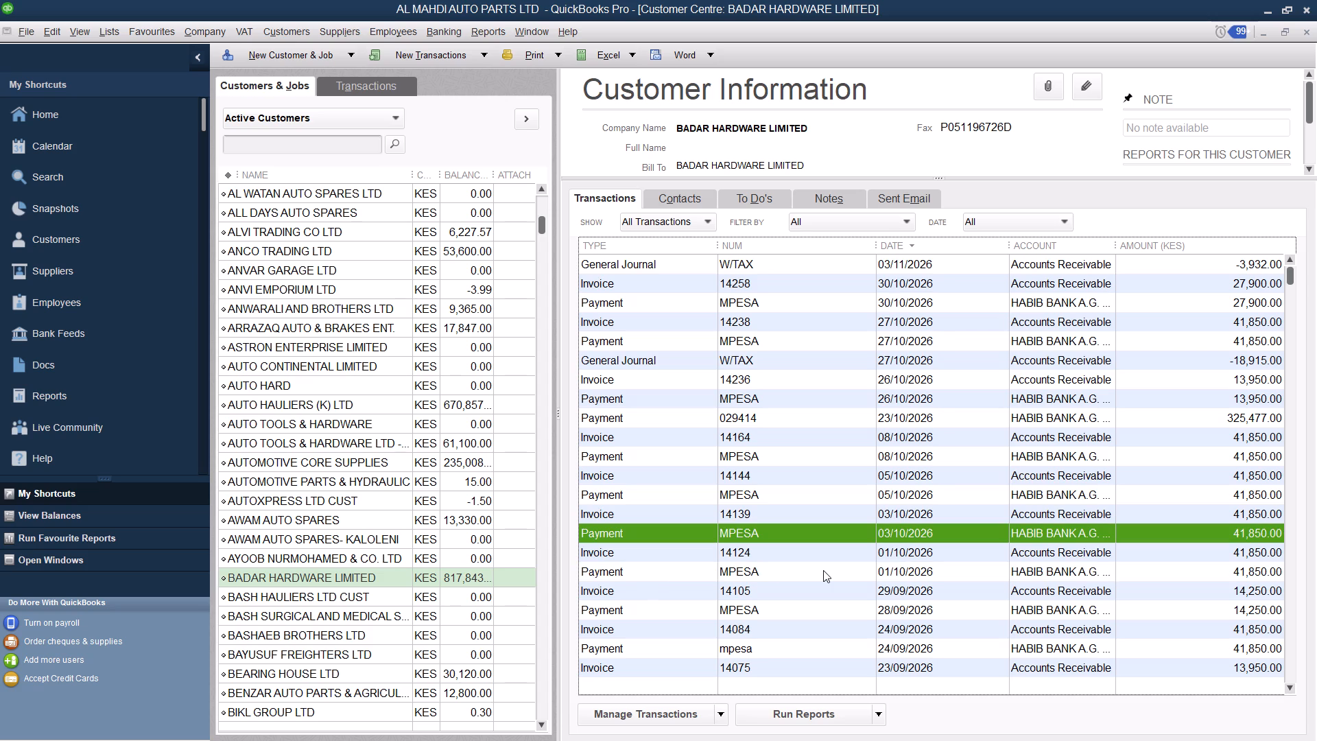
key(Up)
key(Up)
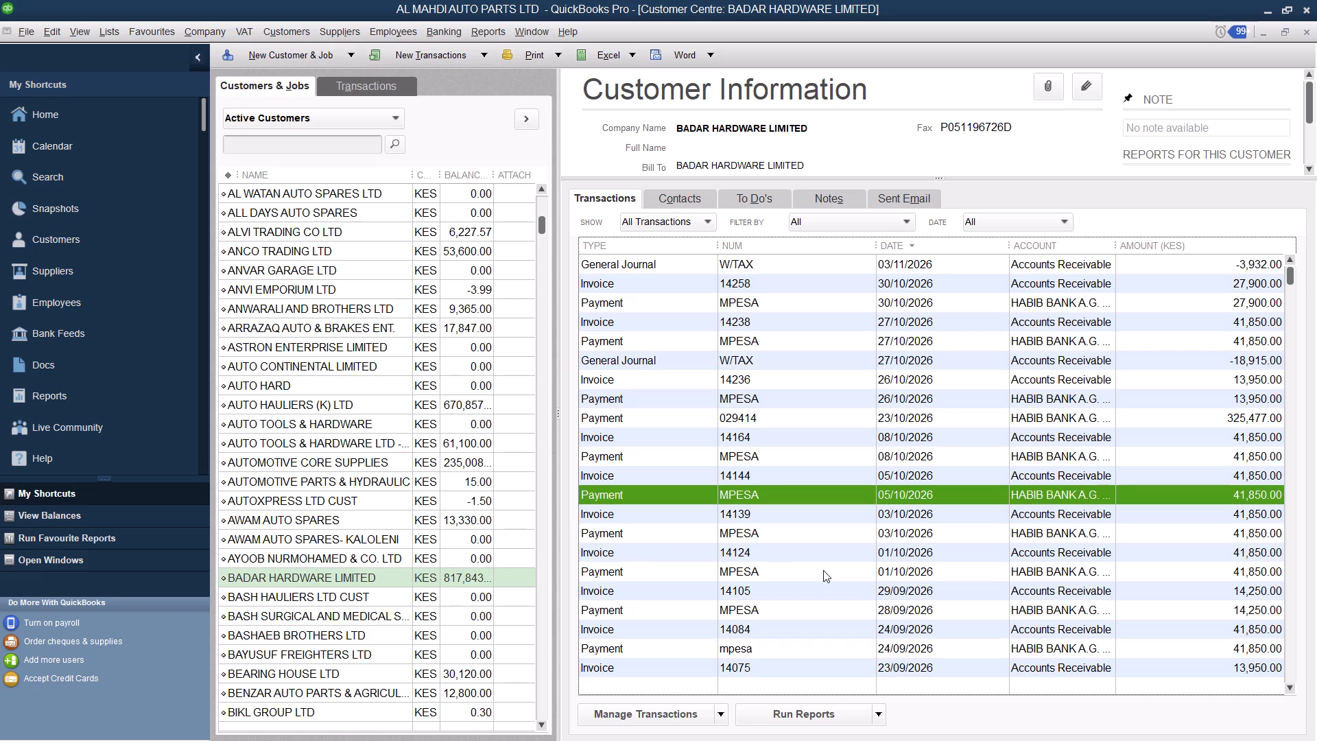
key(Up)
key(Up)
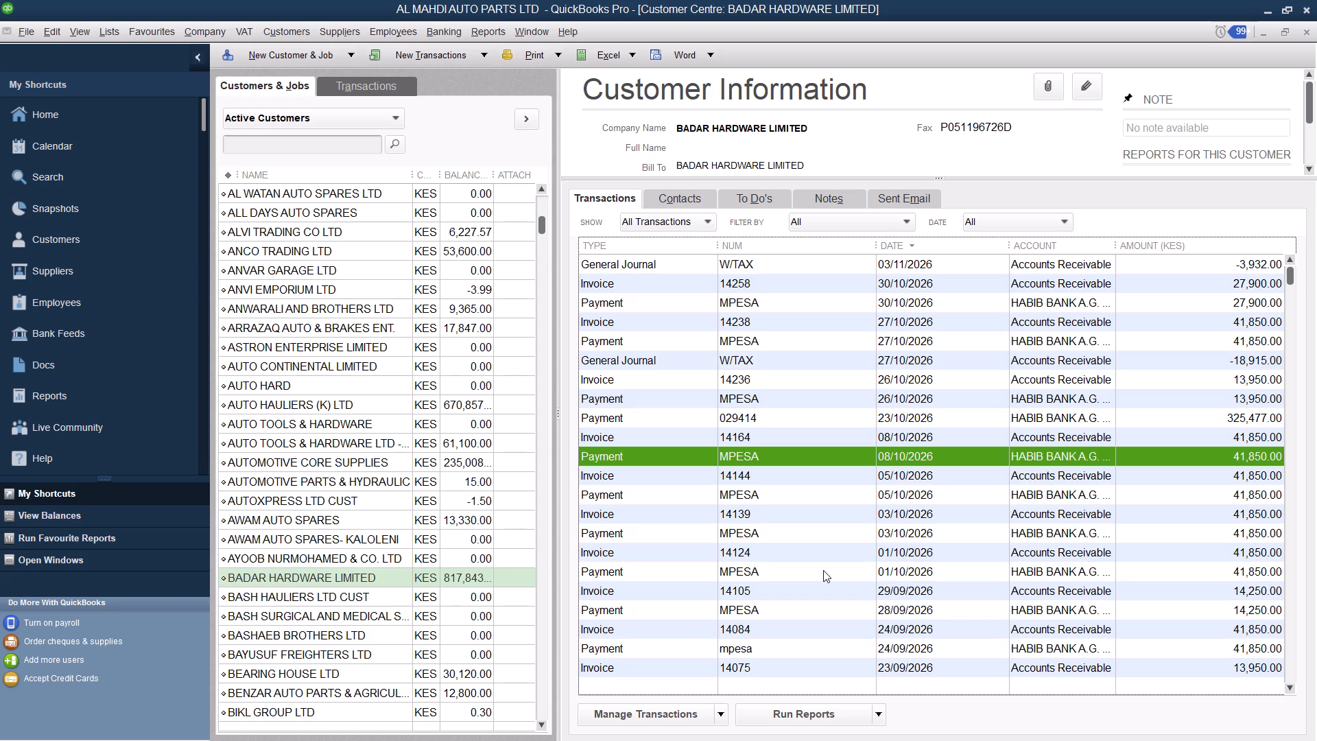
key(Up)
key(Up)
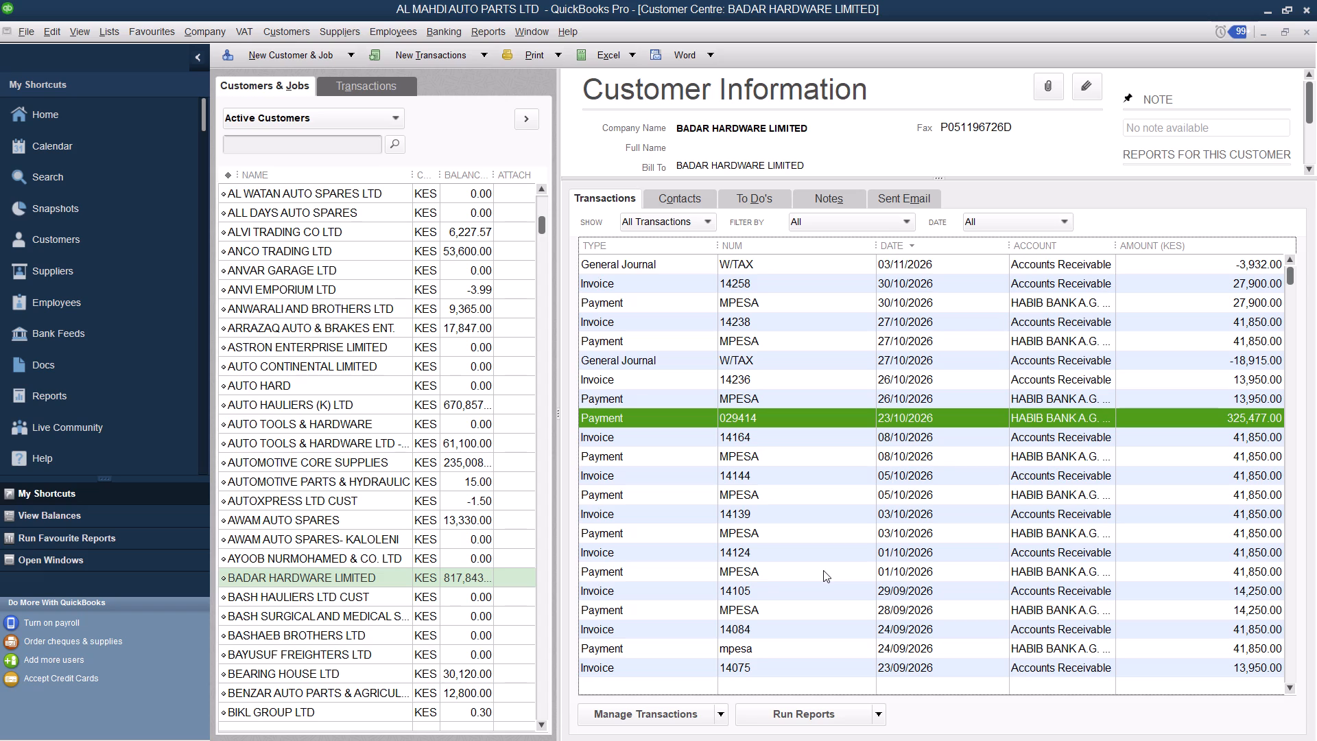
key(Up)
key(Up)
key(Up)
key(Up)
key(Up)
key(Up)
key(Up)
key(Up)
key(Up)
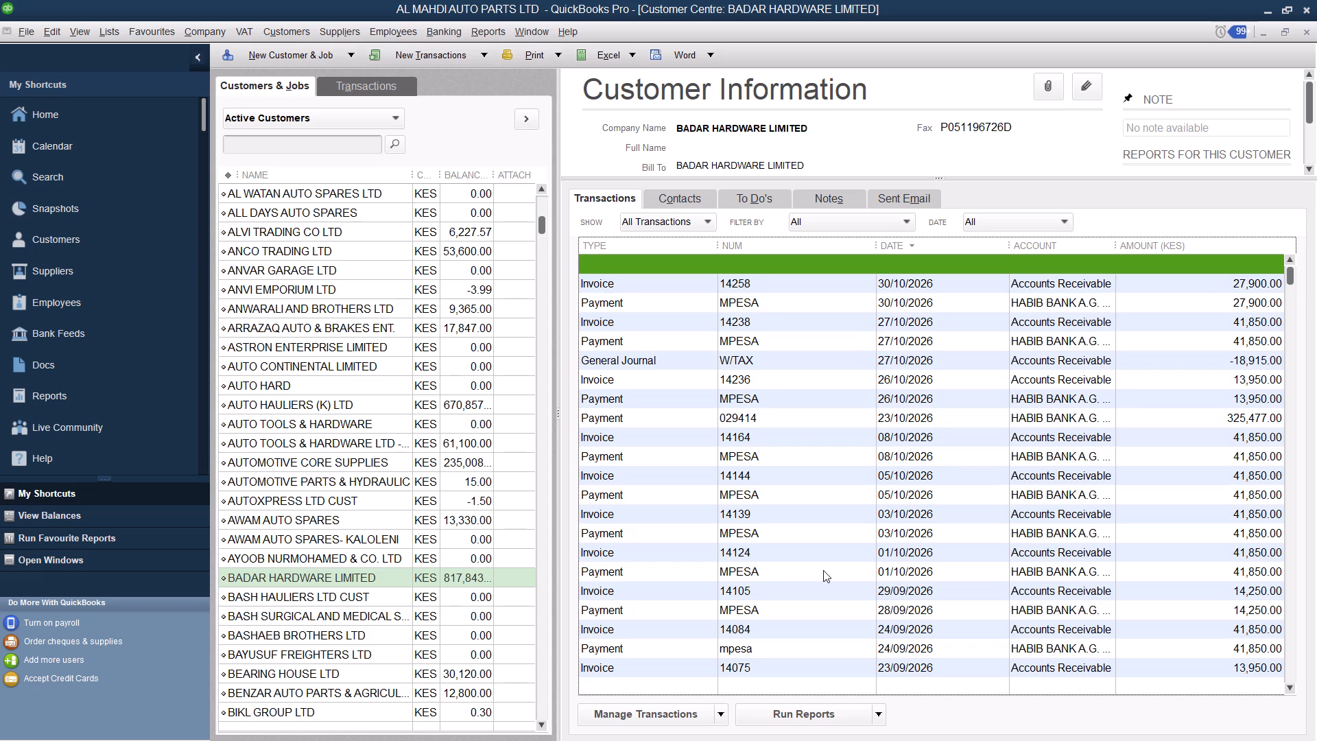
key(Up)
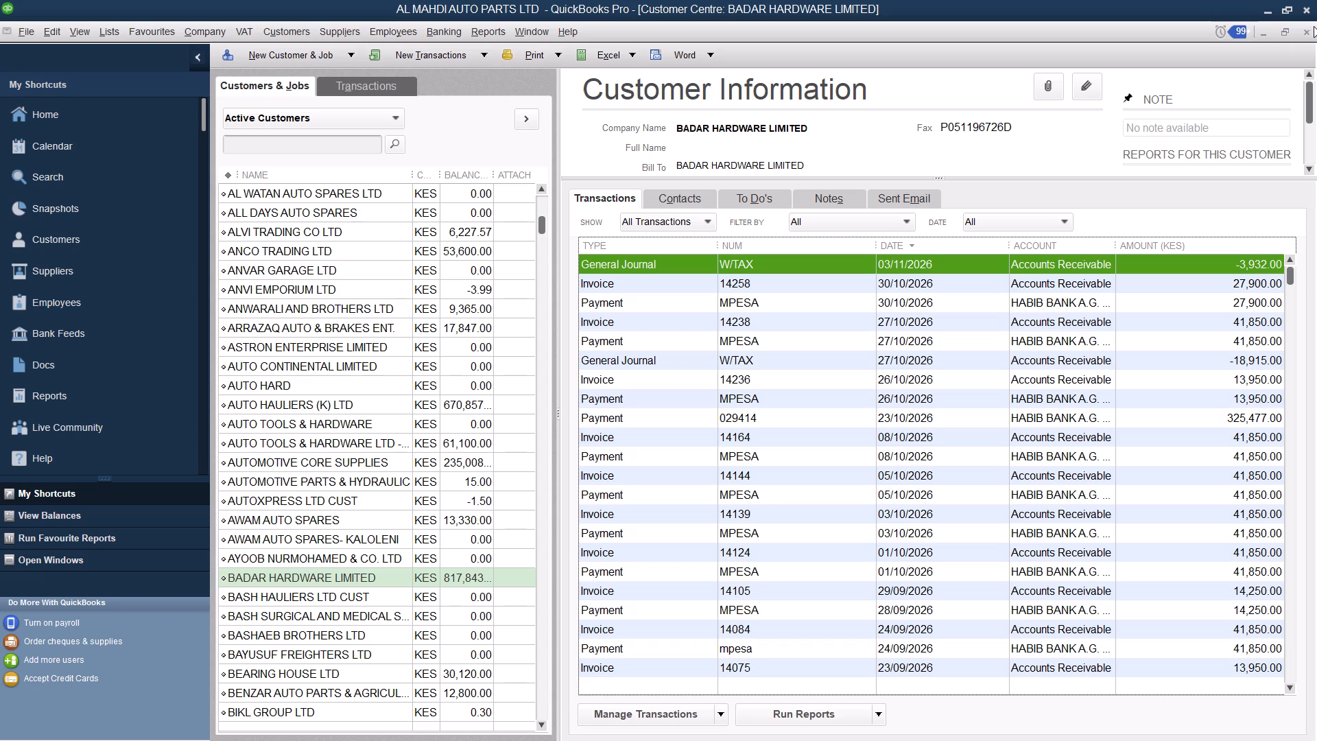
Return to the HABIB BANK A.G. ZURICH KES reconciliation and mark the 05/10/2026 MPESA deposit of 41,850.00 as cleared.
click(1283, 27)
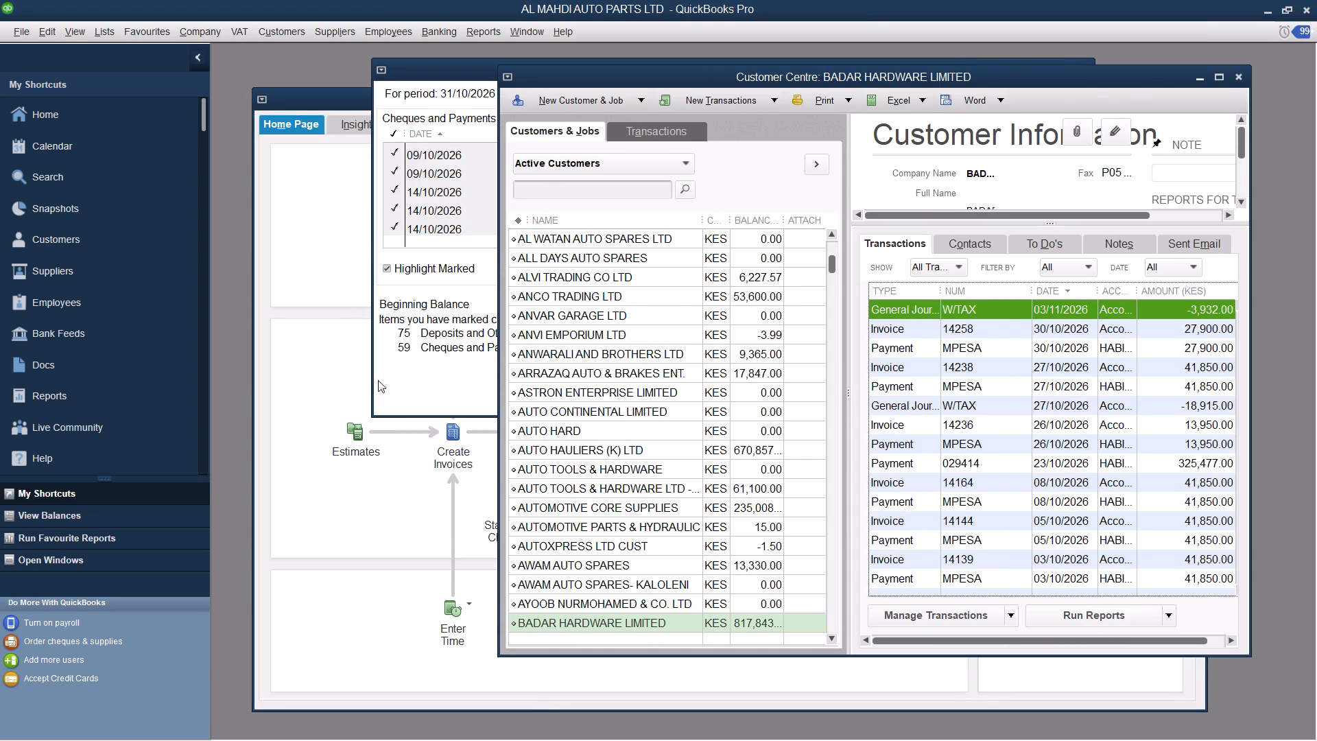
click(414, 388)
click(1067, 67)
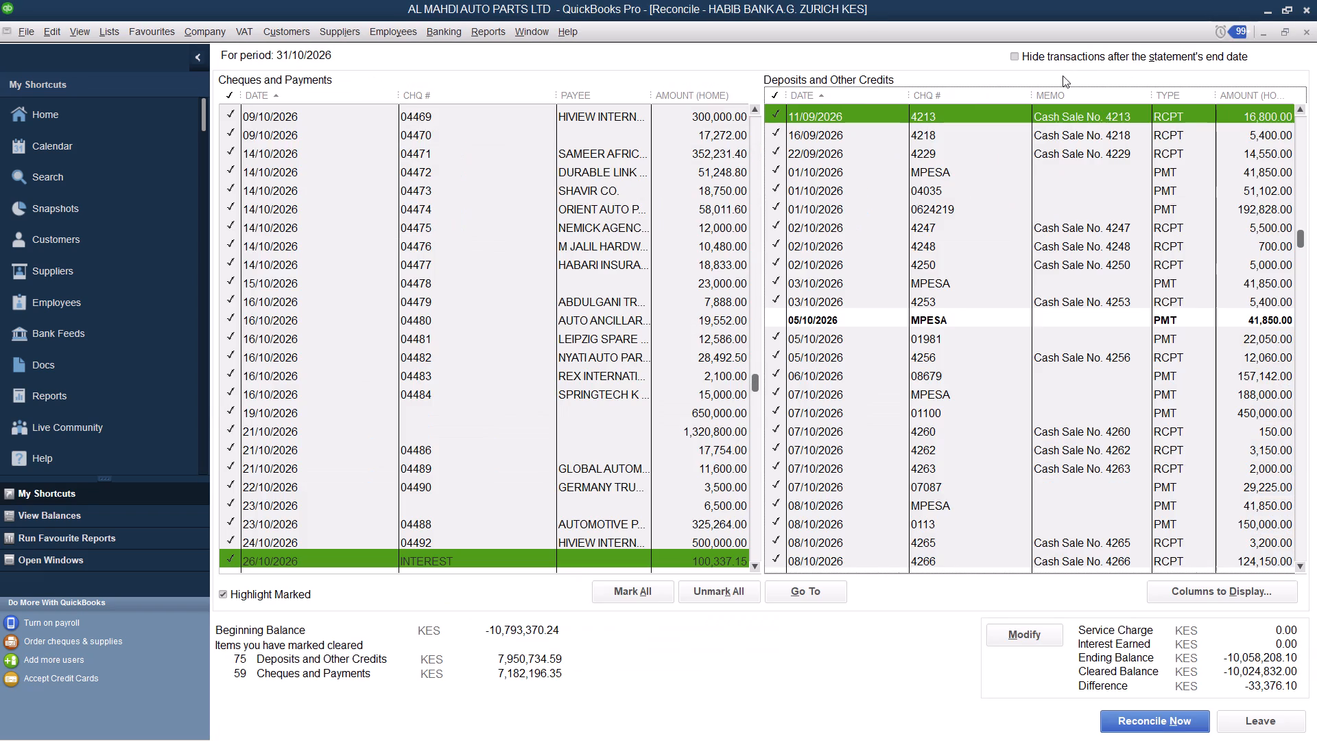
click(1096, 314)
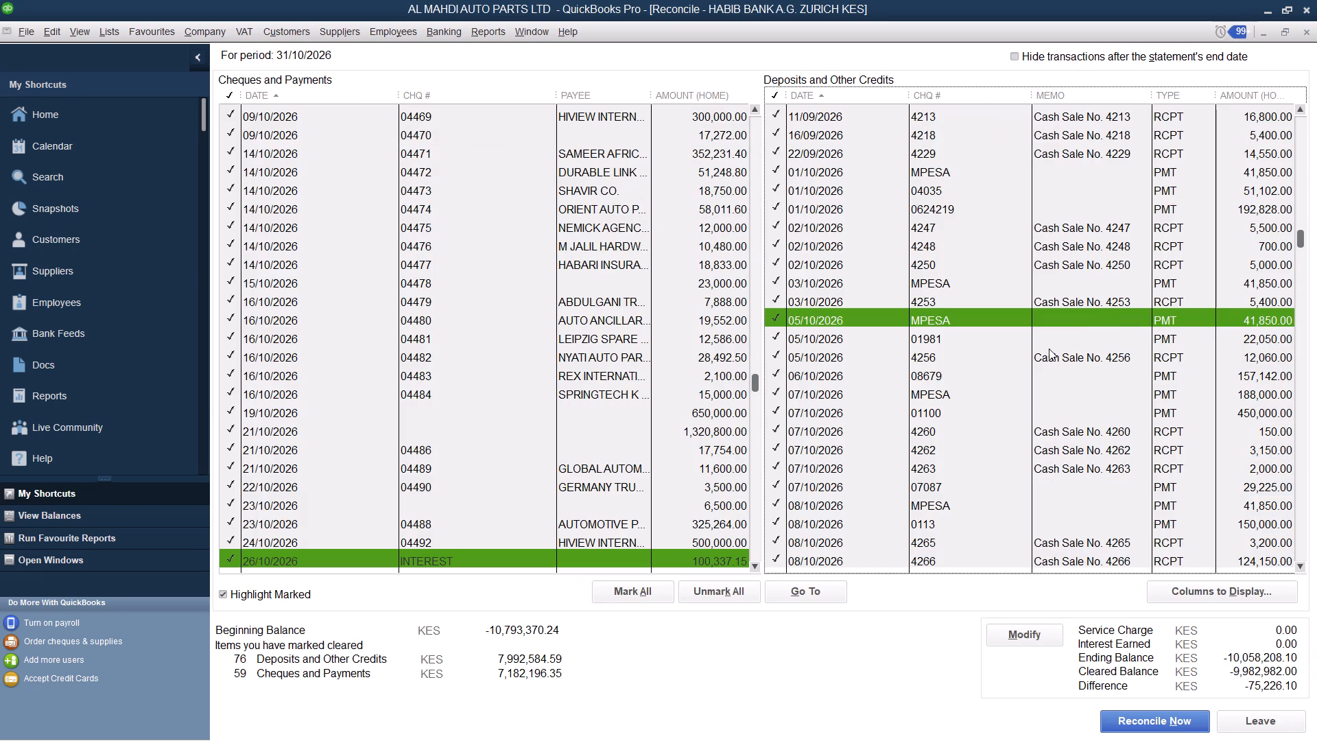
Review the deposits and other credits in the reconciliation for items still unmarked up to the end of October 2026.
scroll(998, 245, up, 3)
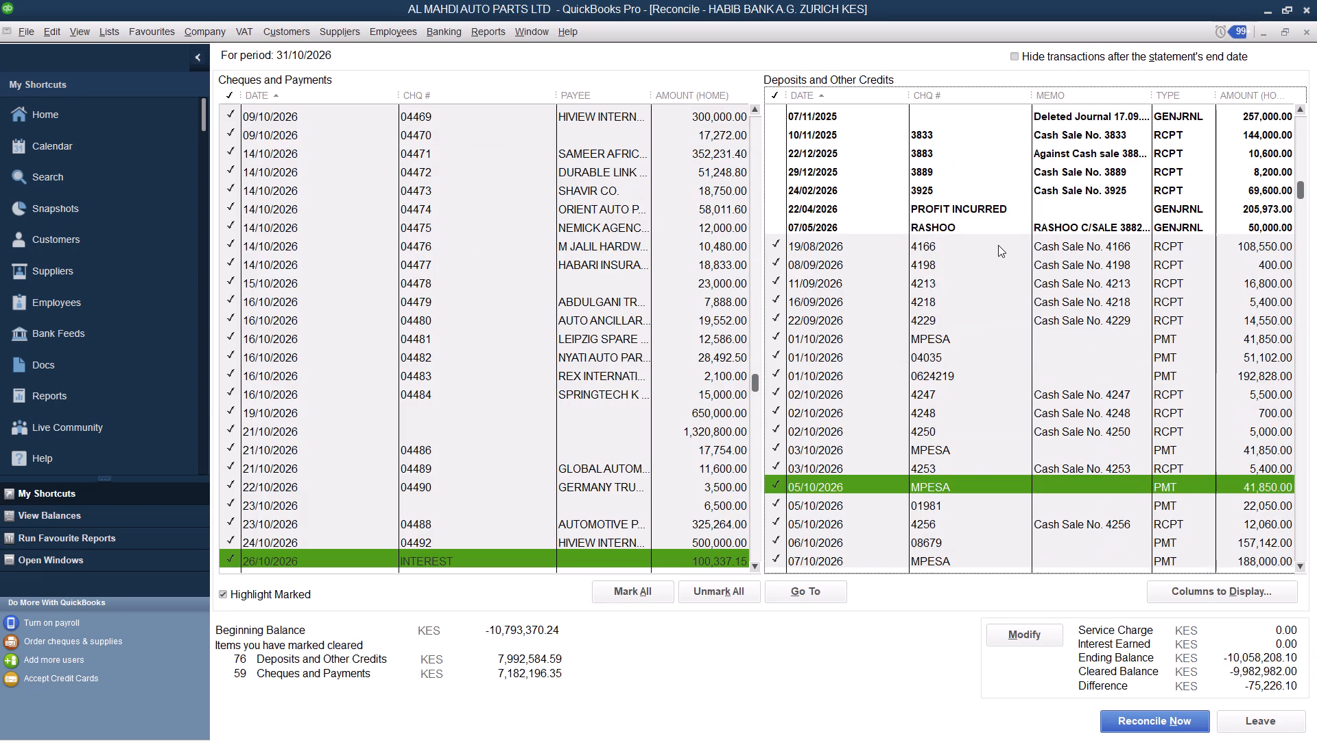
scroll(998, 245, up, 3)
scroll(998, 245, down, 4)
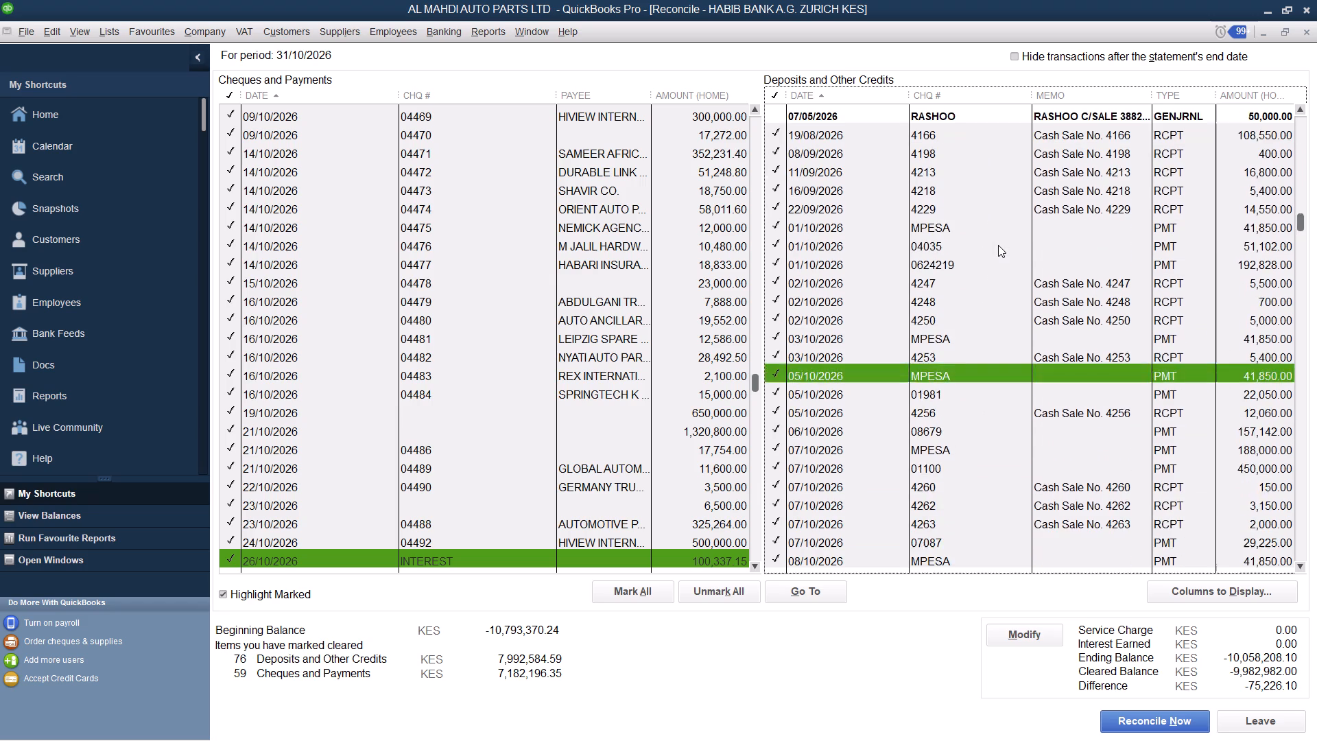
scroll(998, 245, down, 20)
scroll(998, 245, down, 2)
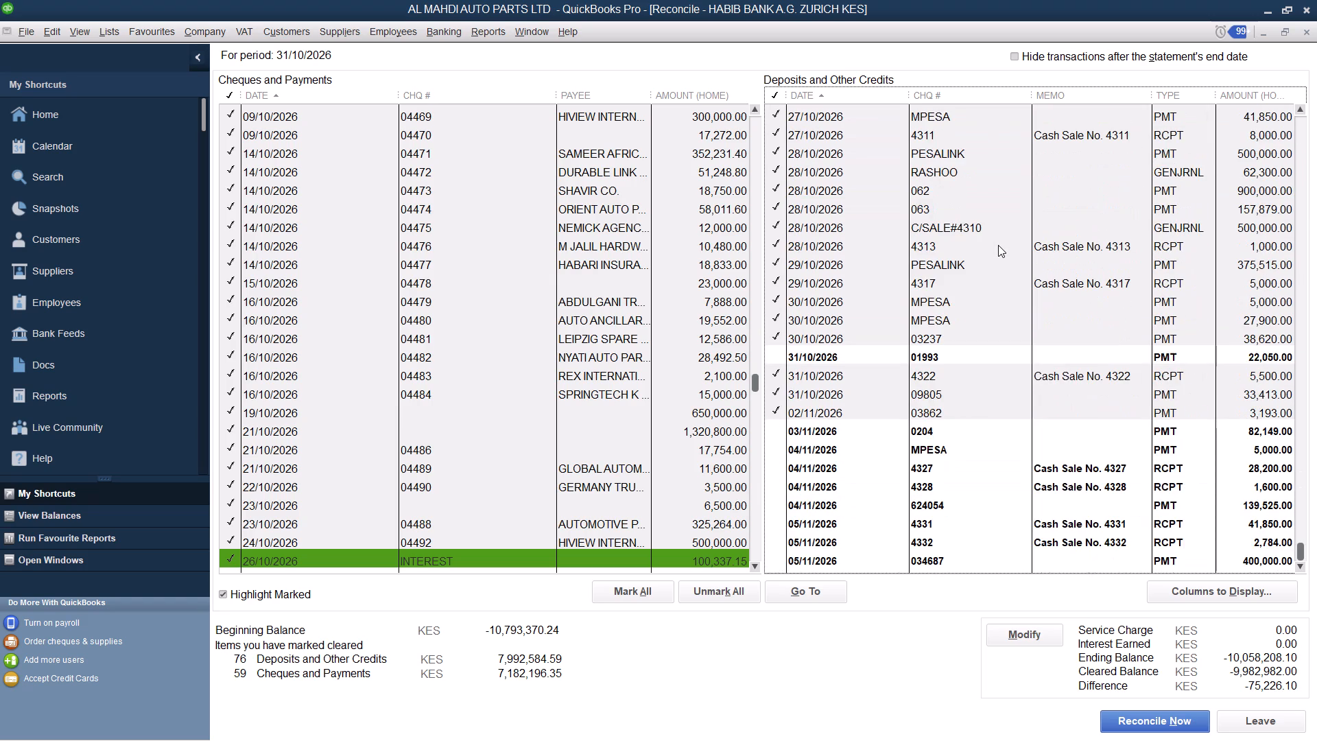
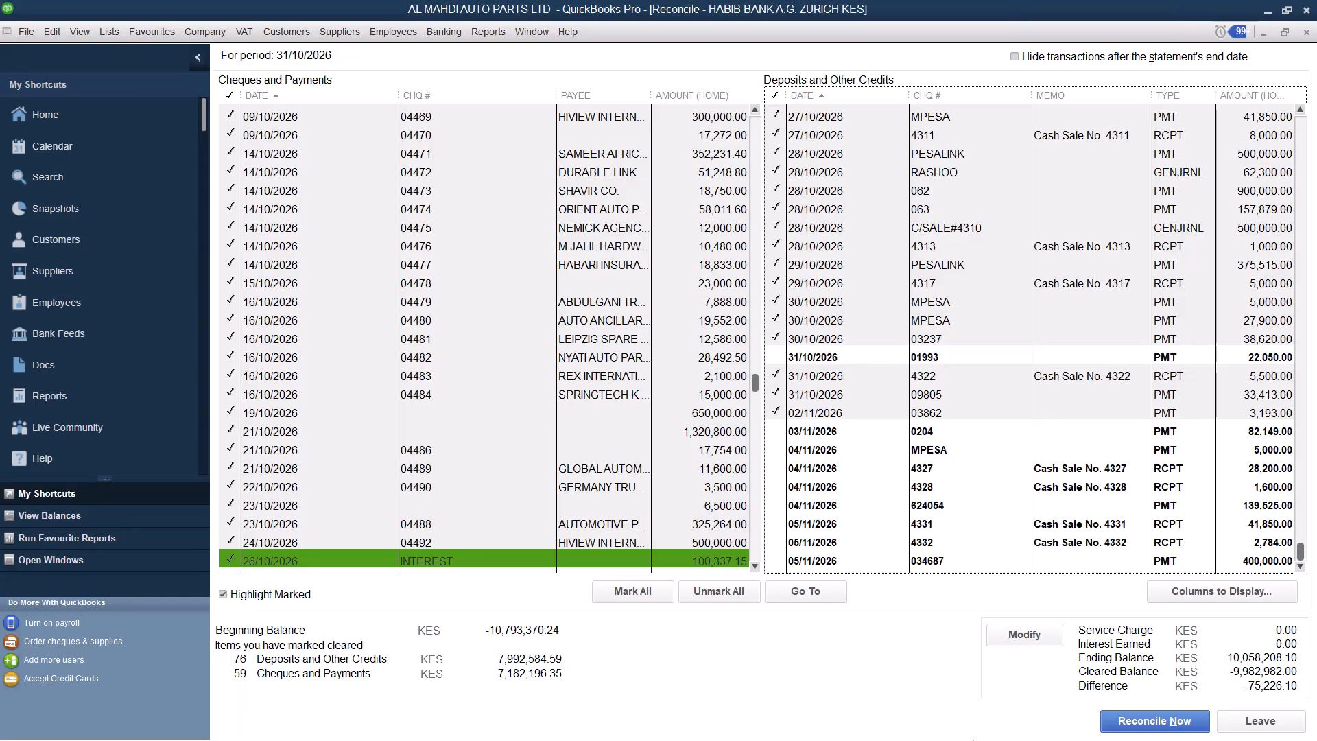
Unmark all cleared items in the HABIB BANK A.G. ZURICH KES reconciliation.
scroll(891, 389, up, 18)
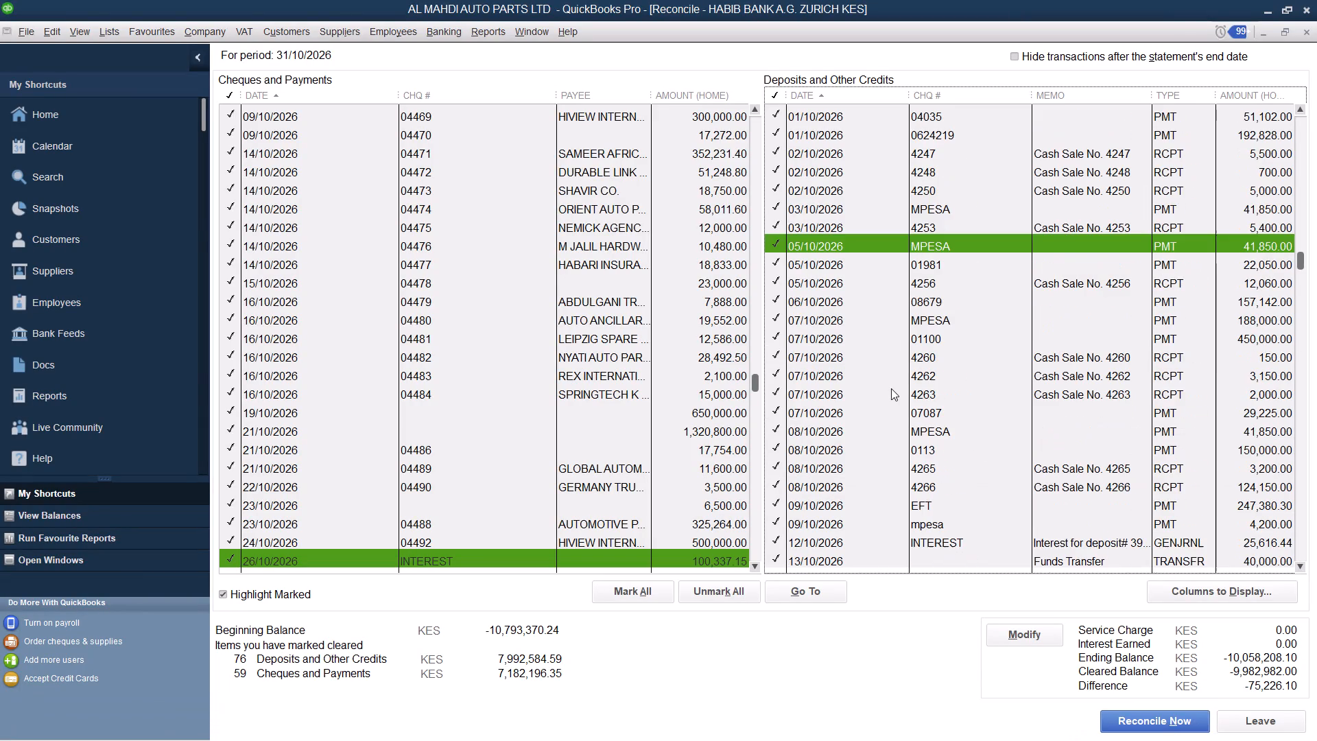
scroll(891, 388, up, 5)
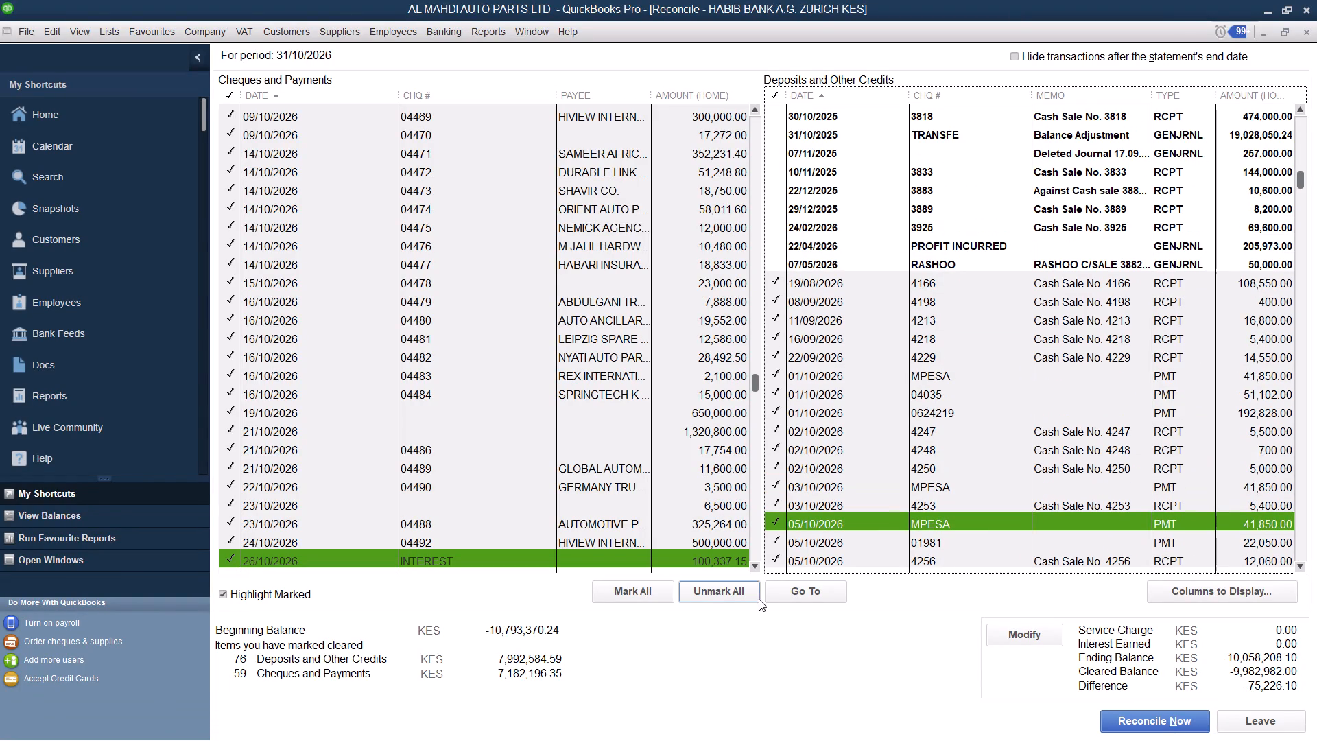
click(741, 593)
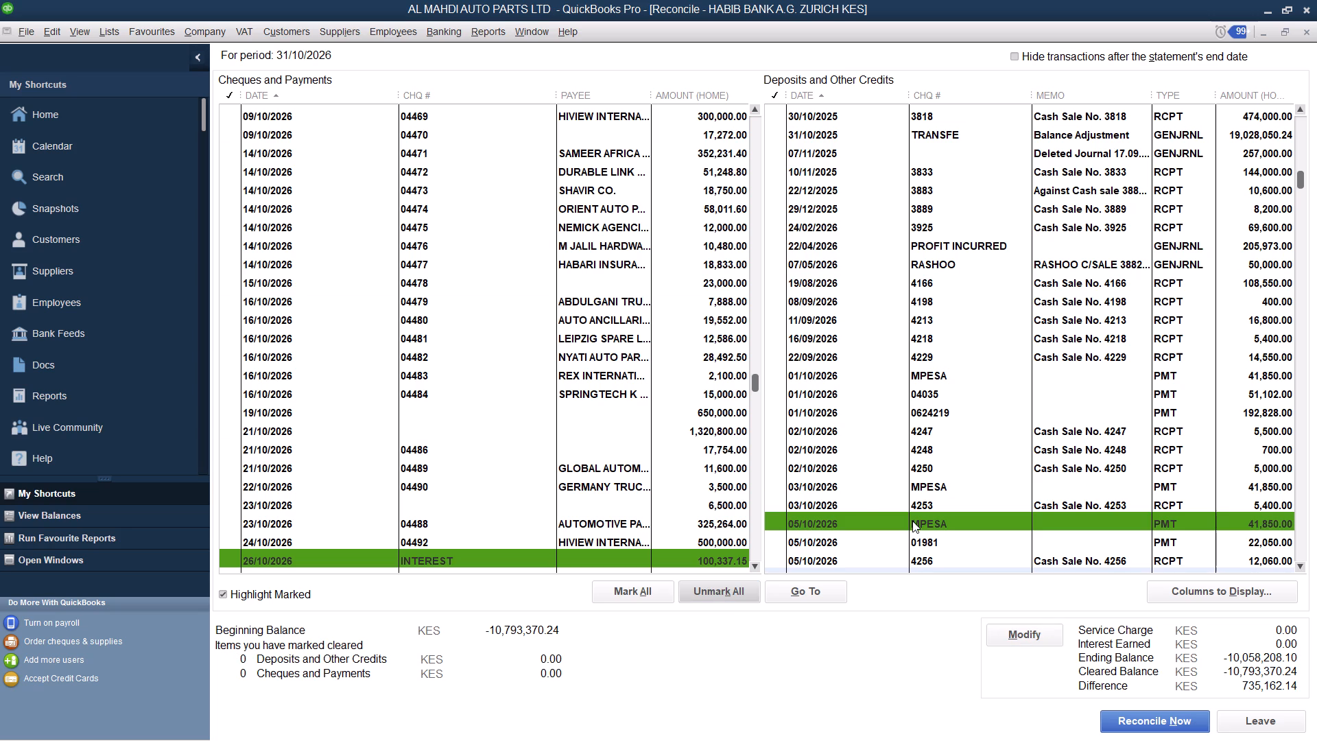
Mark the 01/10/2026 deposits MPESA 41,850.00, 04035 and 0624219 and the 02/10/2026 cash sales 4247, 4248 and 4250 as cleared.
click(1165, 381)
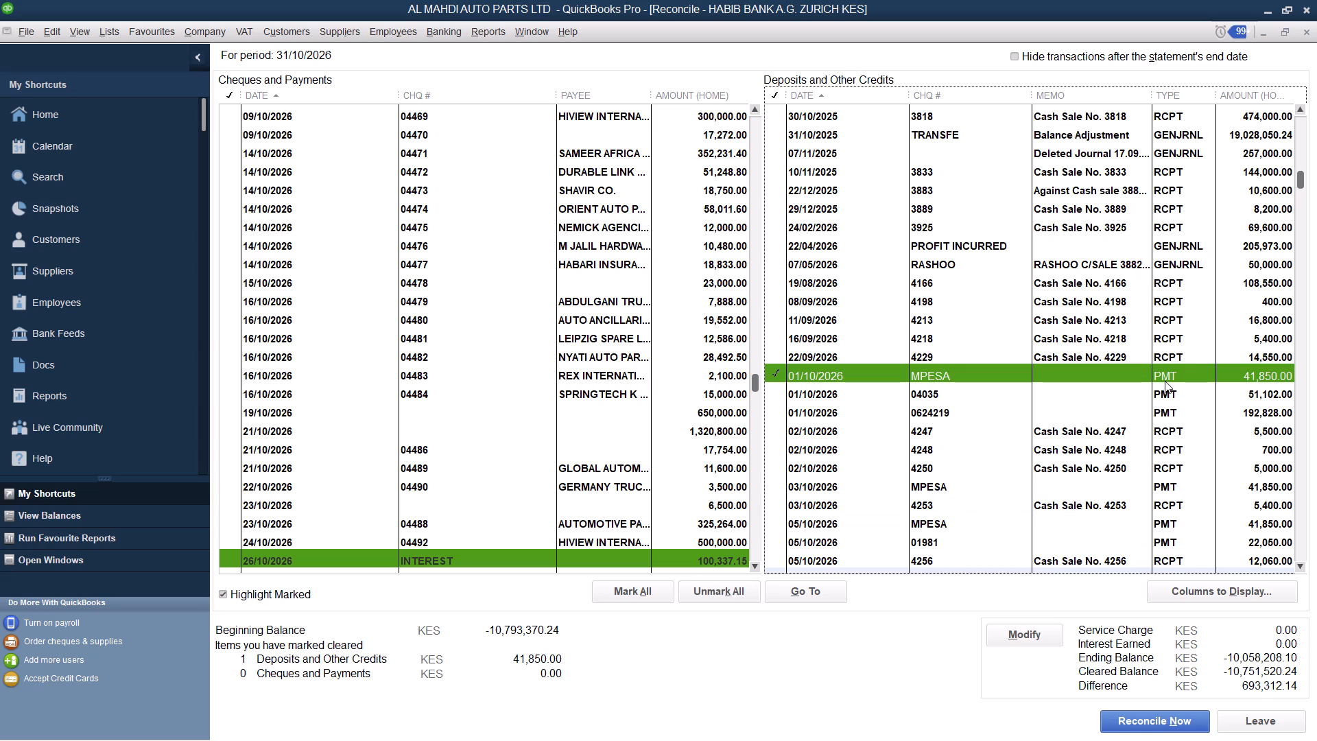
scroll(1137, 443, down, 3)
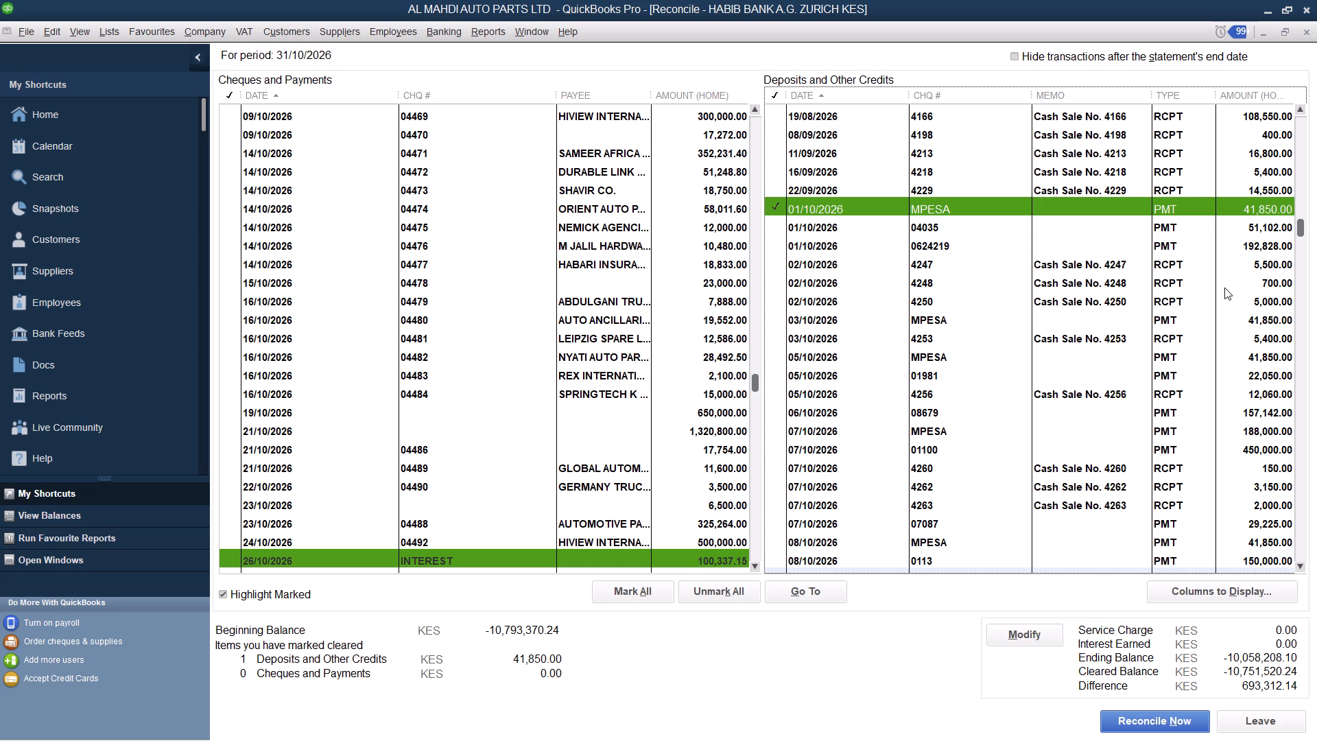
click(1224, 287)
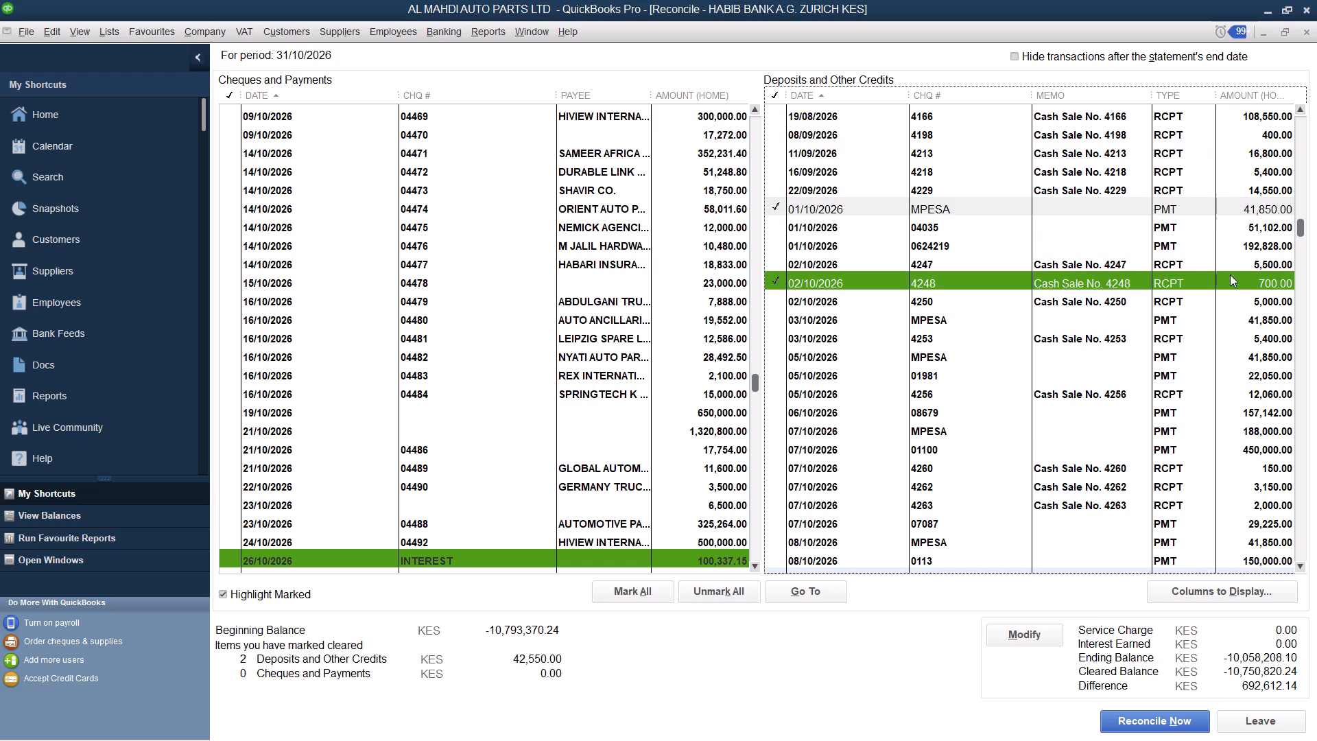
click(1233, 268)
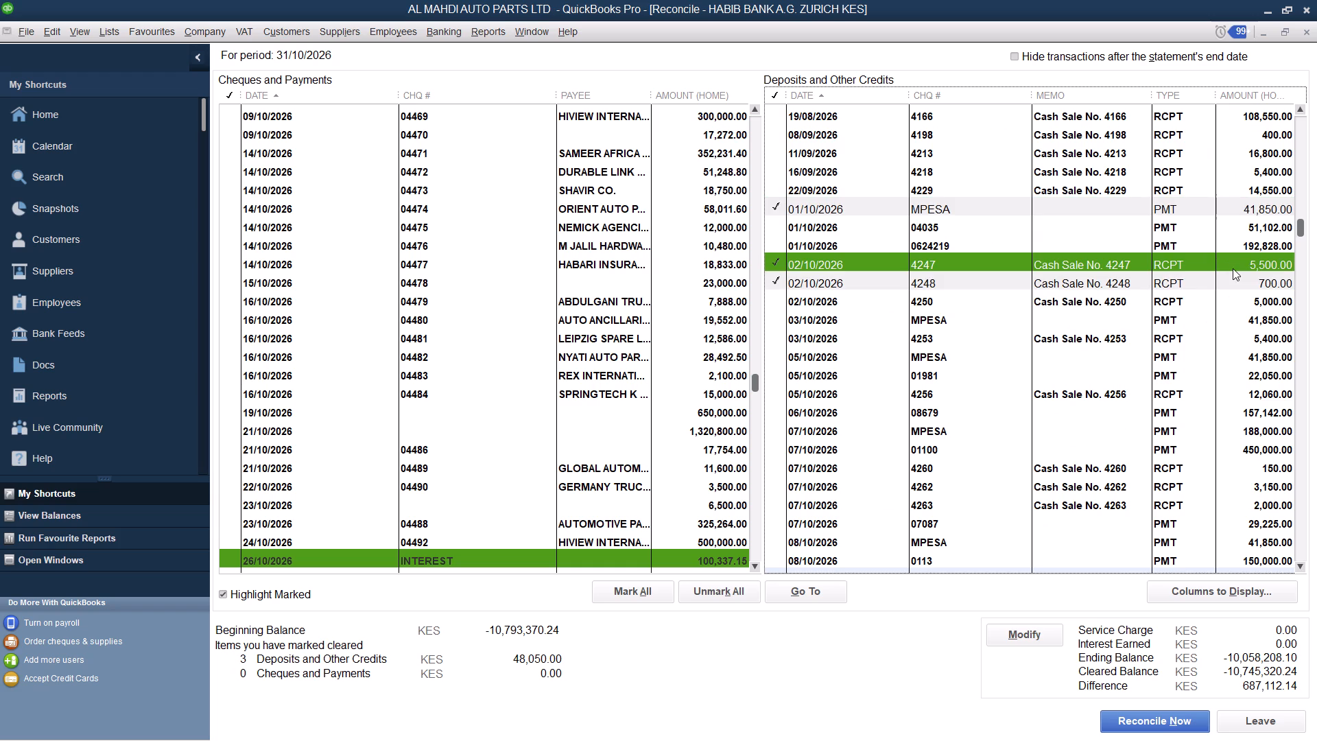
click(1233, 303)
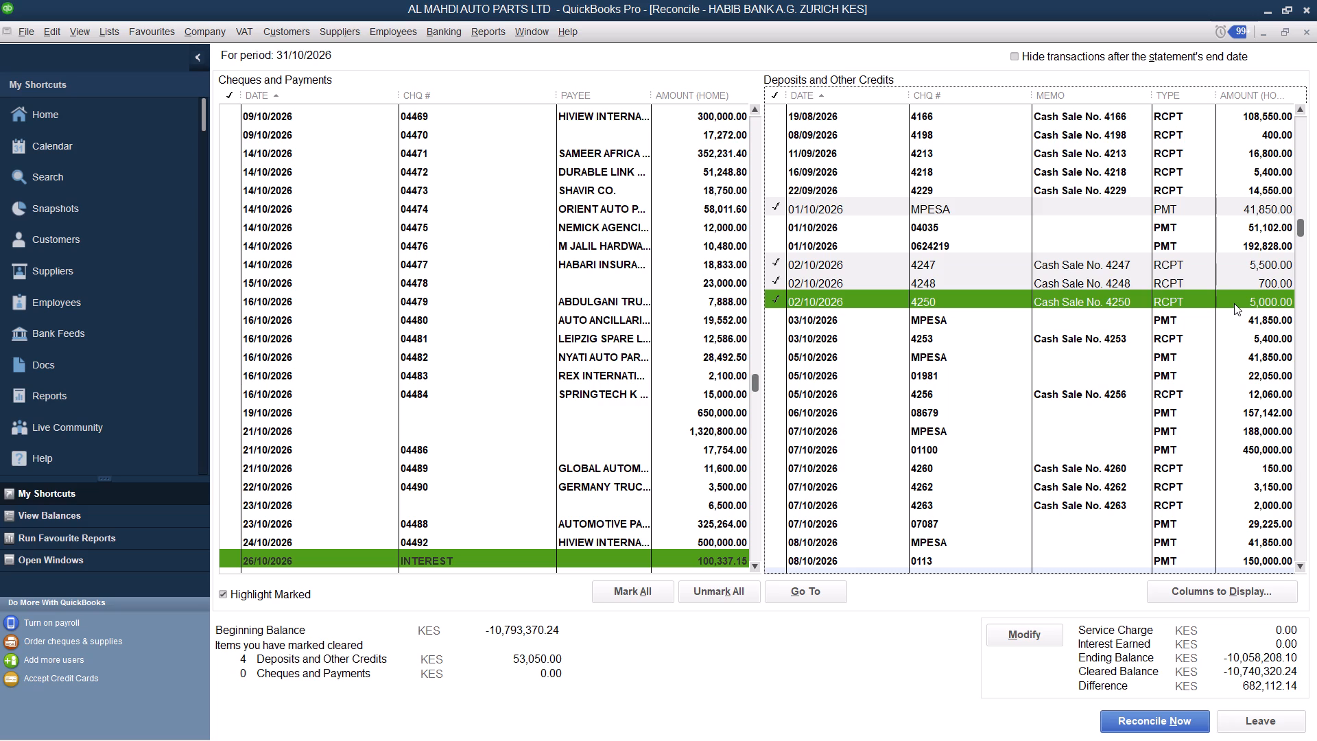
click(1246, 246)
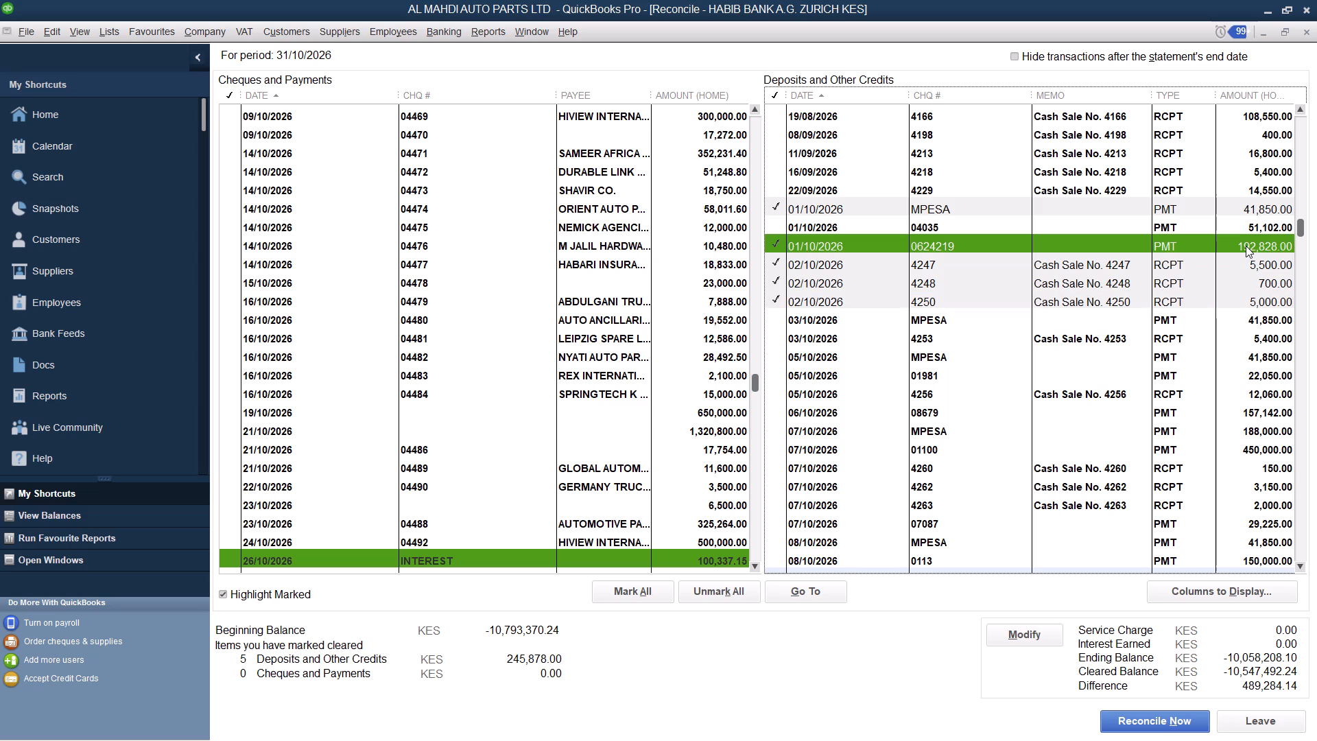
click(1252, 225)
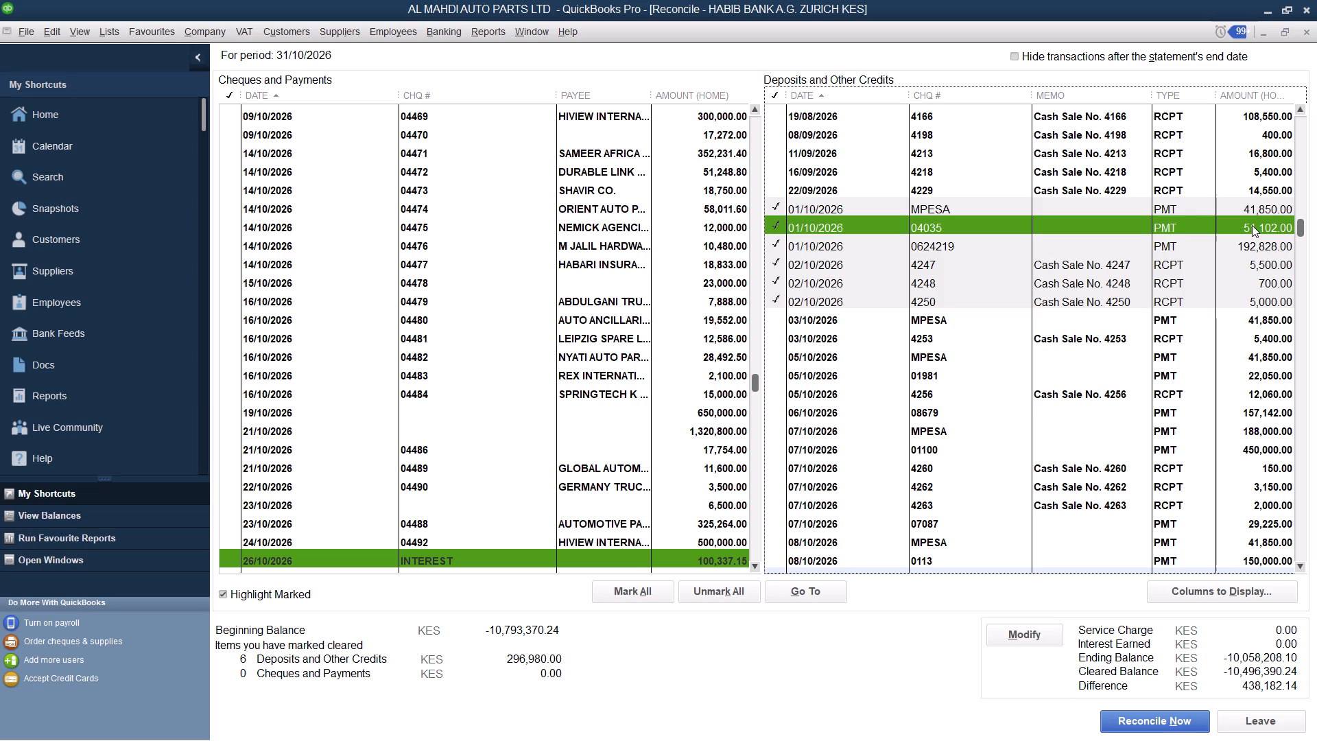
Mark cash sales 4253 and 4256, payment 01981, and the 03/10/2026 and 05/10/2026 MPESA deposits of 41,850.00 as cleared.
click(1242, 340)
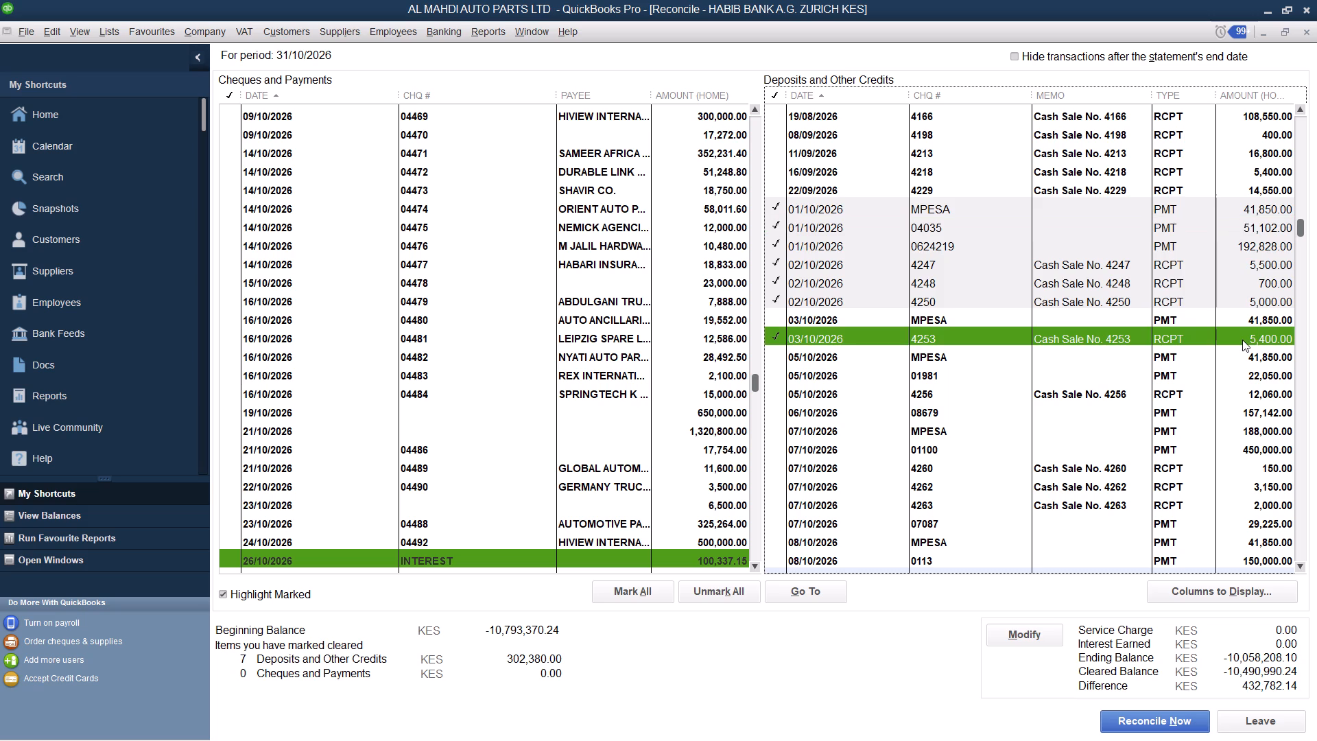
click(1248, 325)
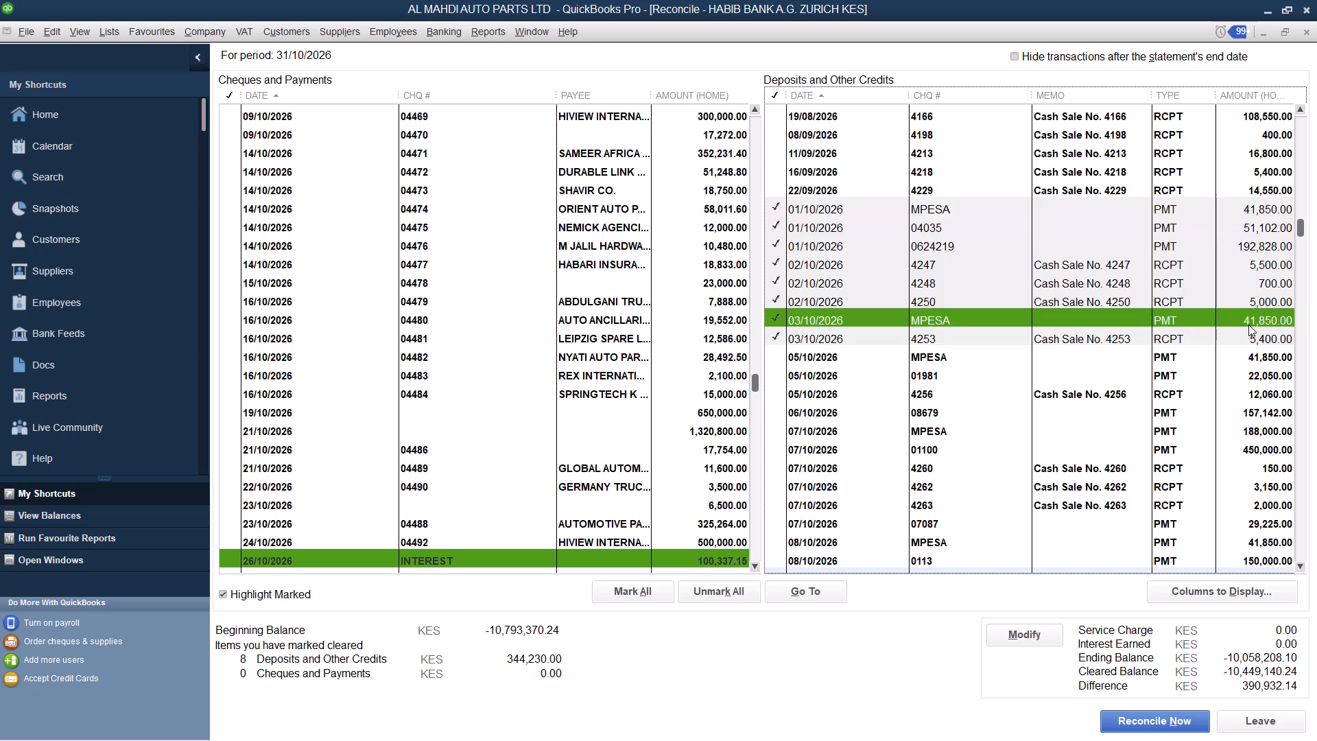
click(1245, 356)
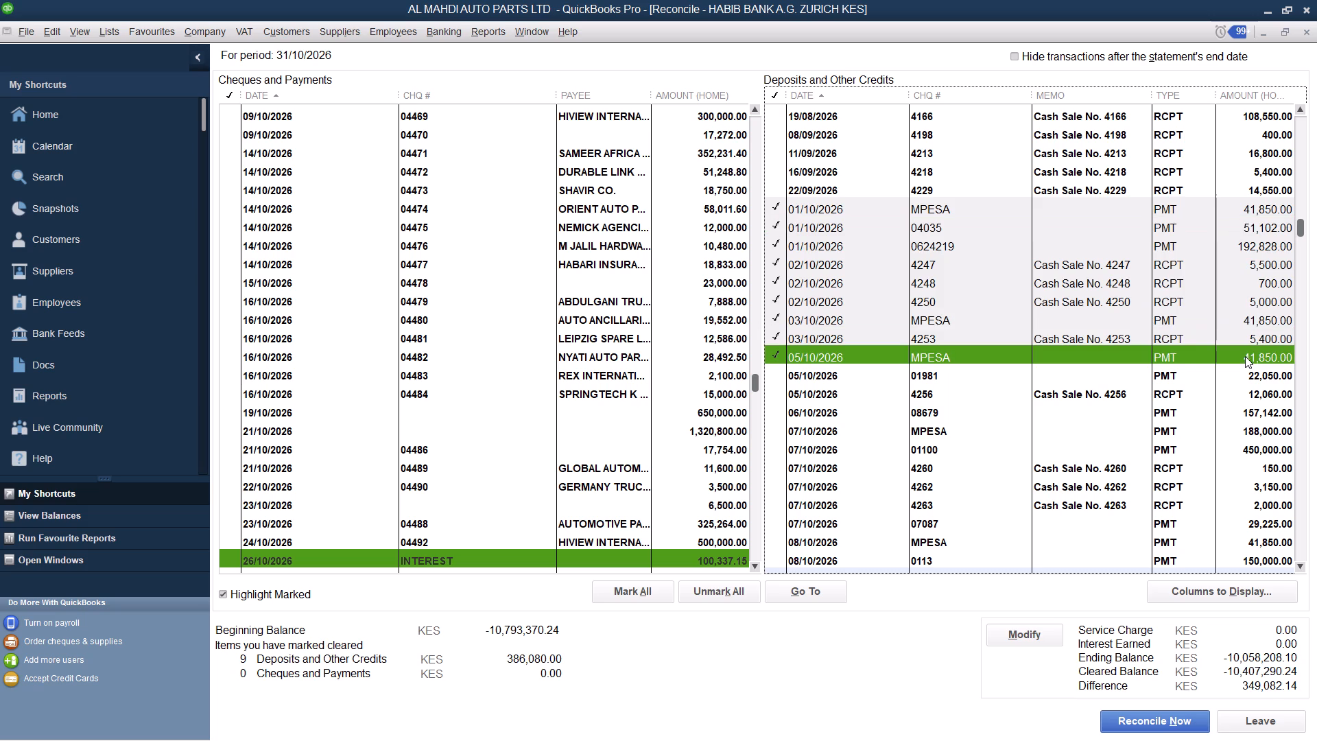
click(1237, 395)
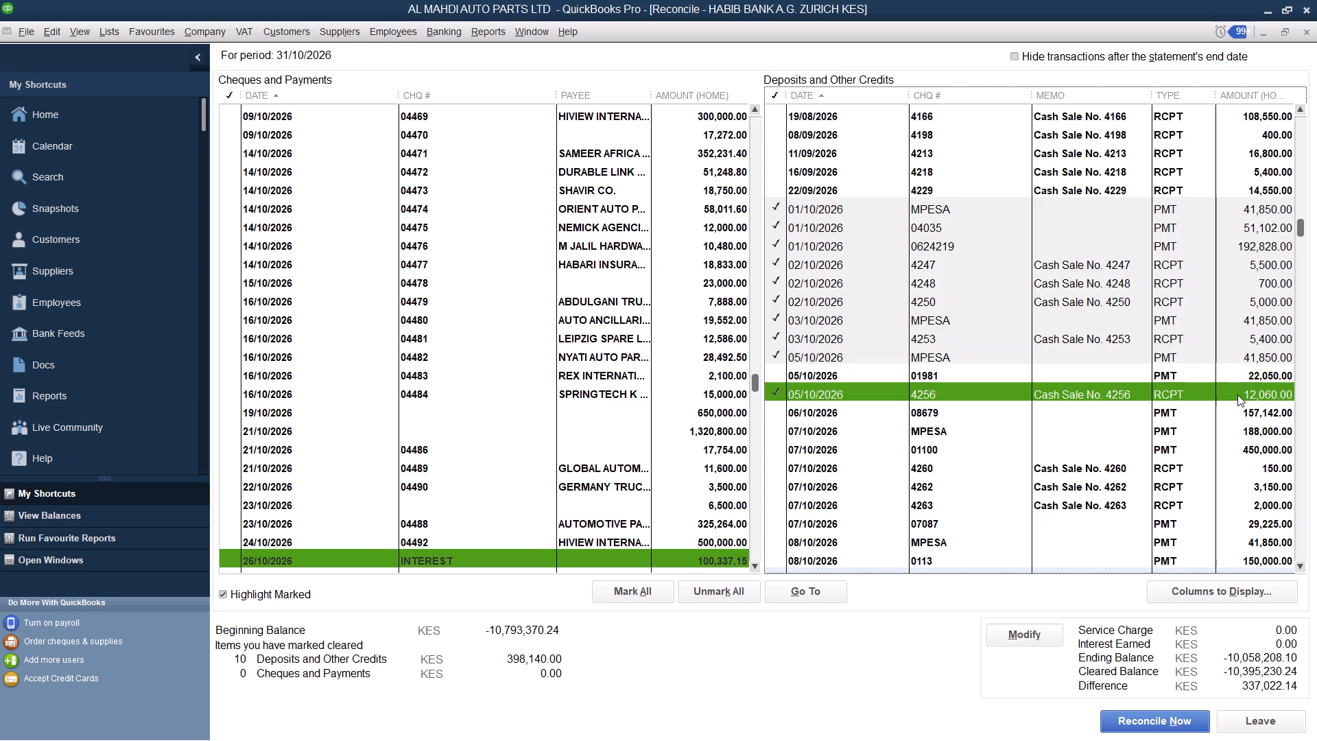
click(1246, 373)
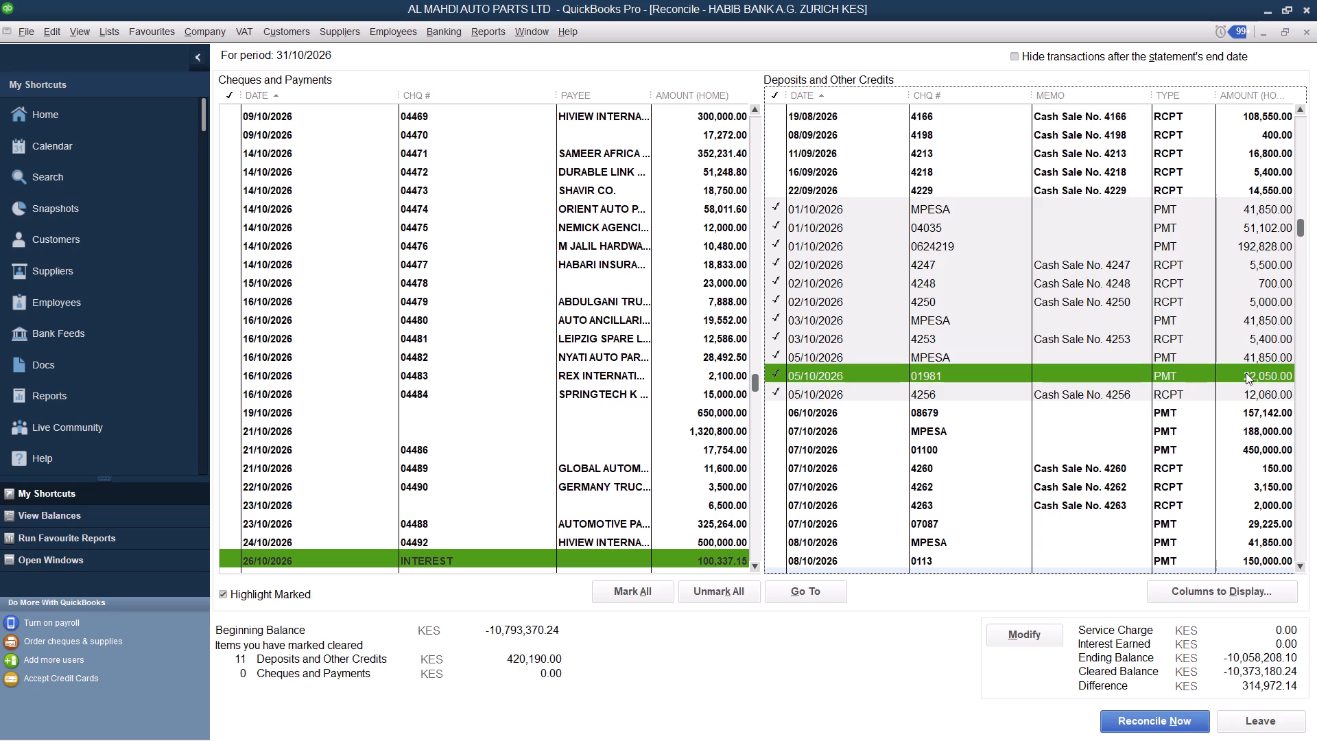
Mark the 07/10/2026 MPESA deposit of 188,000.00 and cash sale 4262 of 3,150.00 as cleared.
click(1257, 427)
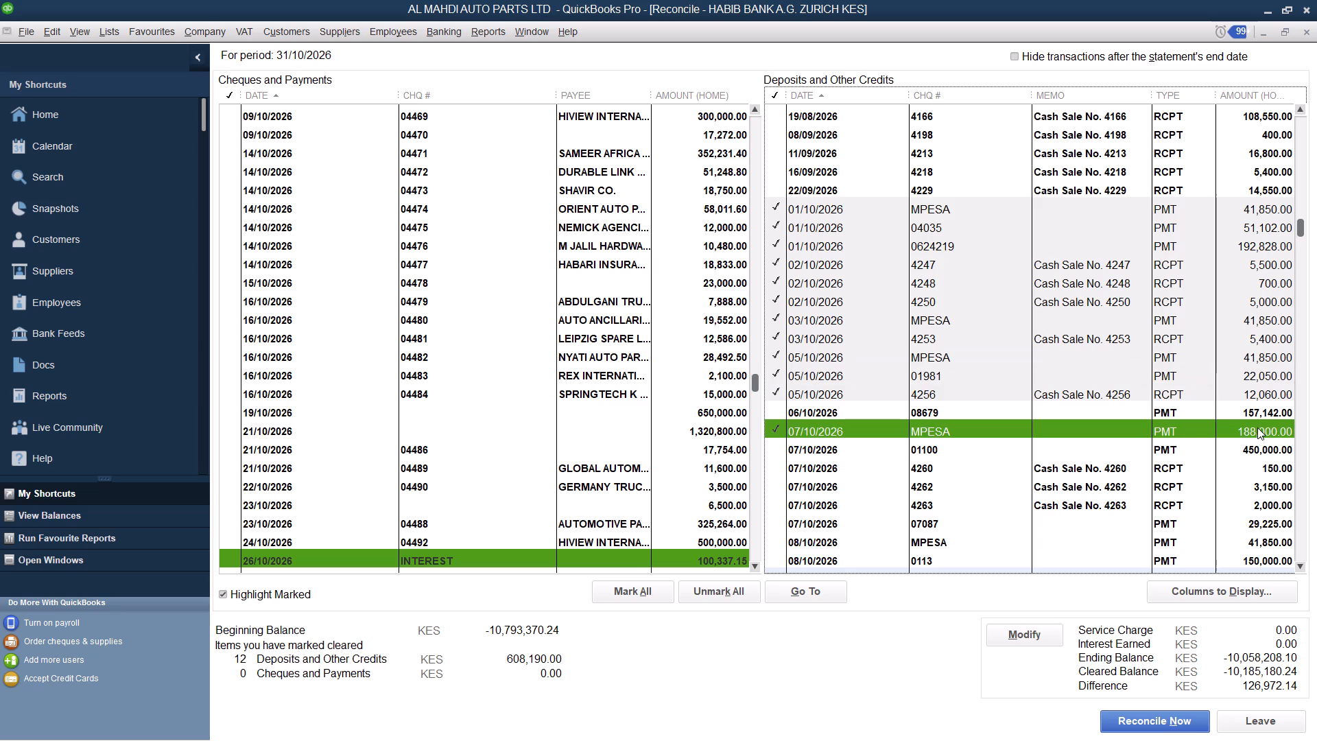
click(1242, 486)
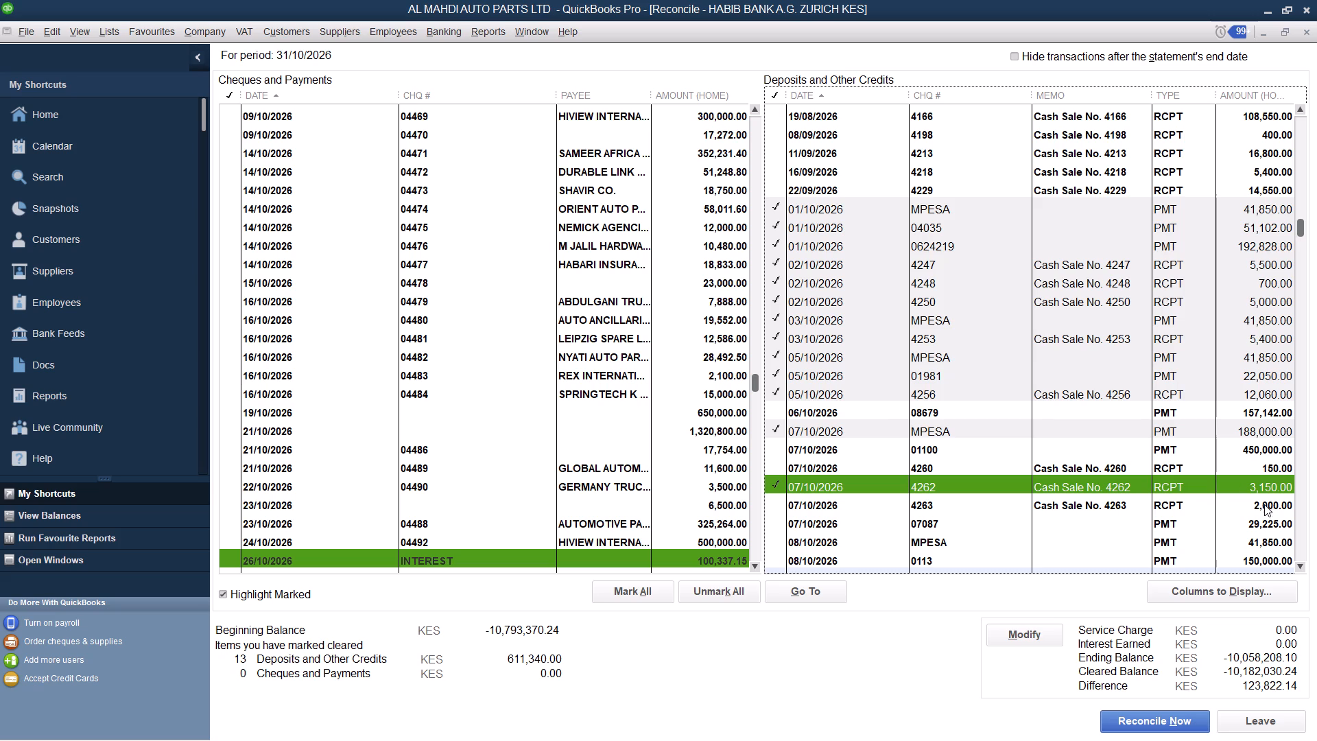
Mark cash sales 4265 and 4266, payments 08679, 07087 and 01100, and the 08/10/2026 MPESA deposit of 41,850.00 as cleared.
triple_click(1298, 110)
click(1298, 110)
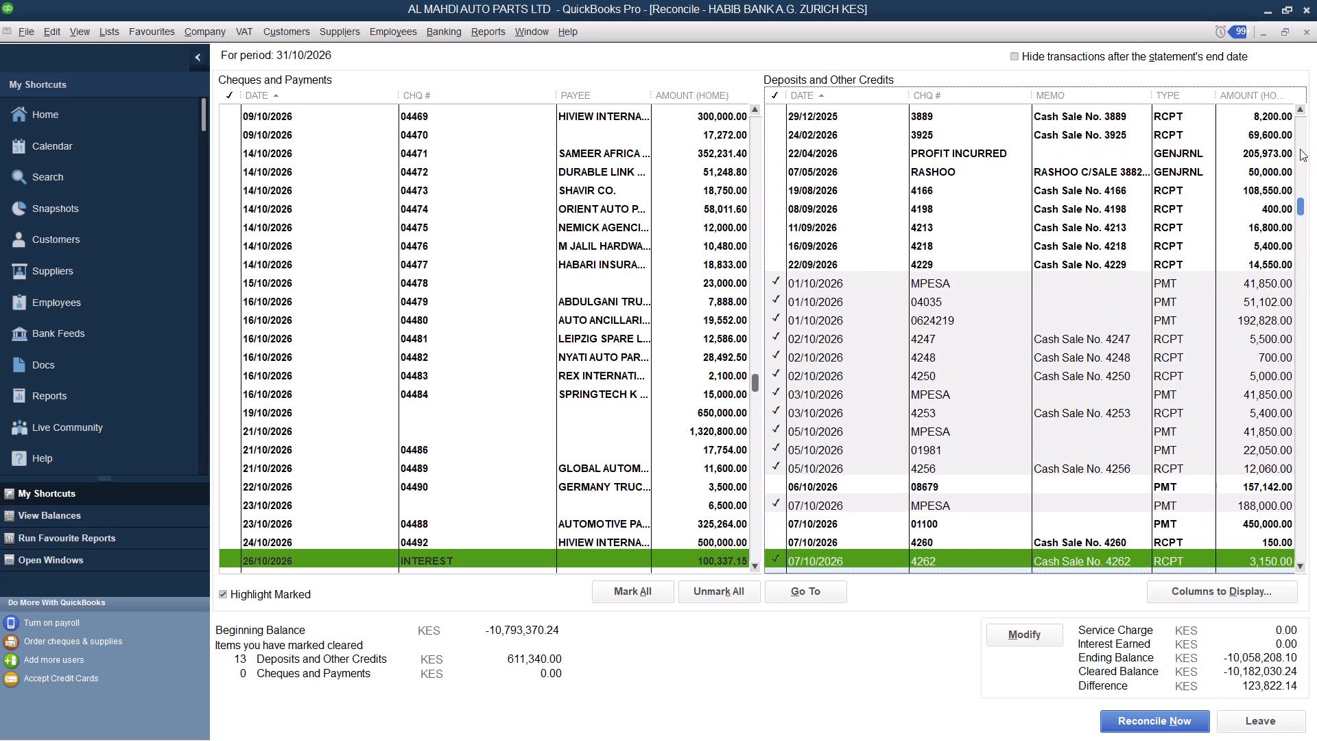
triple_click(1300, 565)
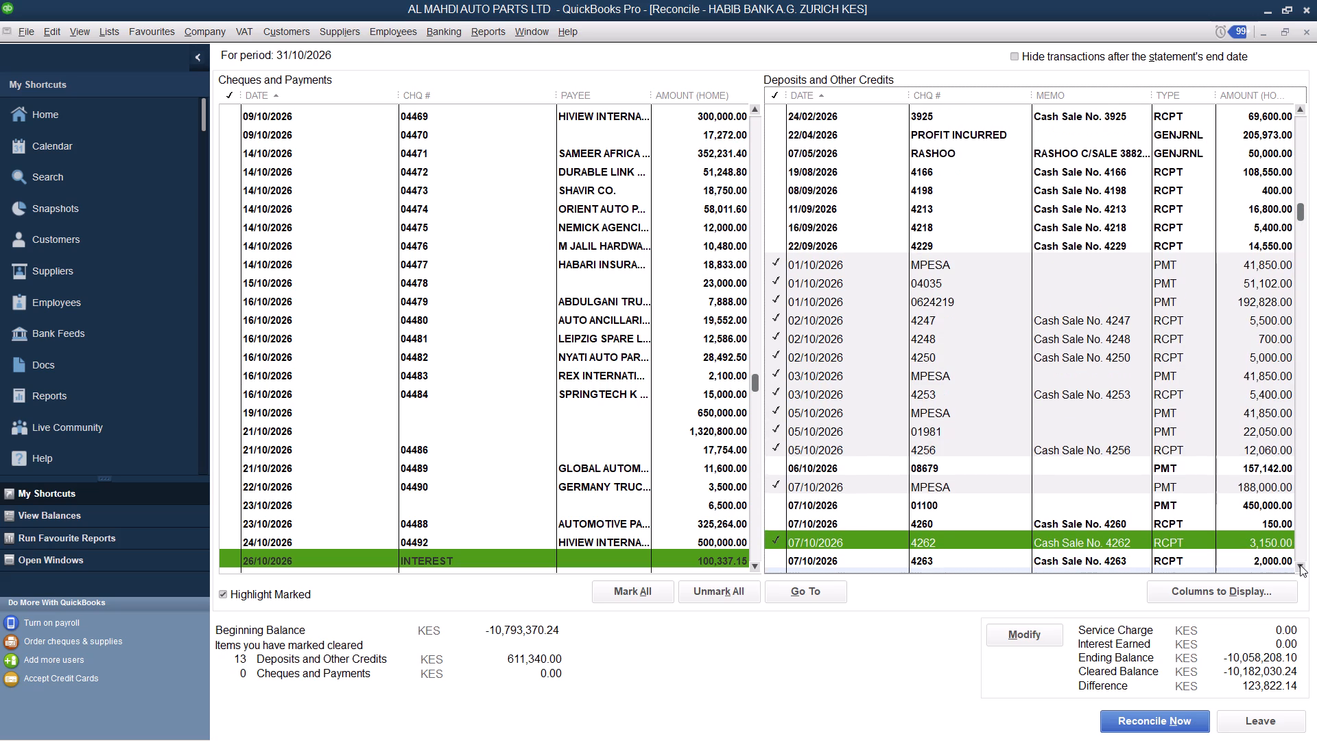
click(1300, 565)
triple_click(1300, 565)
click(1300, 565)
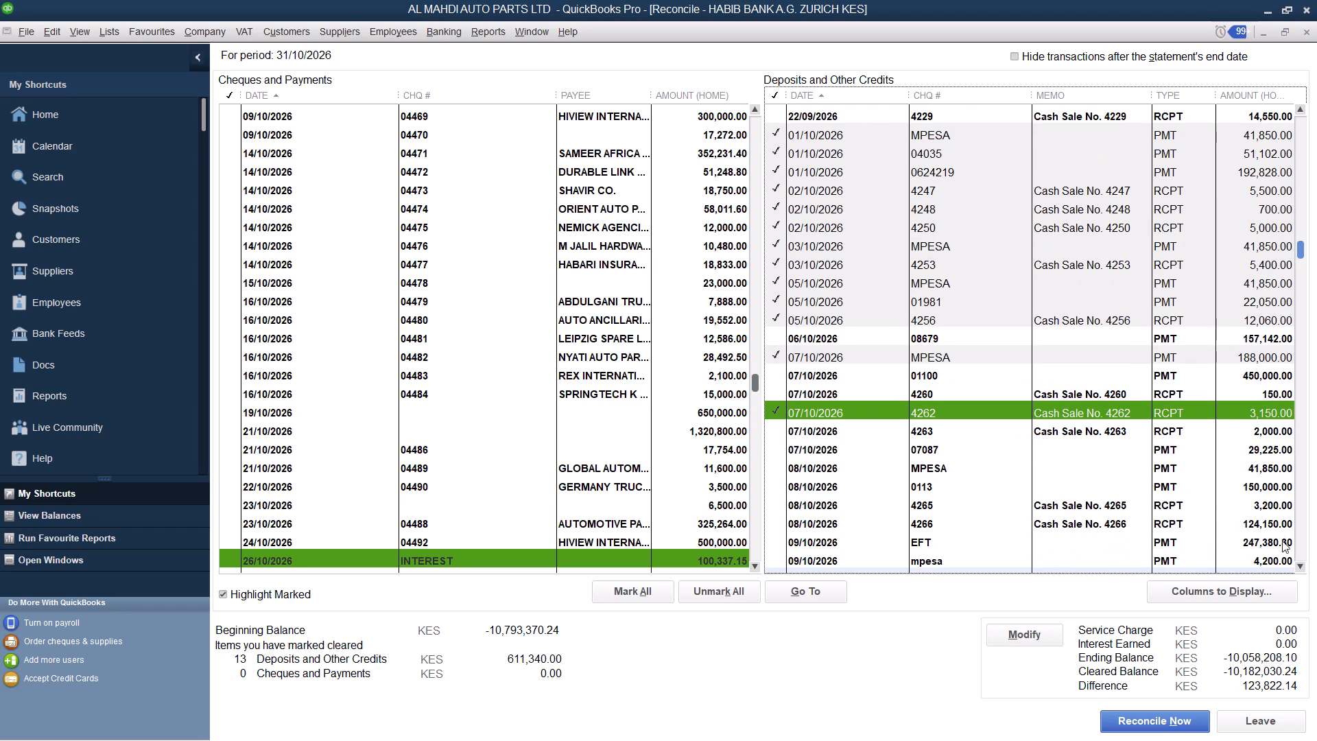
click(1277, 524)
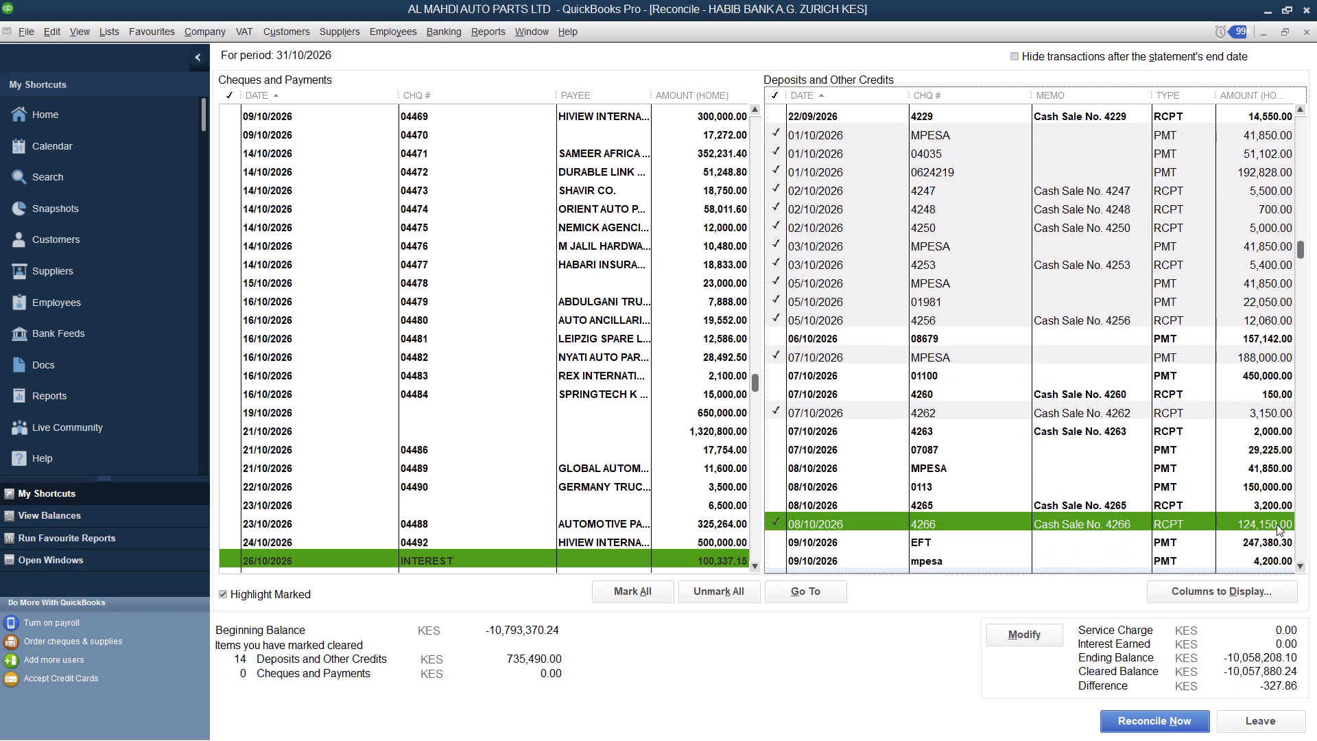
click(1267, 336)
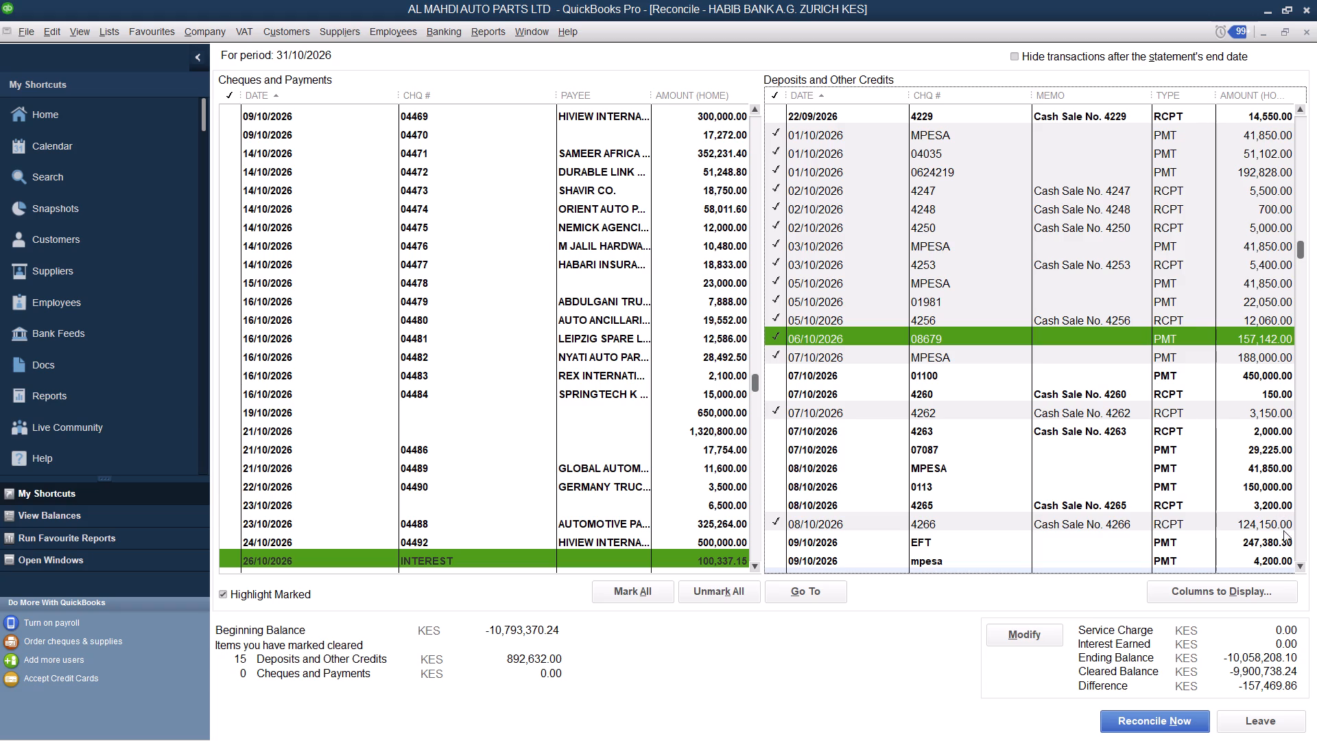
click(1280, 502)
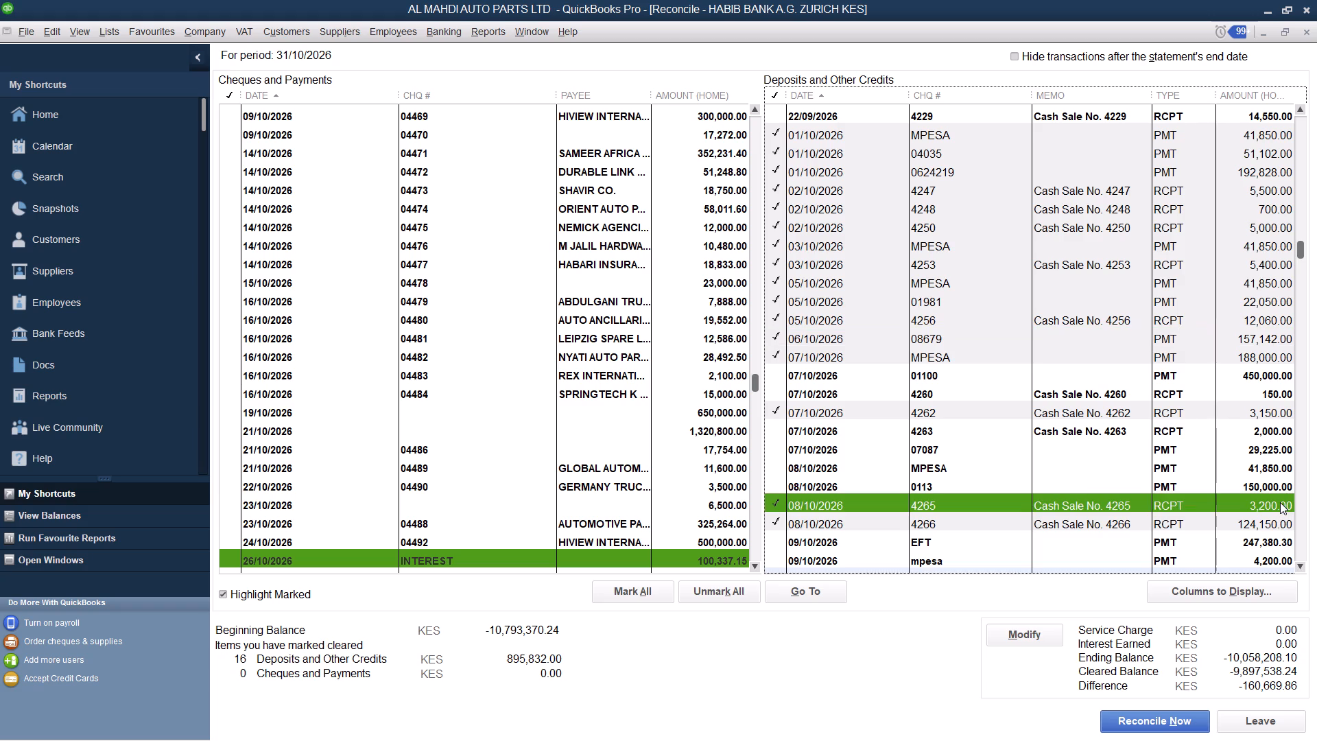
click(1250, 467)
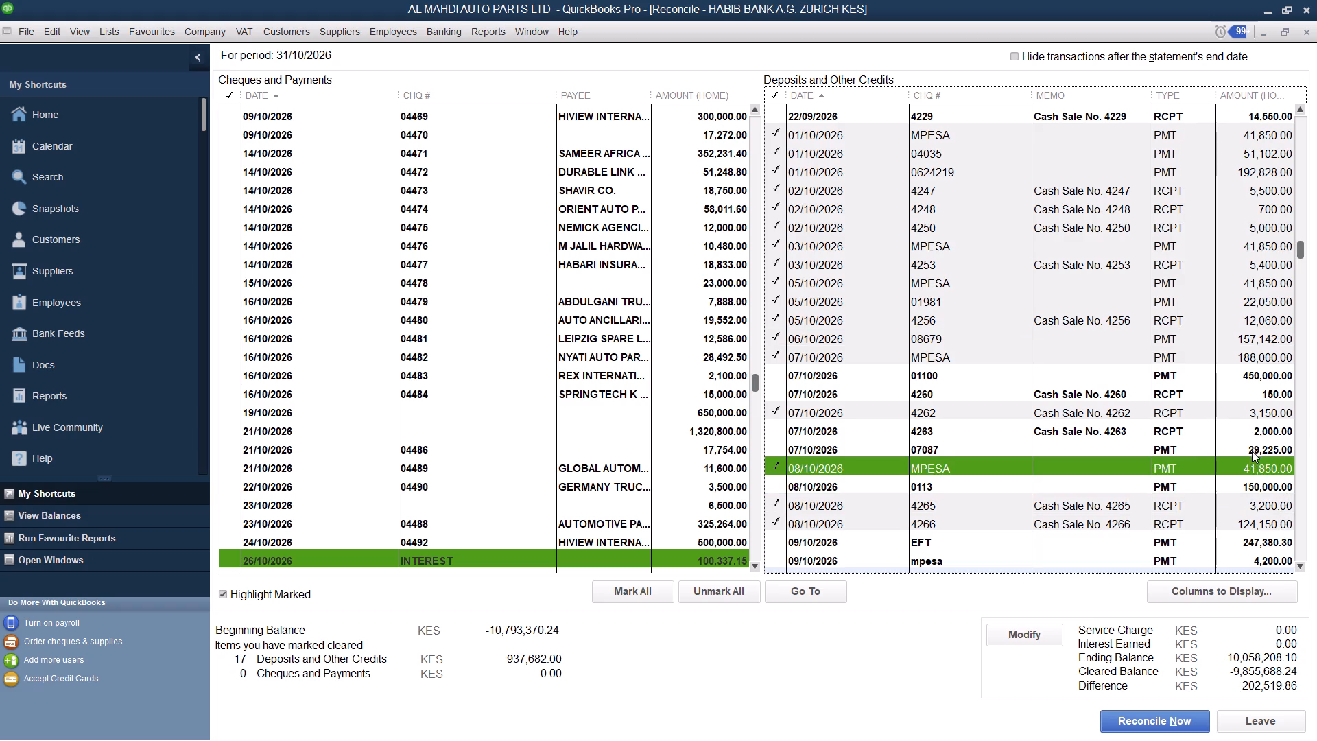
click(1253, 449)
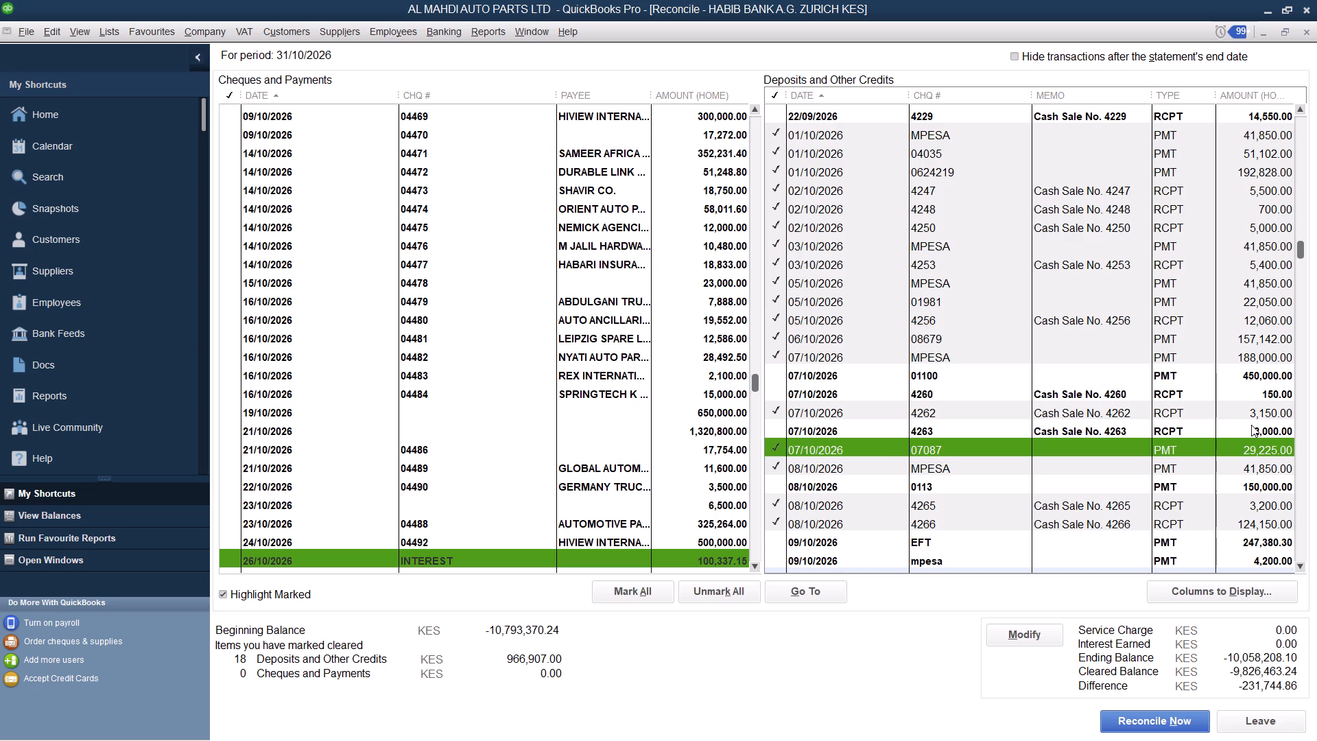
click(1260, 379)
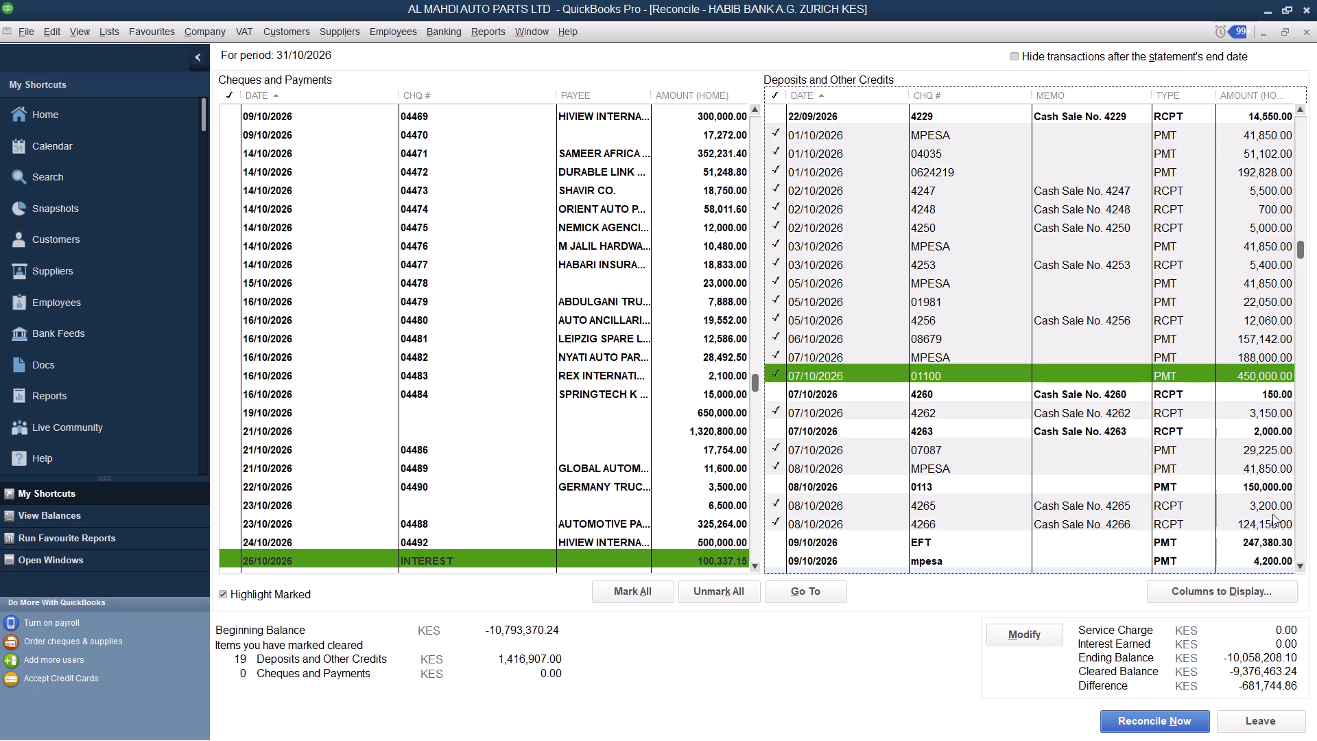
Mark cash sales 4274 of 19,613.00 and 4260 of 150.00 and the 09/10/2026 mpesa deposit of 4,200.00 as cleared.
triple_click(1302, 113)
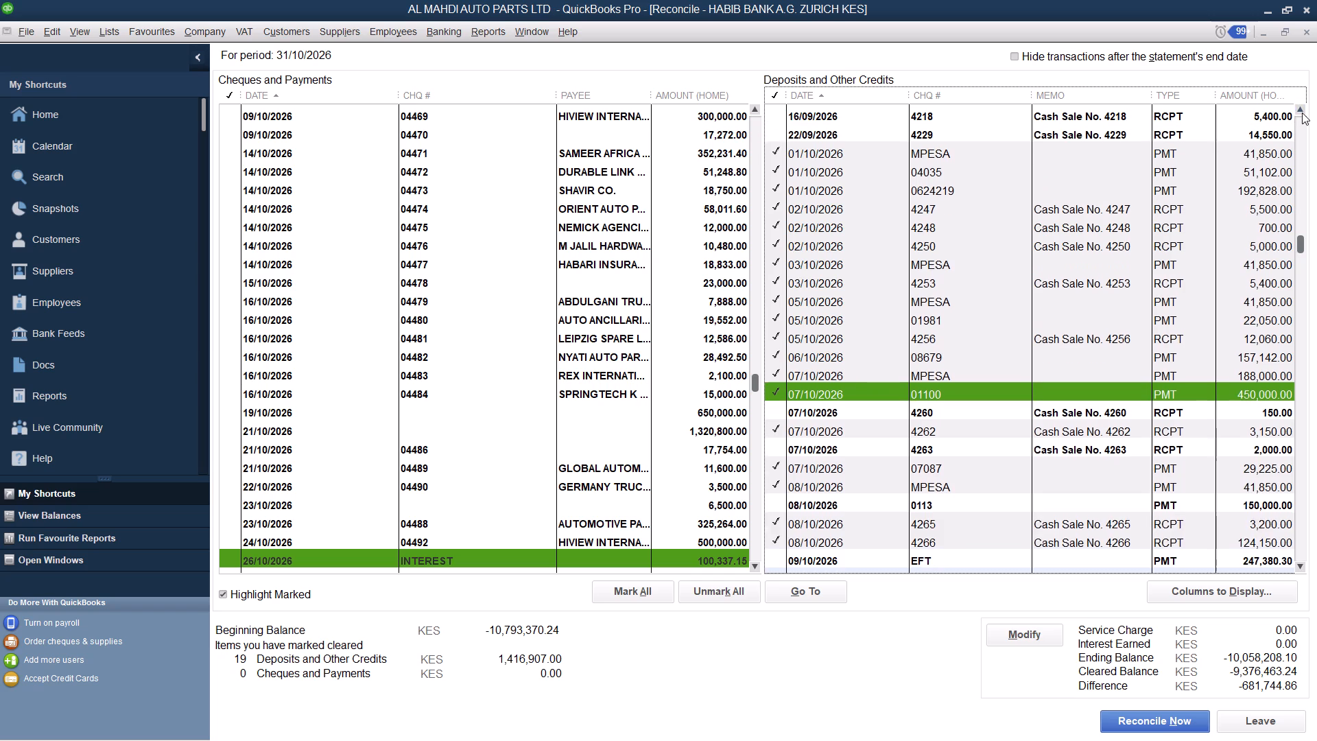
triple_click(1302, 113)
triple_click(1302, 113)
triple_click(1302, 113)
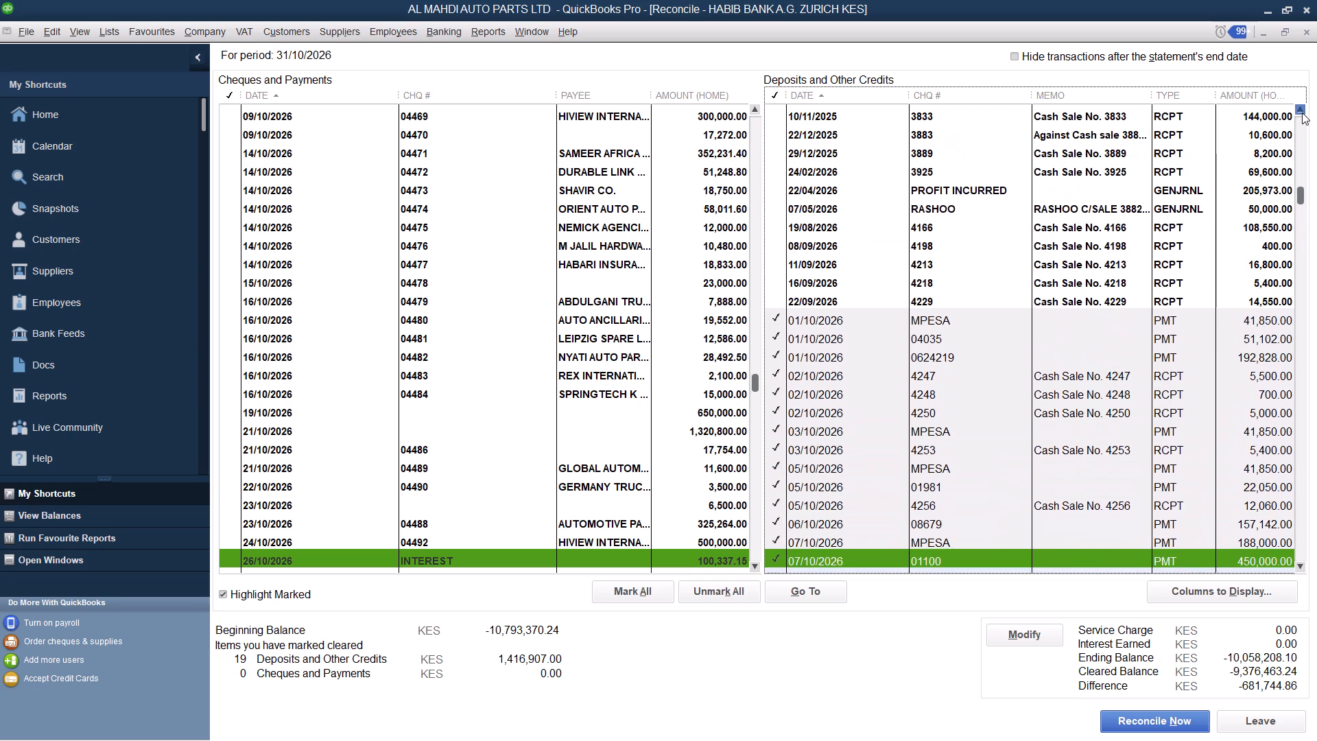
triple_click(1302, 113)
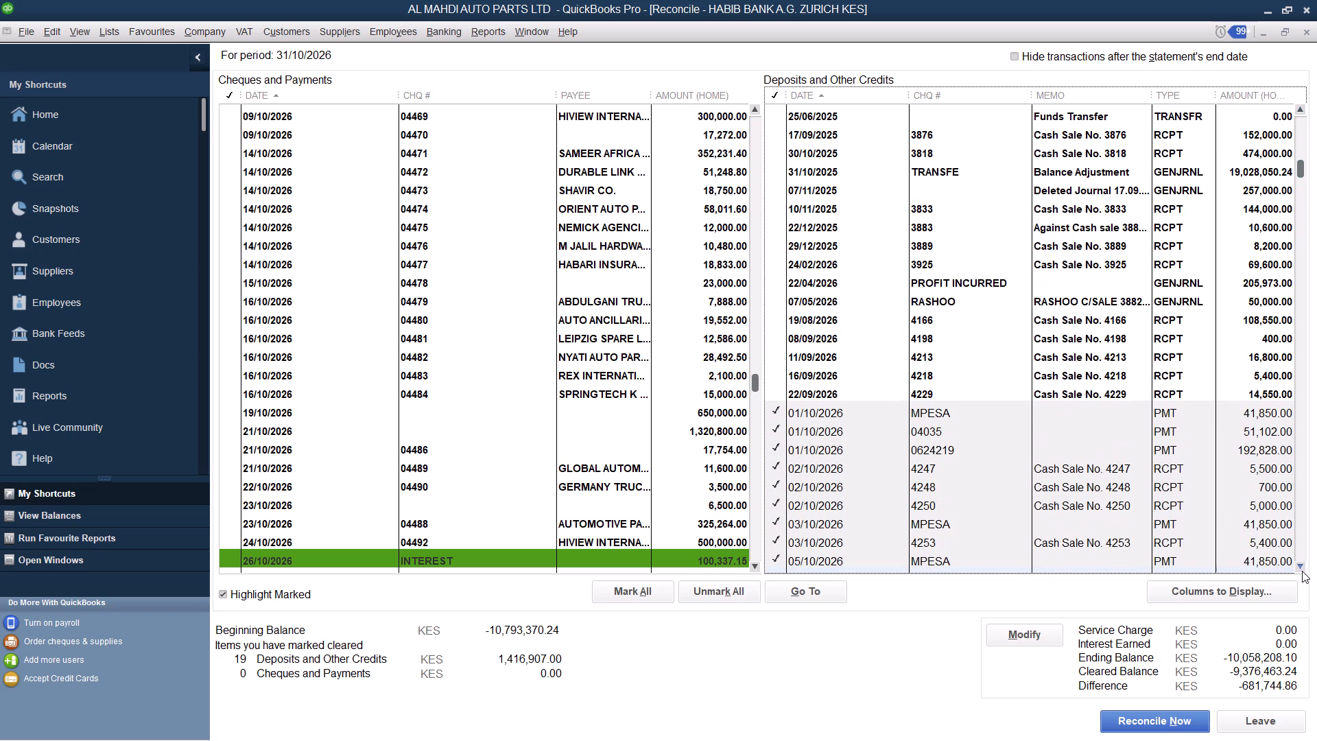
triple_click(1302, 571)
triple_click(1302, 571)
triple_click(1302, 571)
triple_click(1302, 571)
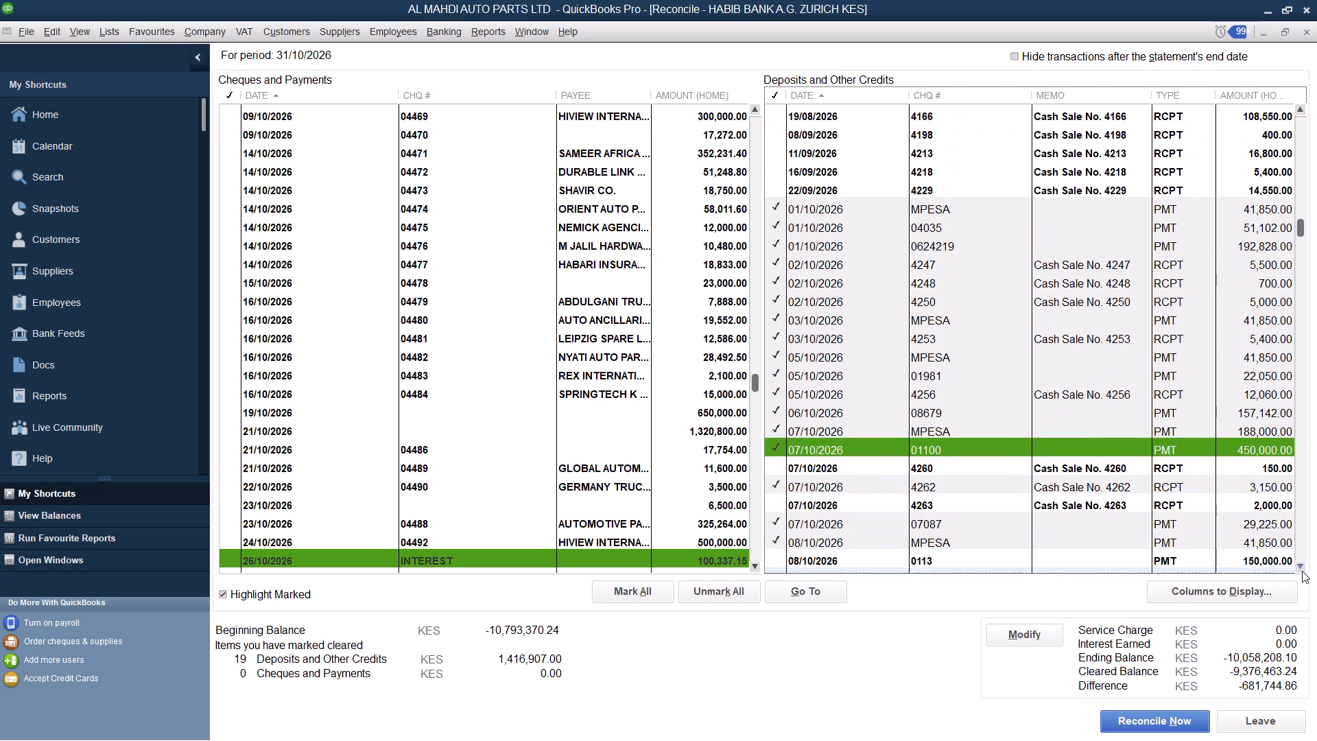
triple_click(1302, 571)
triple_click(1302, 571)
triple_click(1302, 571)
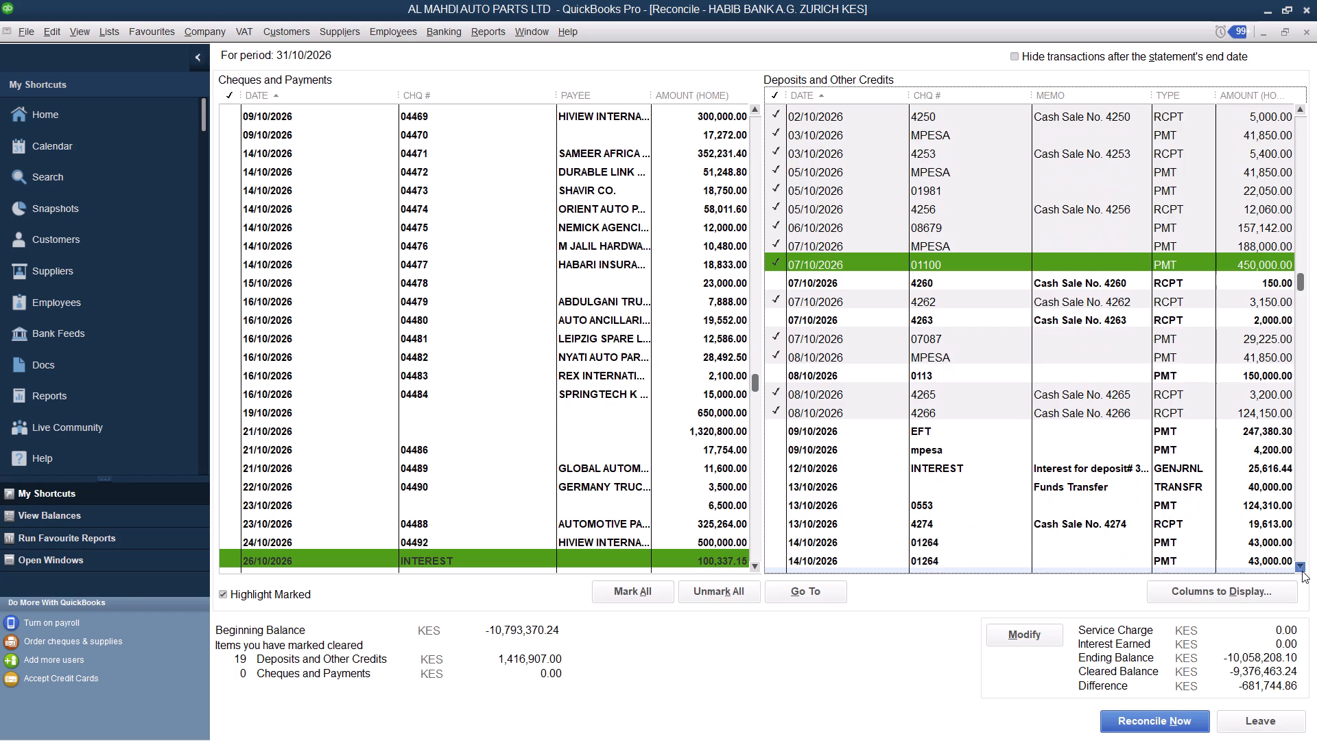
triple_click(1302, 571)
double_click(1302, 571)
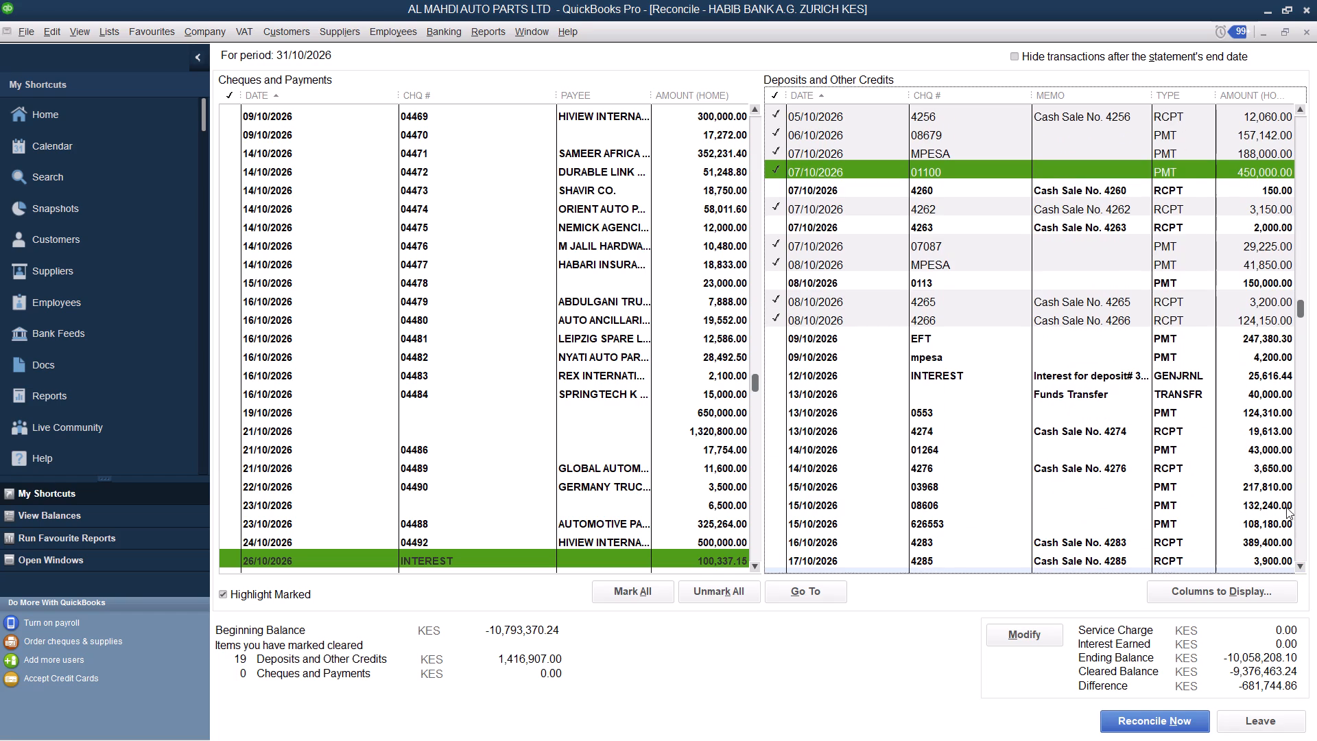
click(1271, 434)
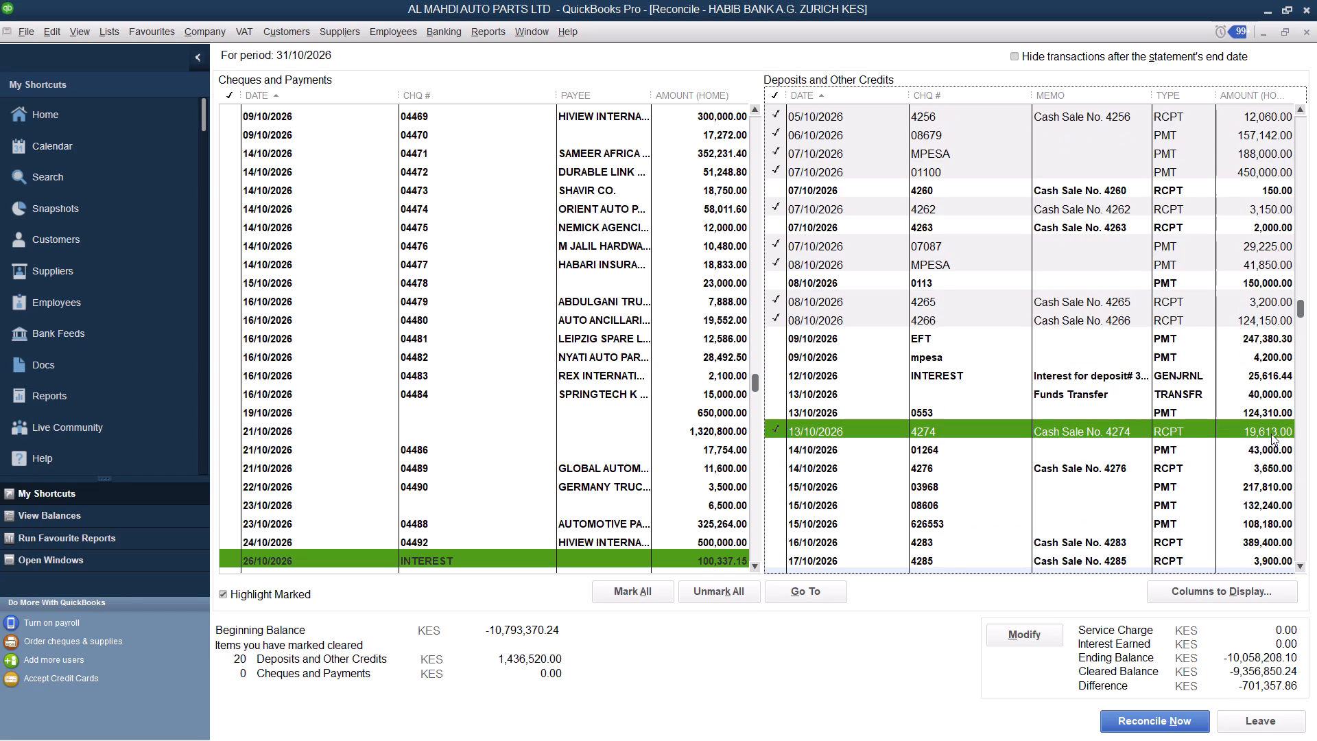
click(1268, 195)
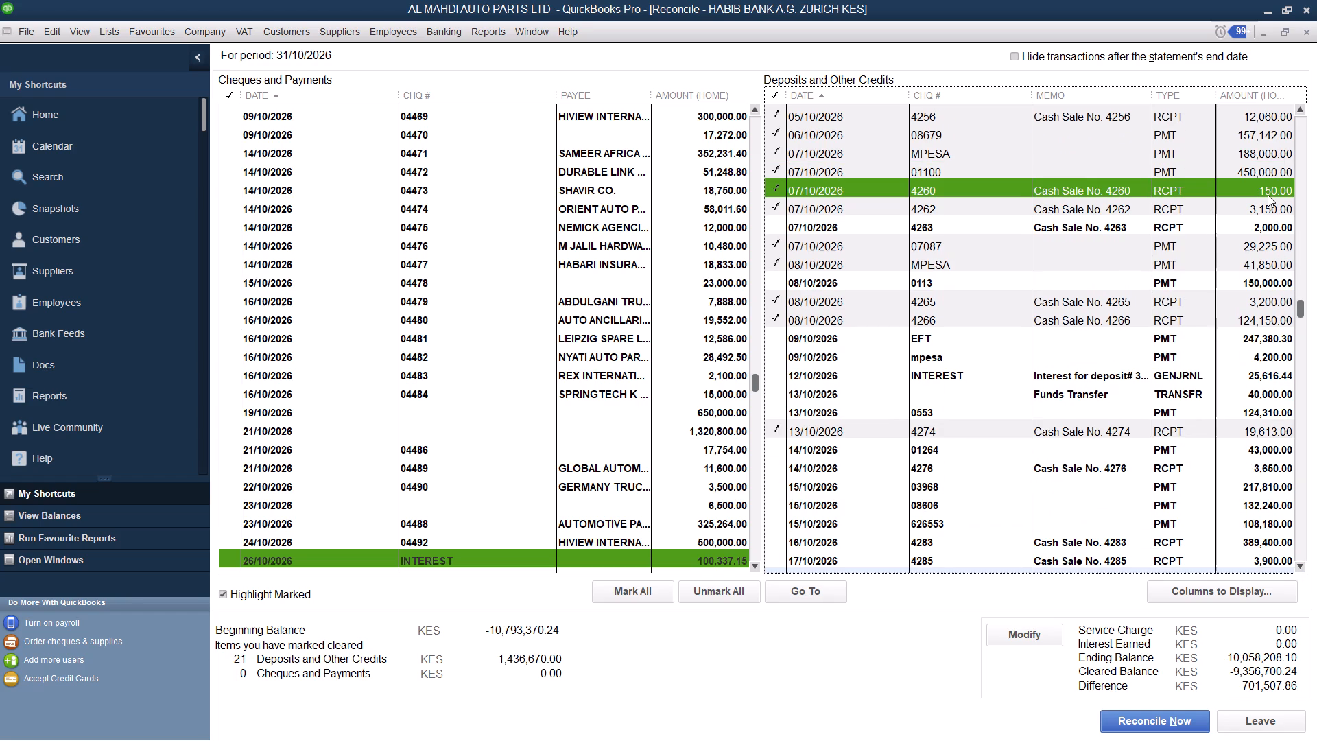
click(1255, 363)
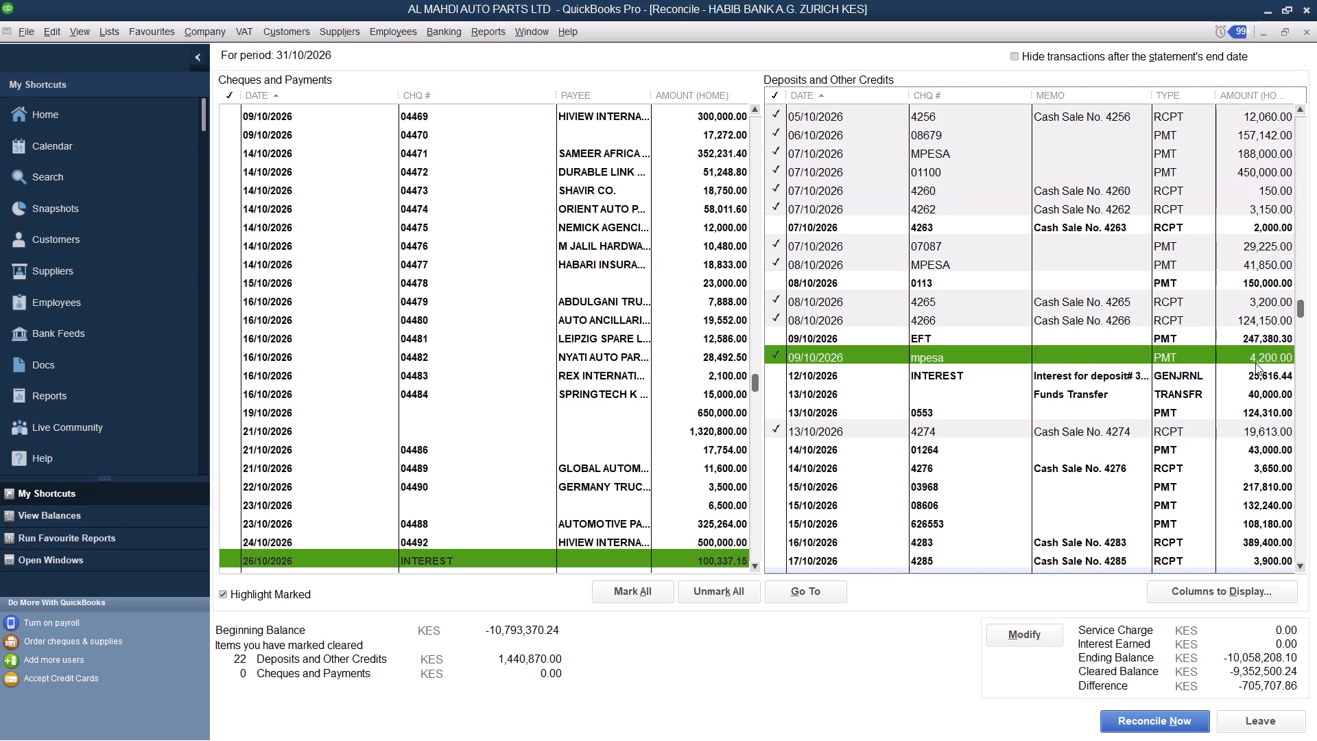
Mark the 09/10/2026 EFT of 247,380.30, payment 0113 of 150,000.00 and the 12/10/2026 interest of 25,616.44 as cleared.
click(1266, 332)
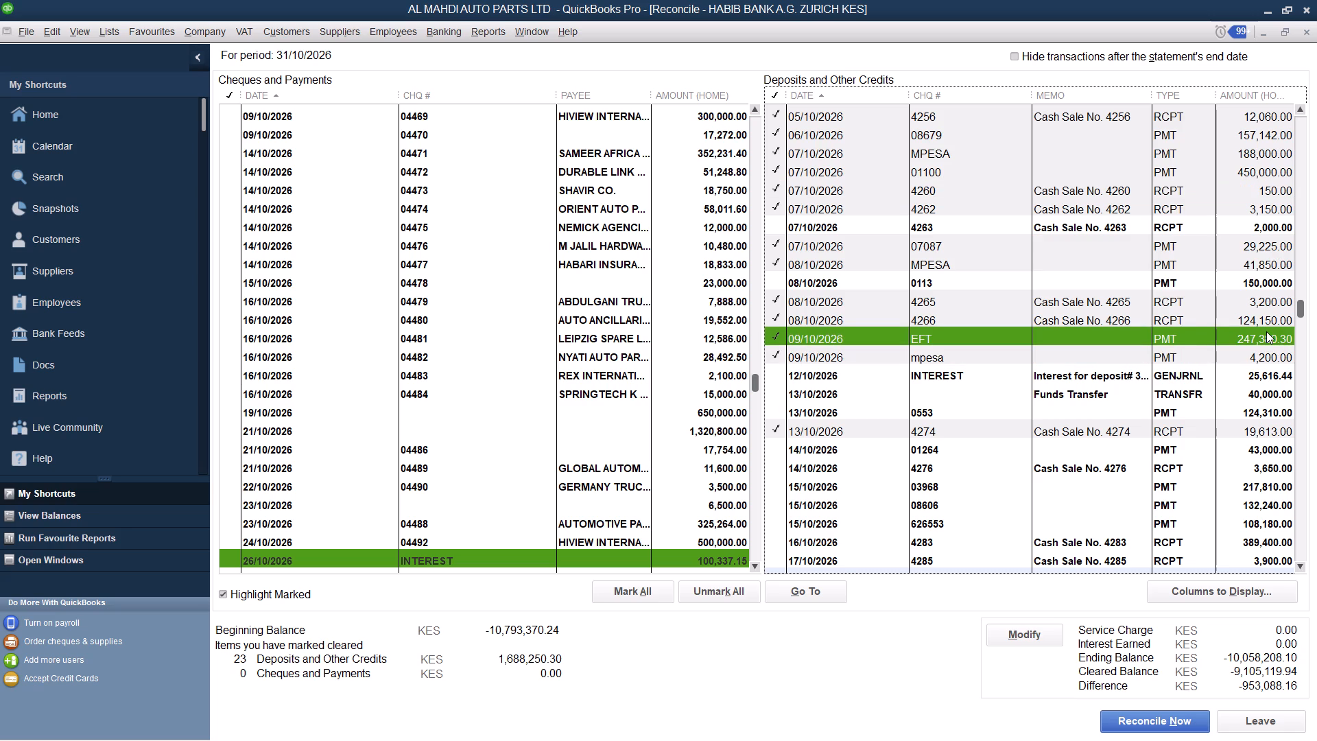
click(1268, 283)
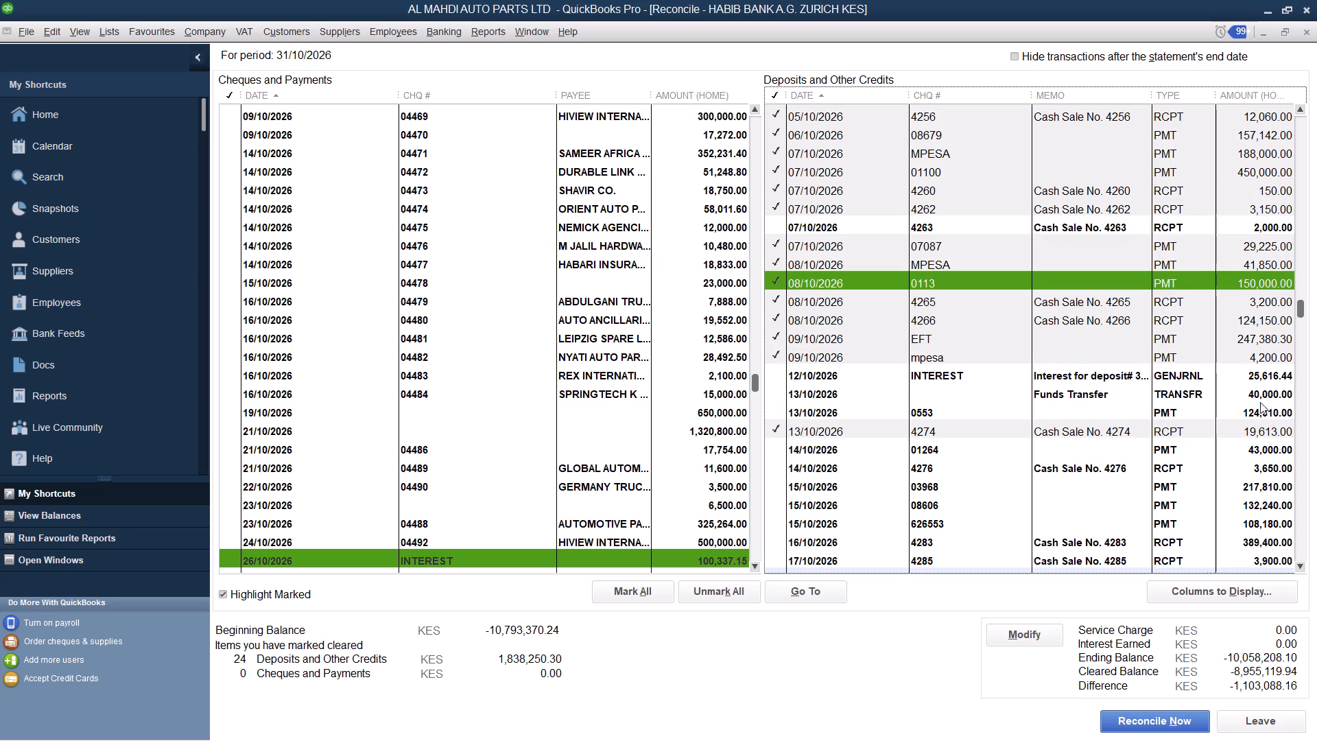
click(1272, 370)
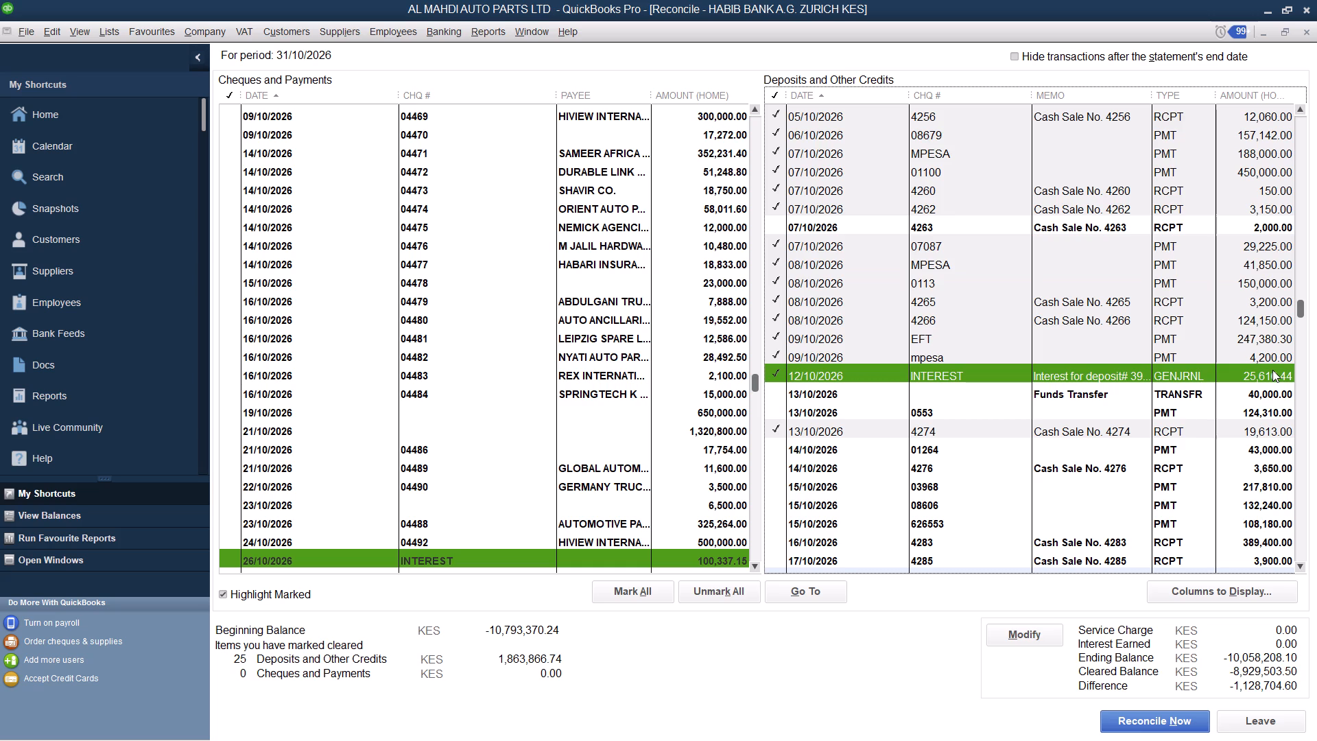
Mark the September 2026 cash sales 4218 of 5,400.00, 4213 of 16,800.00 and 4198 of 400.00 as cleared.
click(1305, 112)
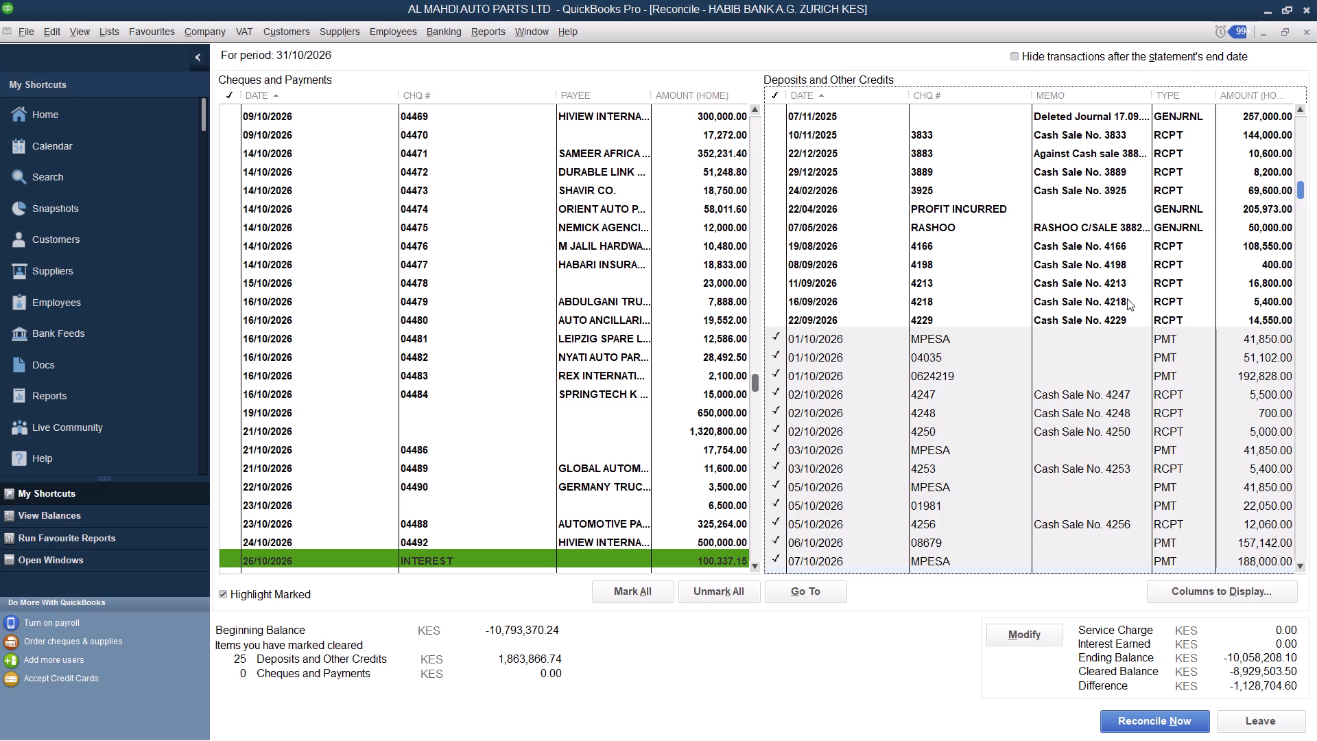
click(1127, 298)
click(1130, 286)
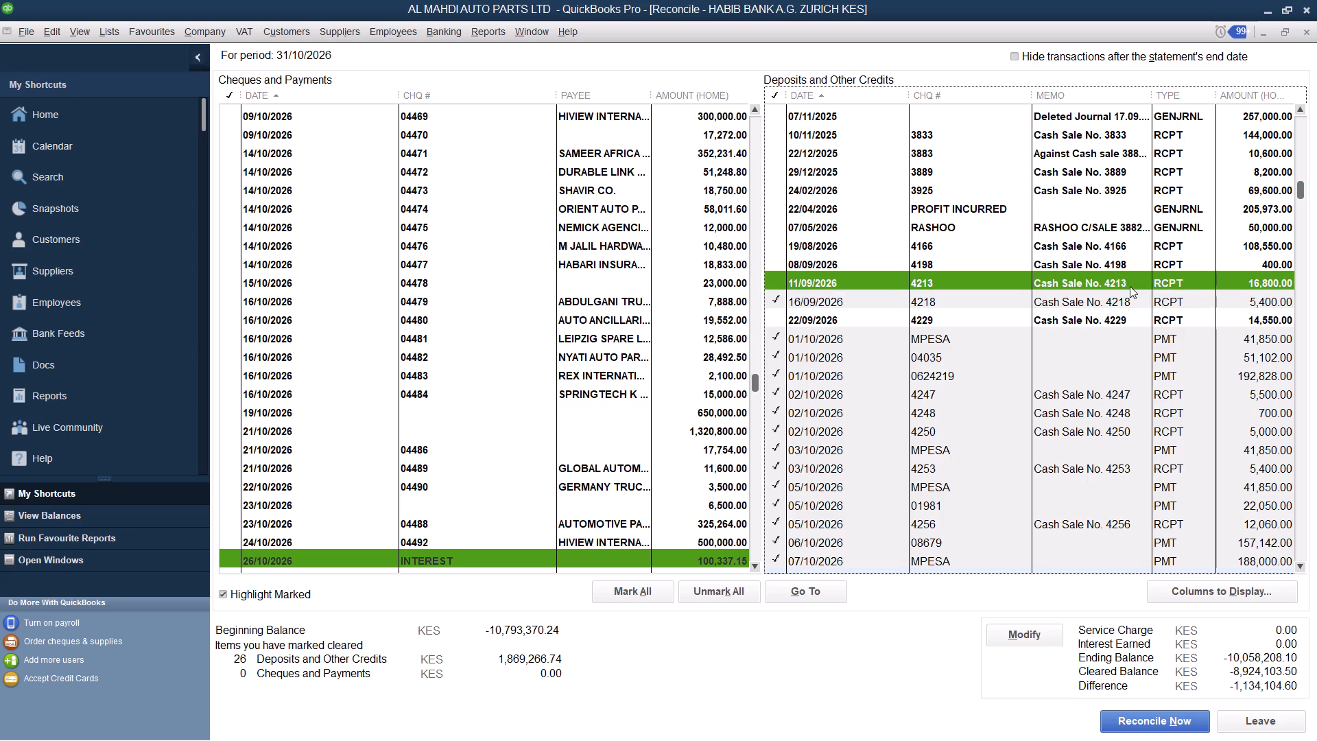
click(1136, 266)
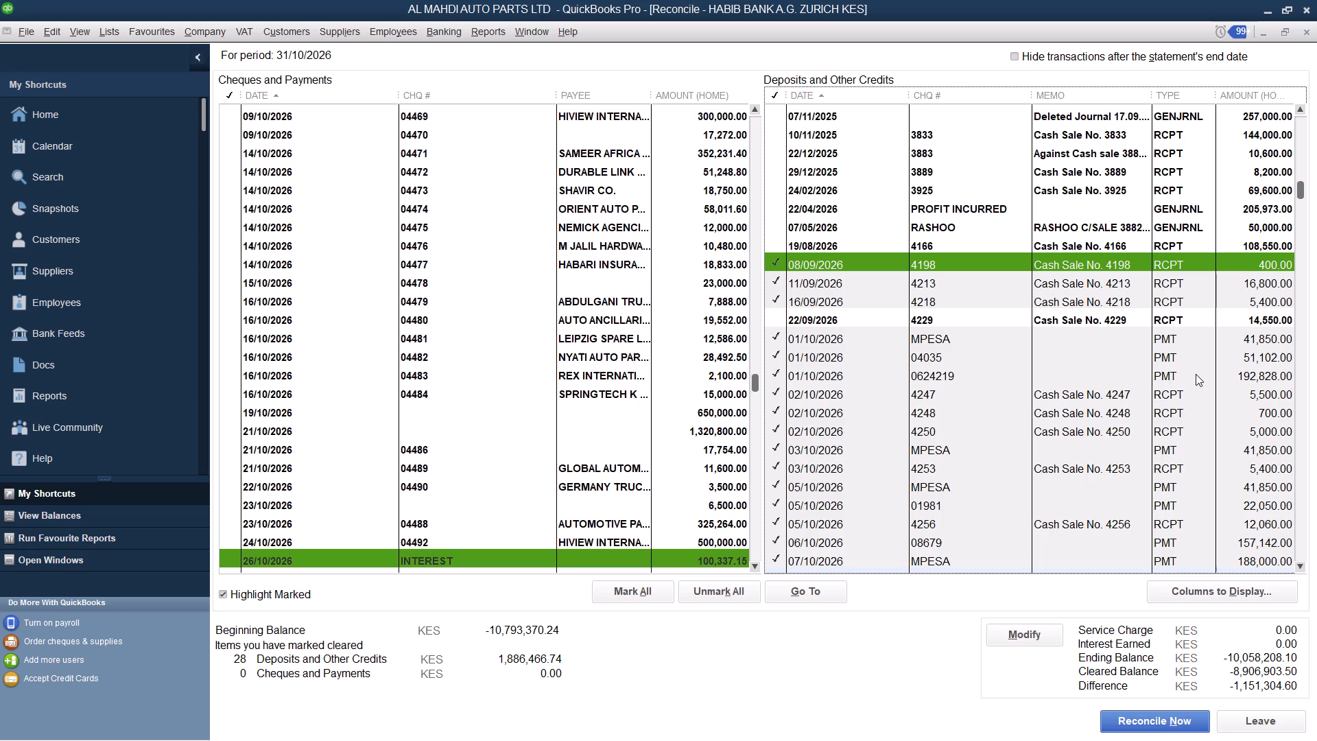
Mark cash sale 4276 of 3,650.00 and the 19/08/2026 cash sale 4166 of 108,550.00 as cleared.
click(1298, 546)
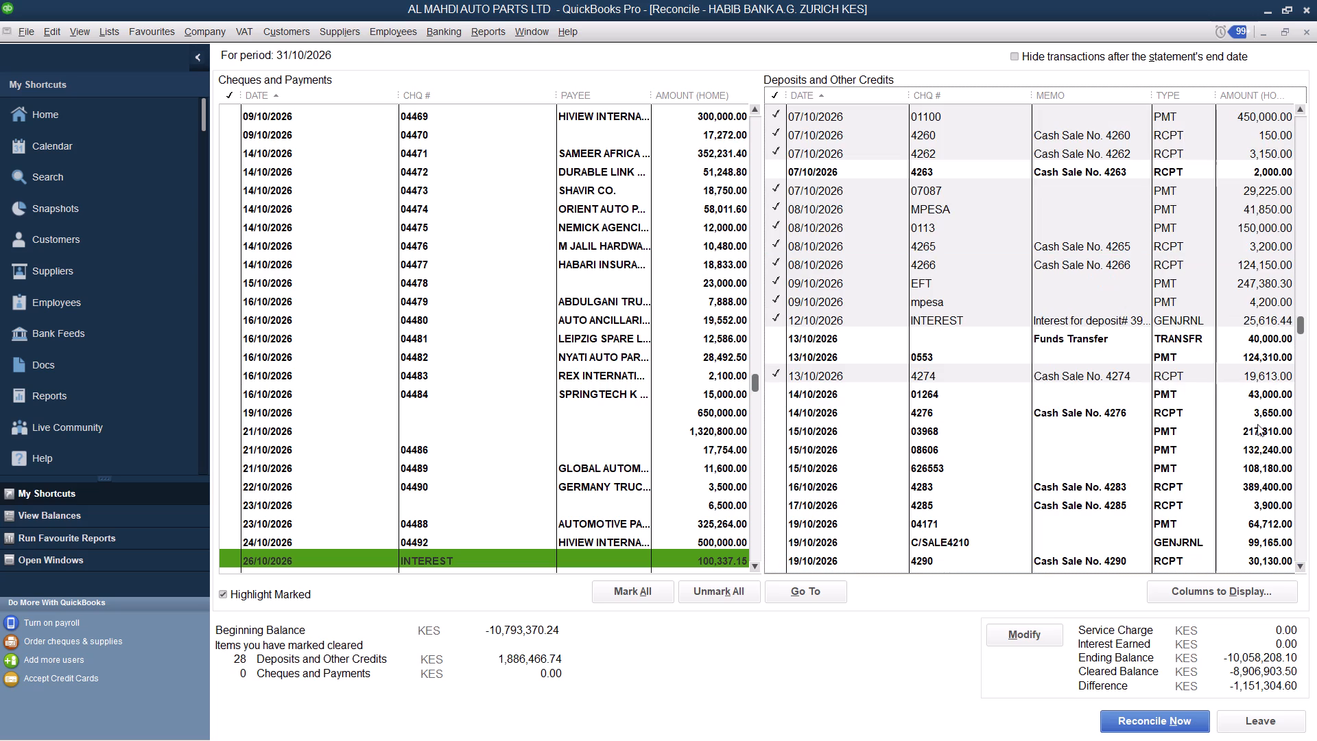
click(1256, 417)
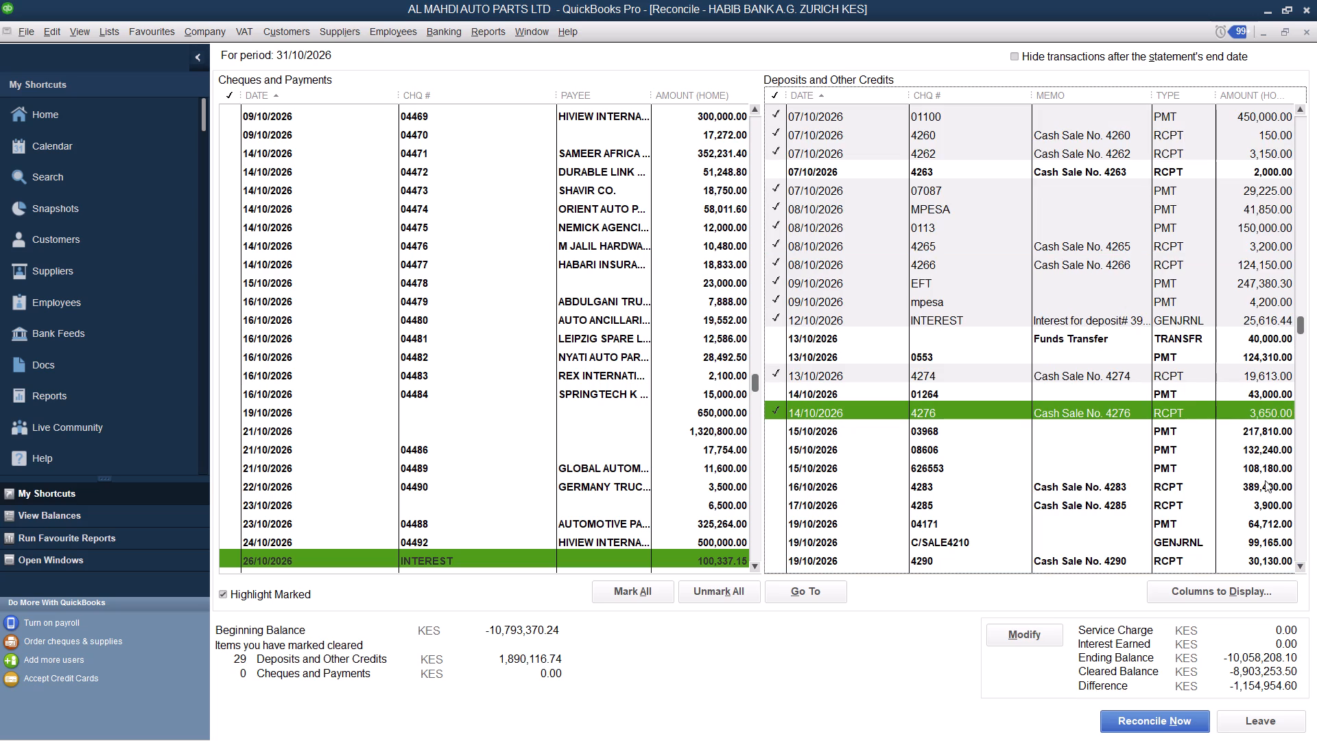
double_click(1303, 565)
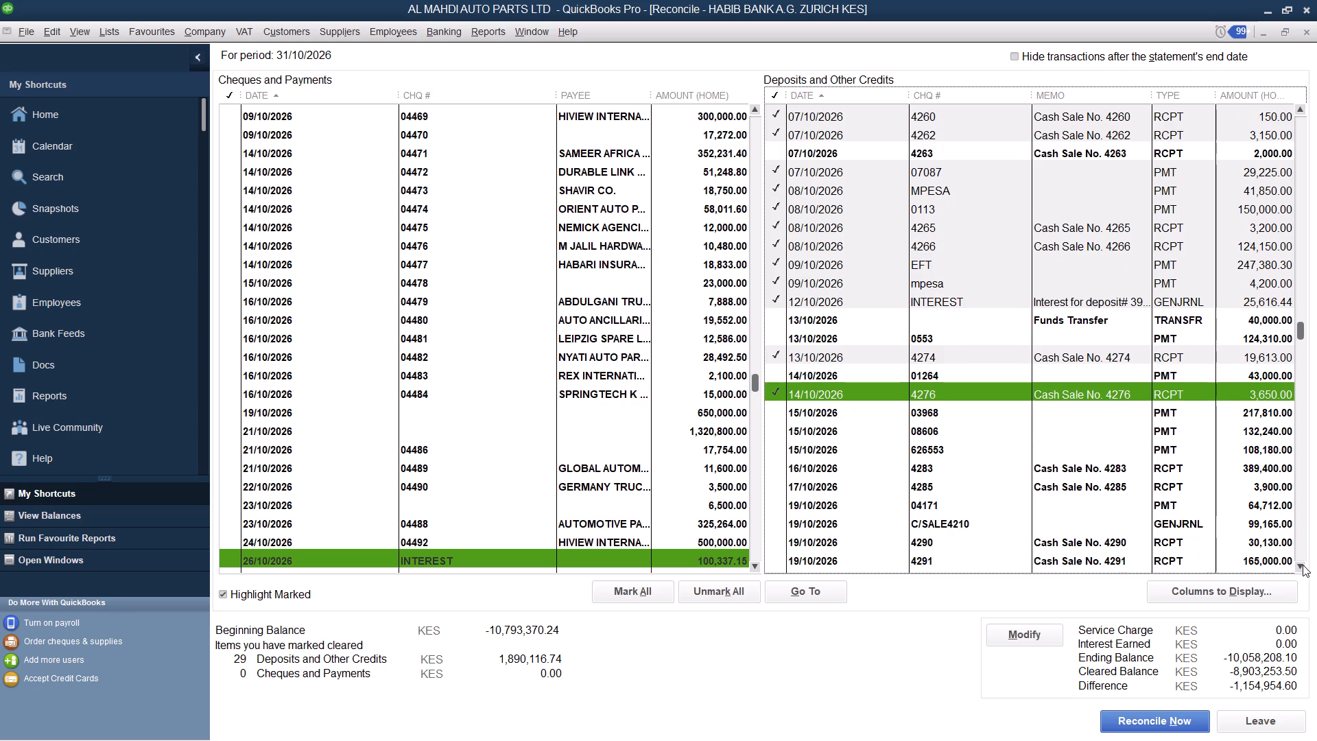
triple_click(1301, 565)
triple_click(1301, 565)
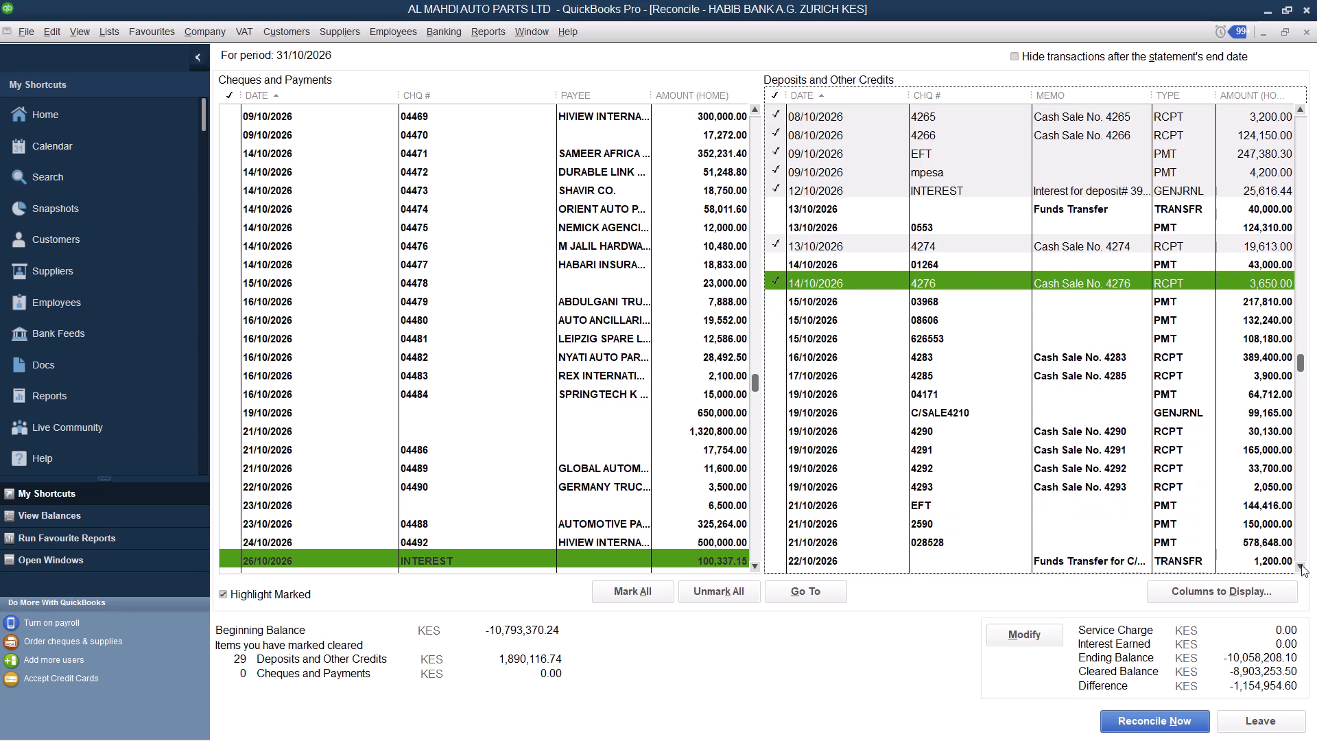
triple_click(1301, 565)
triple_click(1301, 565)
triple_click(1301, 565)
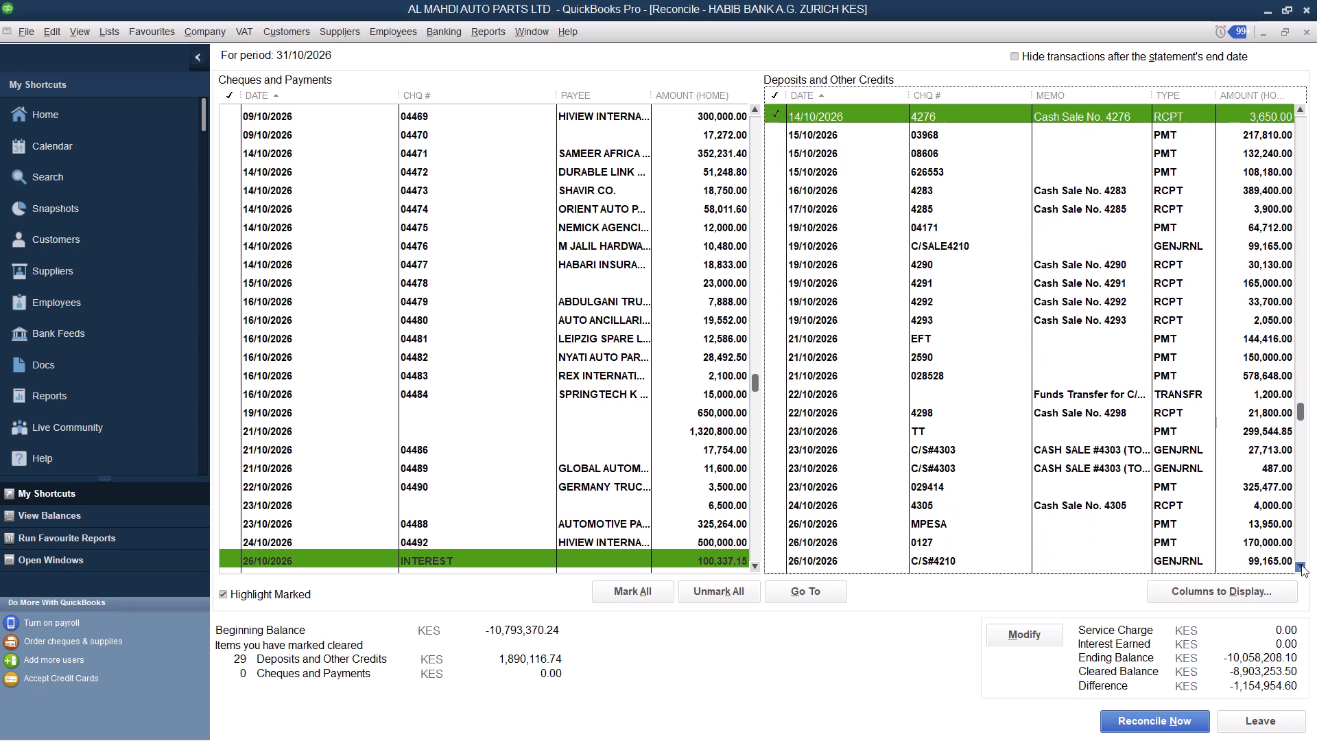
double_click(1301, 565)
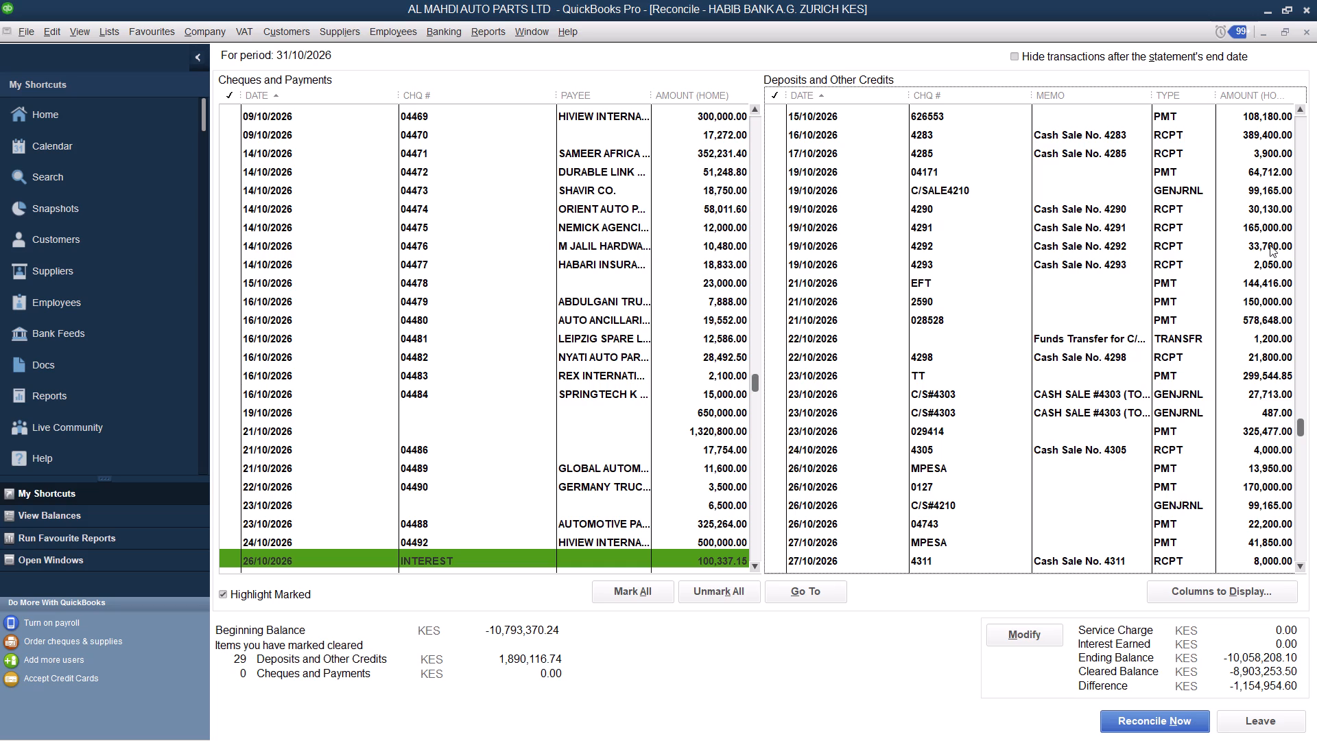
triple_click(1301, 110)
triple_click(1301, 110)
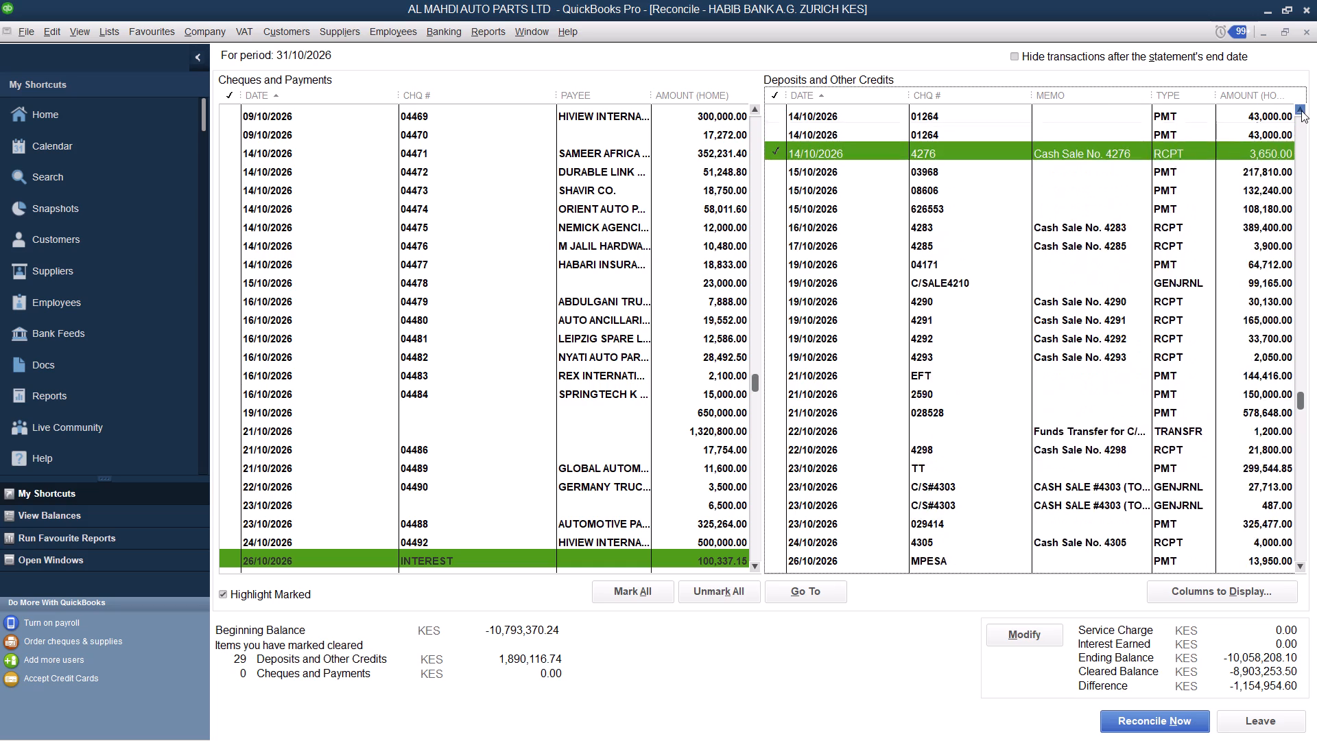
triple_click(1301, 110)
triple_click(1301, 110)
click(1301, 110)
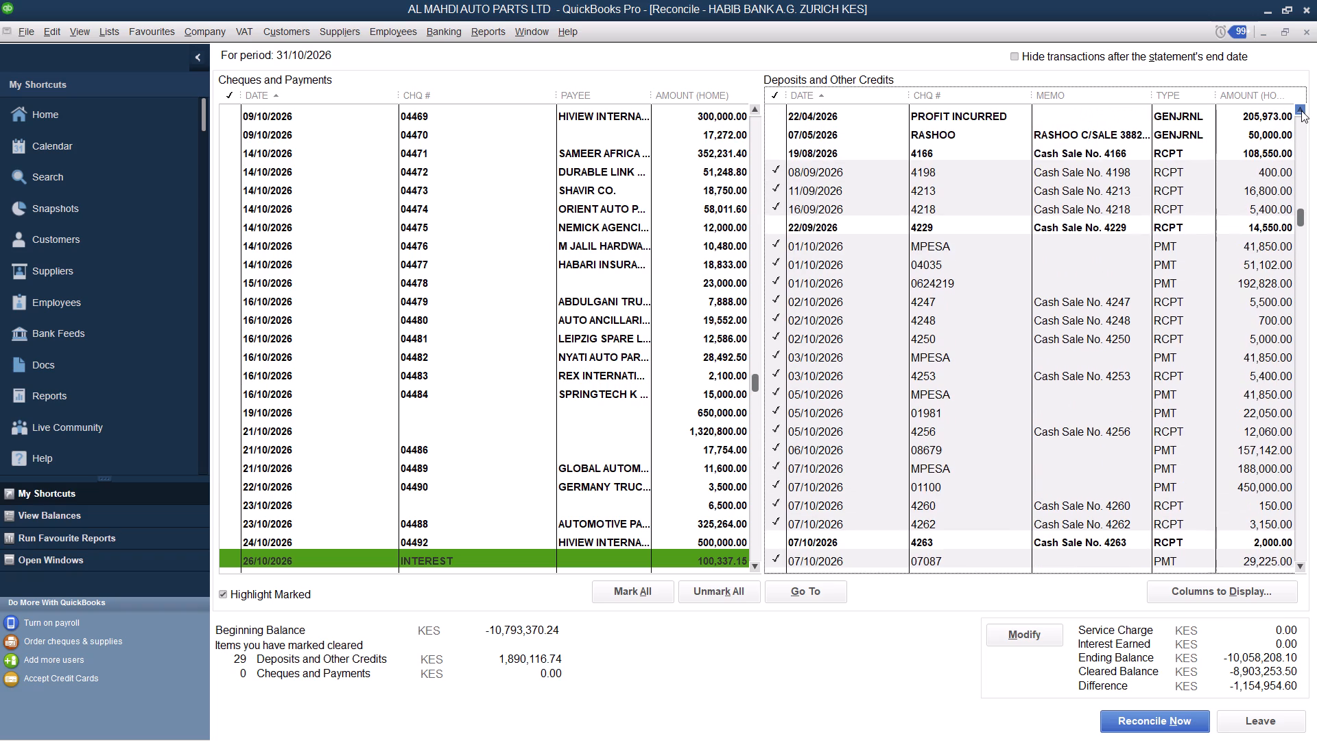
click(1275, 145)
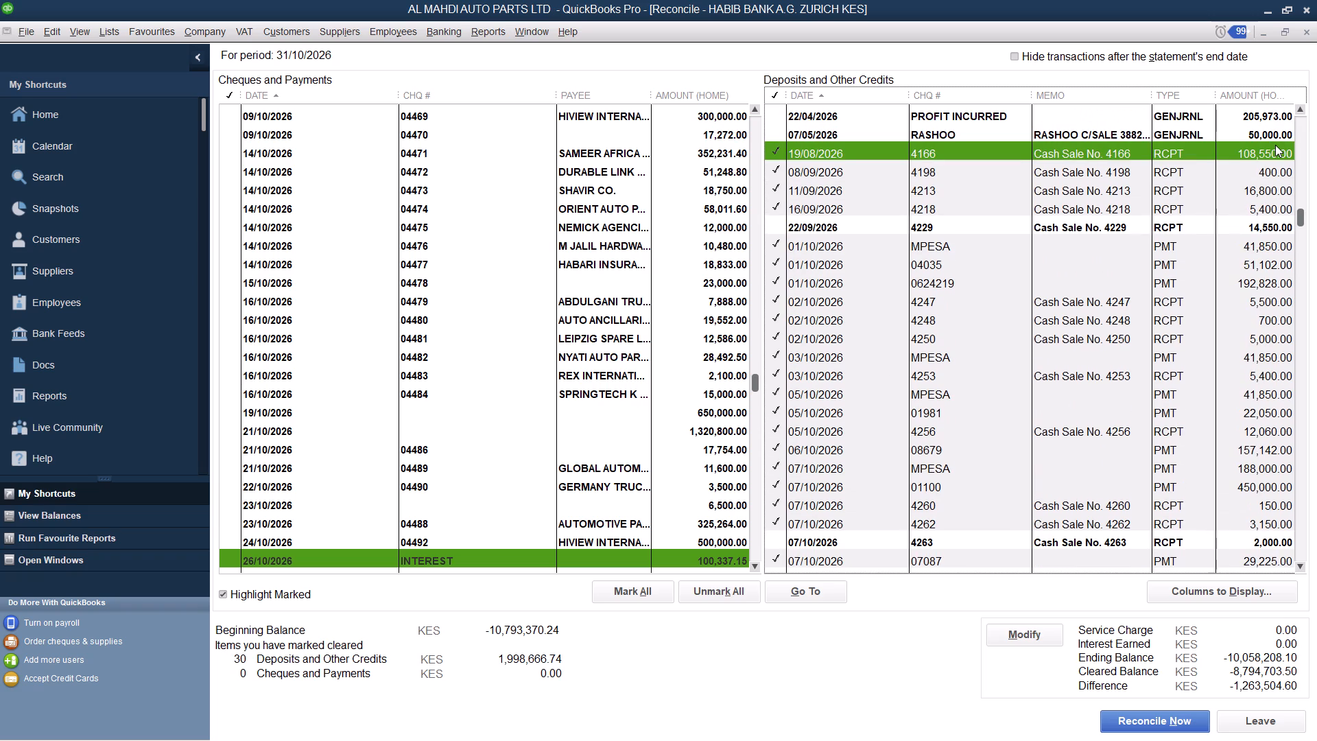
Mark the 13/10/2026 funds transfer of 40,000.00 and payments 0553 of 124,310.00 and 01264 of 43,000.00 as cleared.
click(1301, 512)
click(1250, 246)
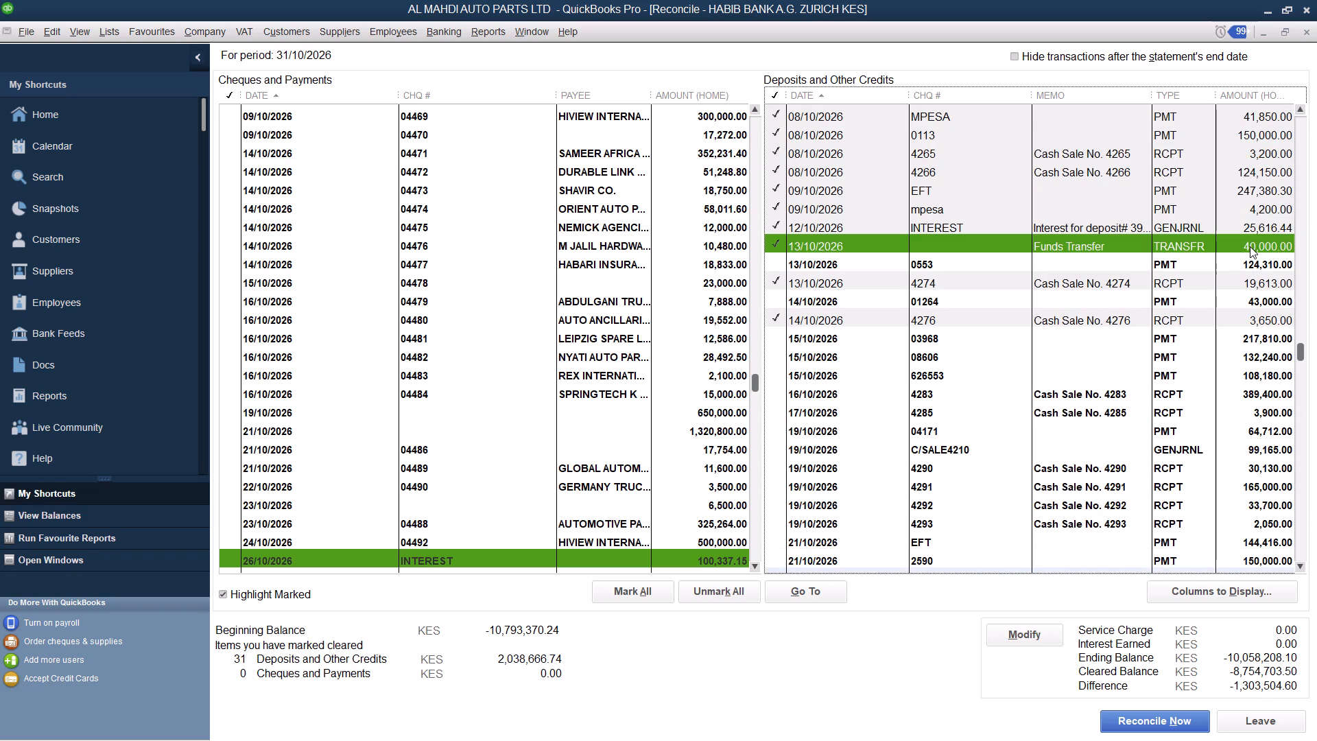
click(1251, 266)
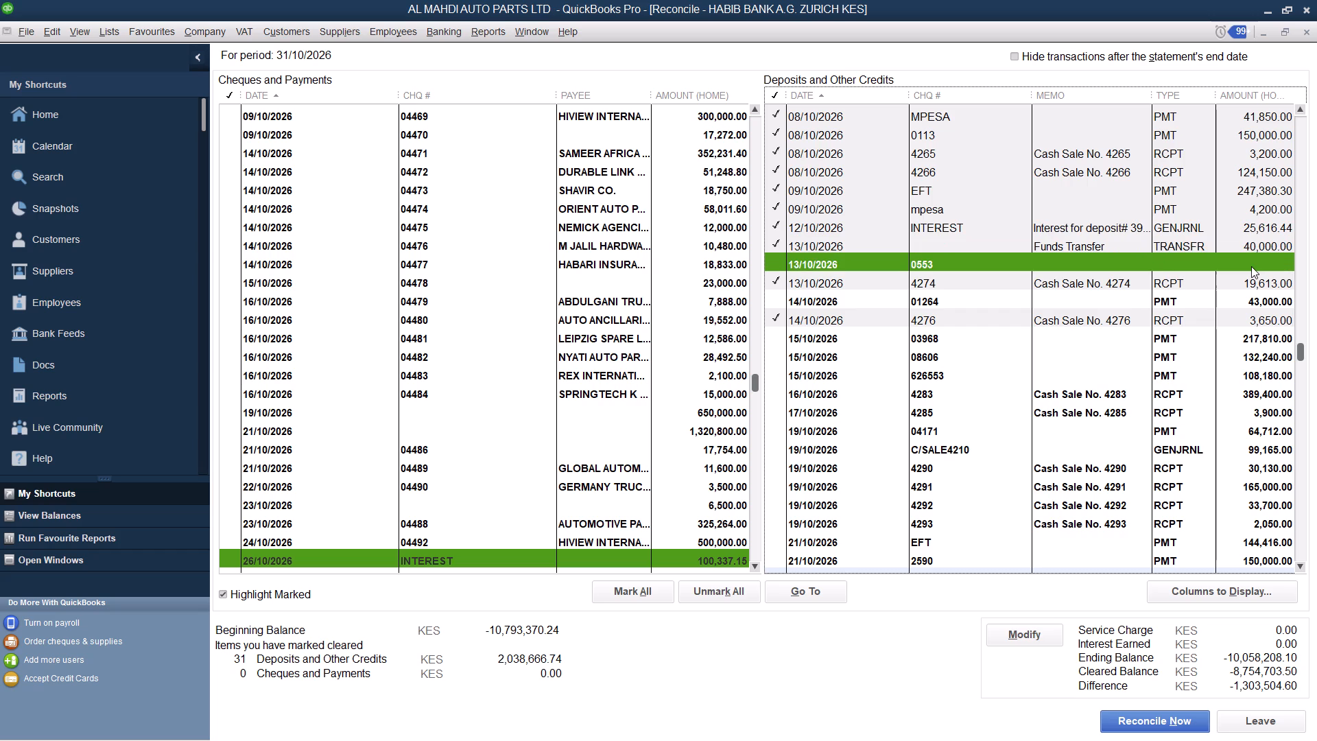
click(1246, 298)
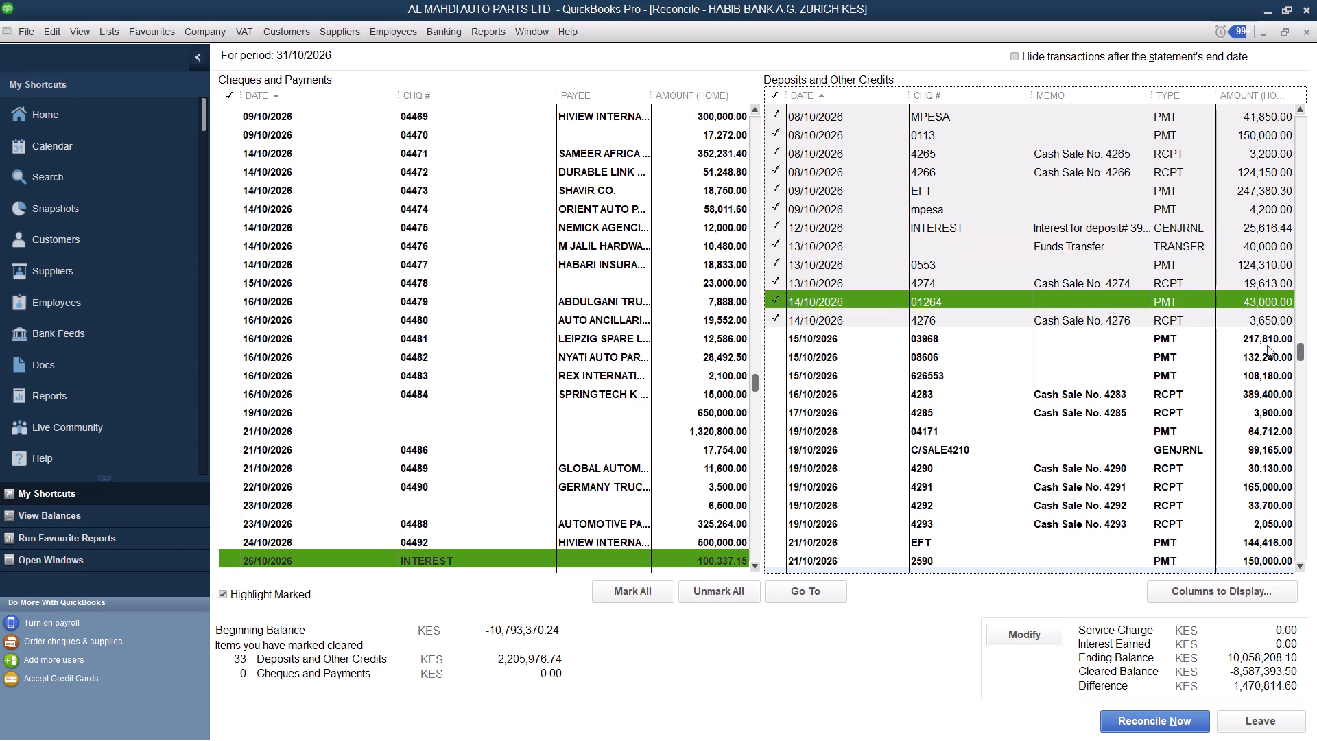
Mark the 22/10/2026 funds transfer of 1,200.00 and the 07/10/2026 cash sale 4263 of 2,000.00 as cleared.
click(1298, 202)
click(1300, 174)
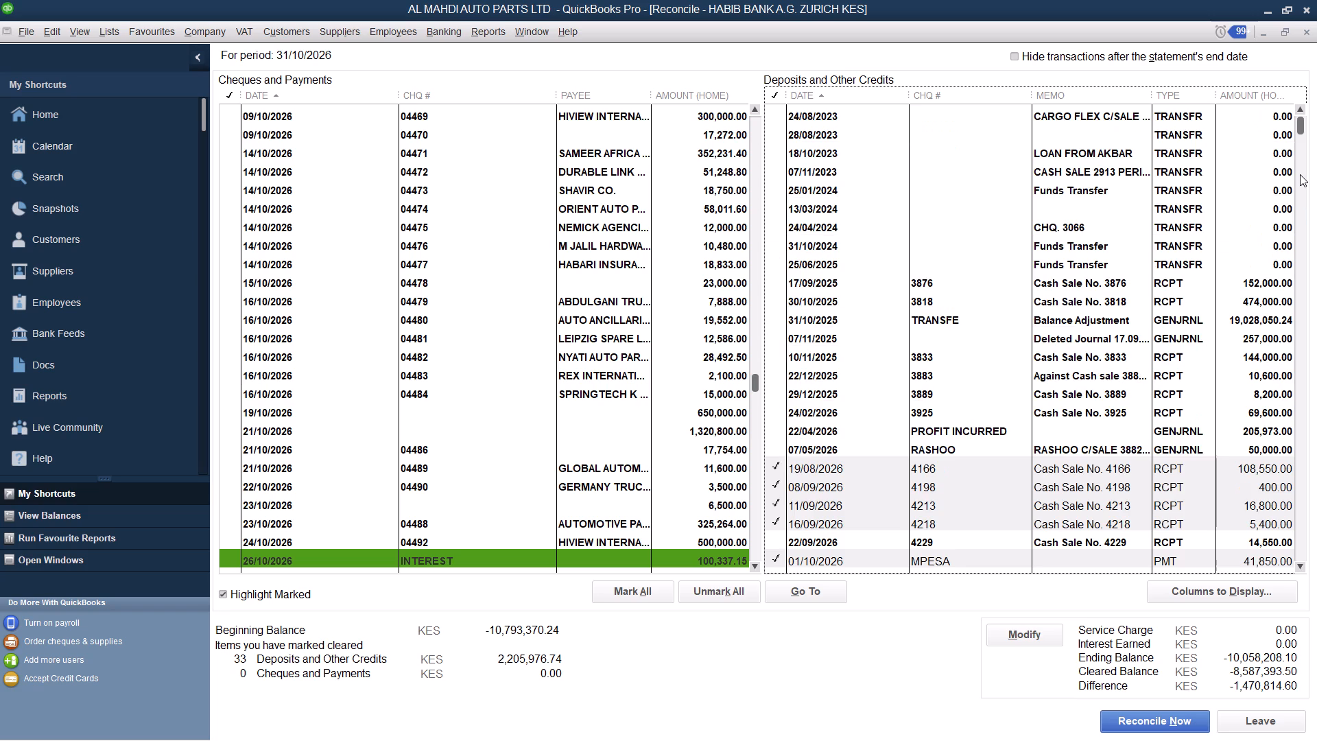
click(1298, 527)
click(1298, 527)
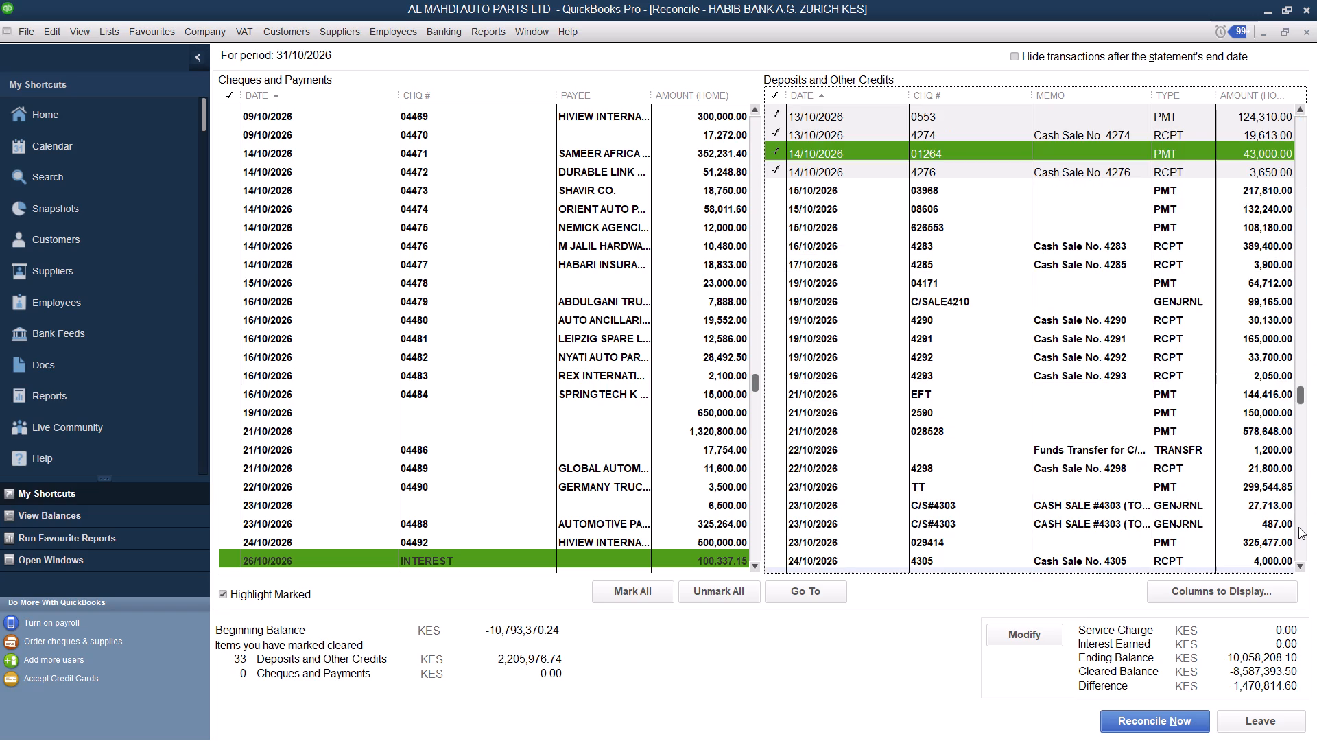
click(1266, 443)
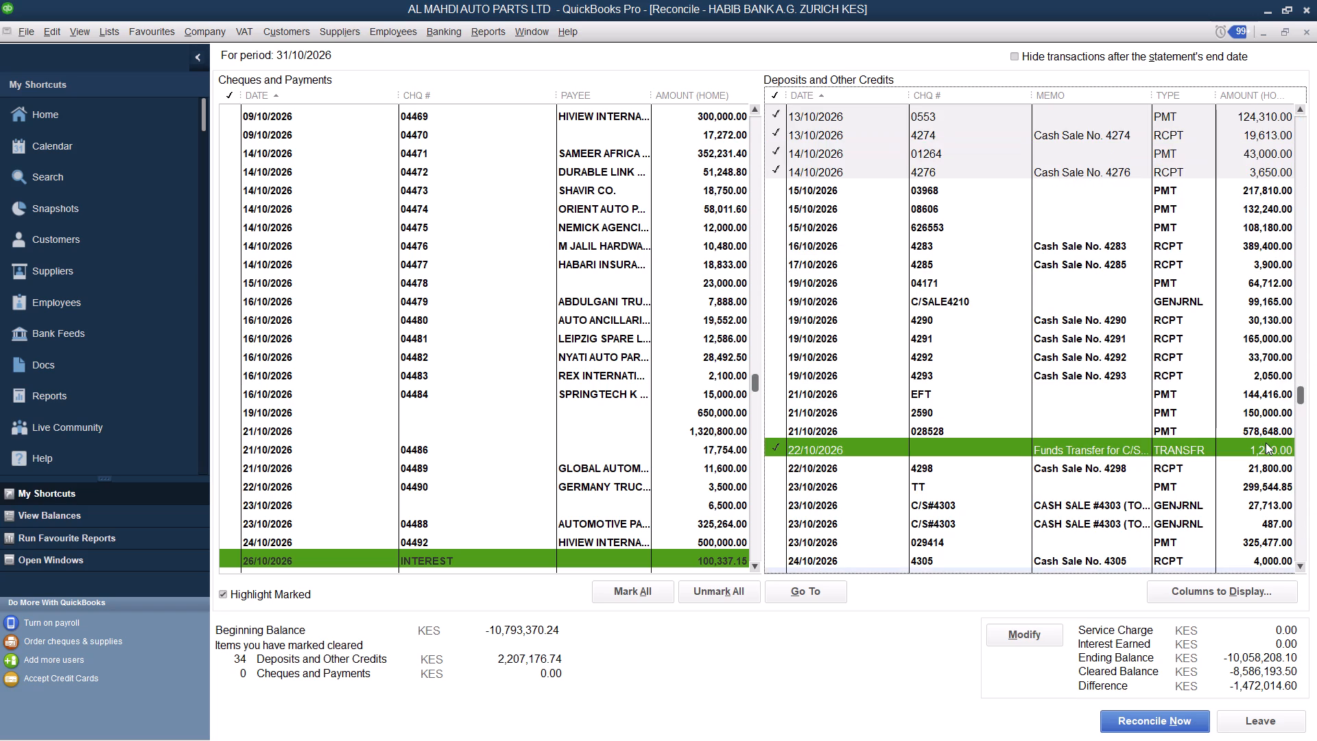
click(1303, 207)
click(1258, 392)
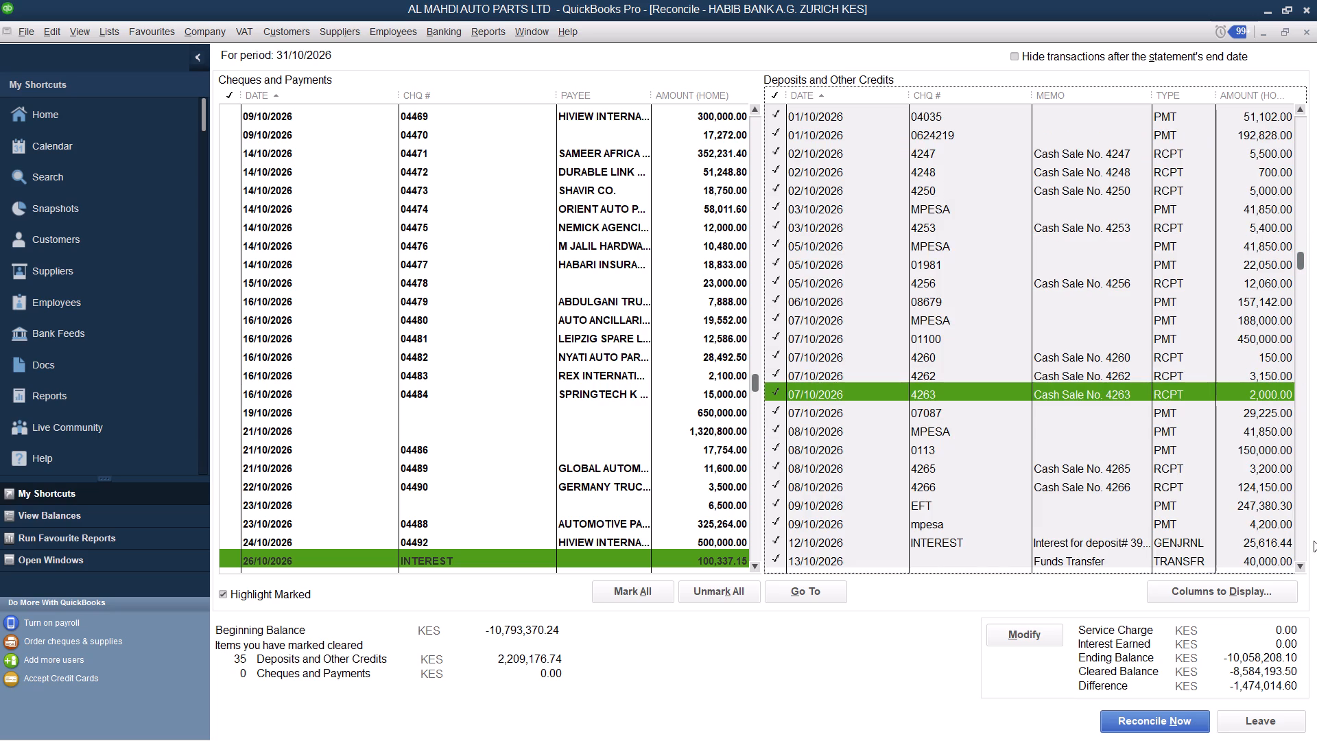
Mark the 15/10/2026 payments 626553 and 03968 and cash sales 4285, 4290, 4292 and 4293 as cleared.
click(1302, 548)
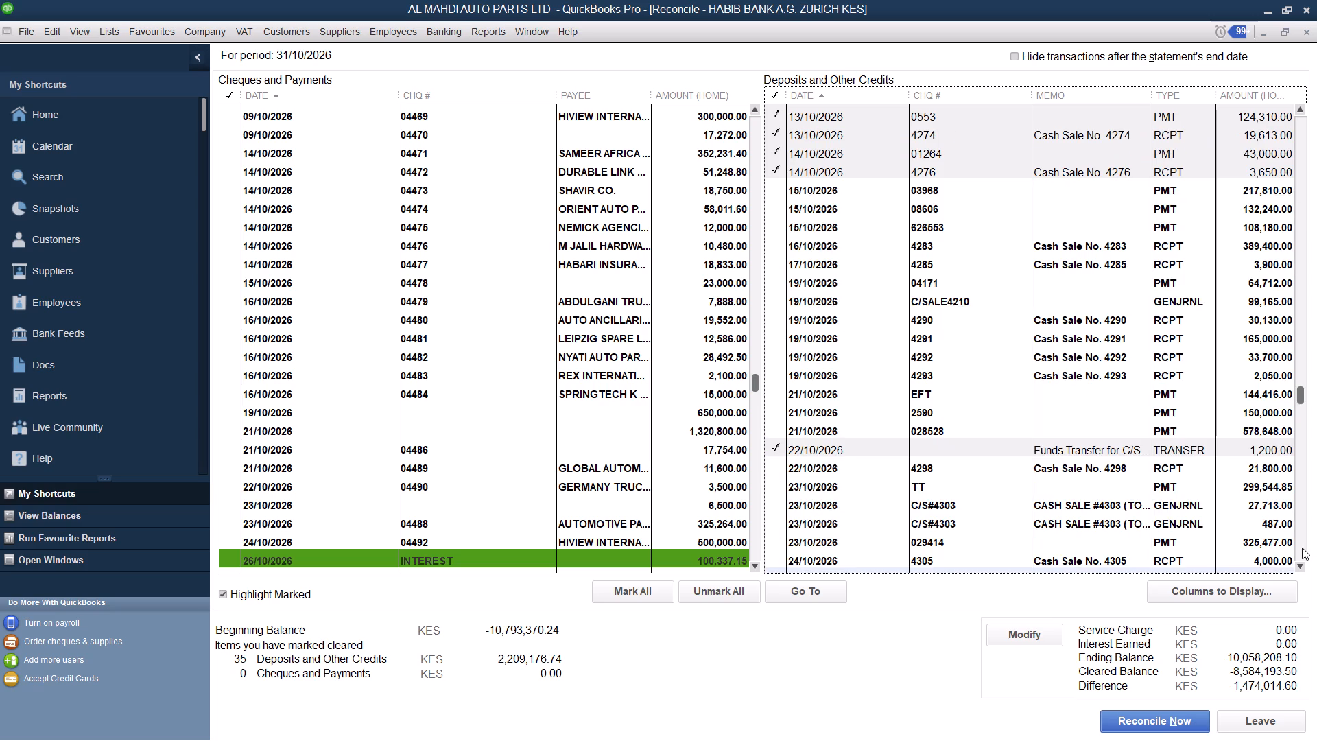
click(1266, 230)
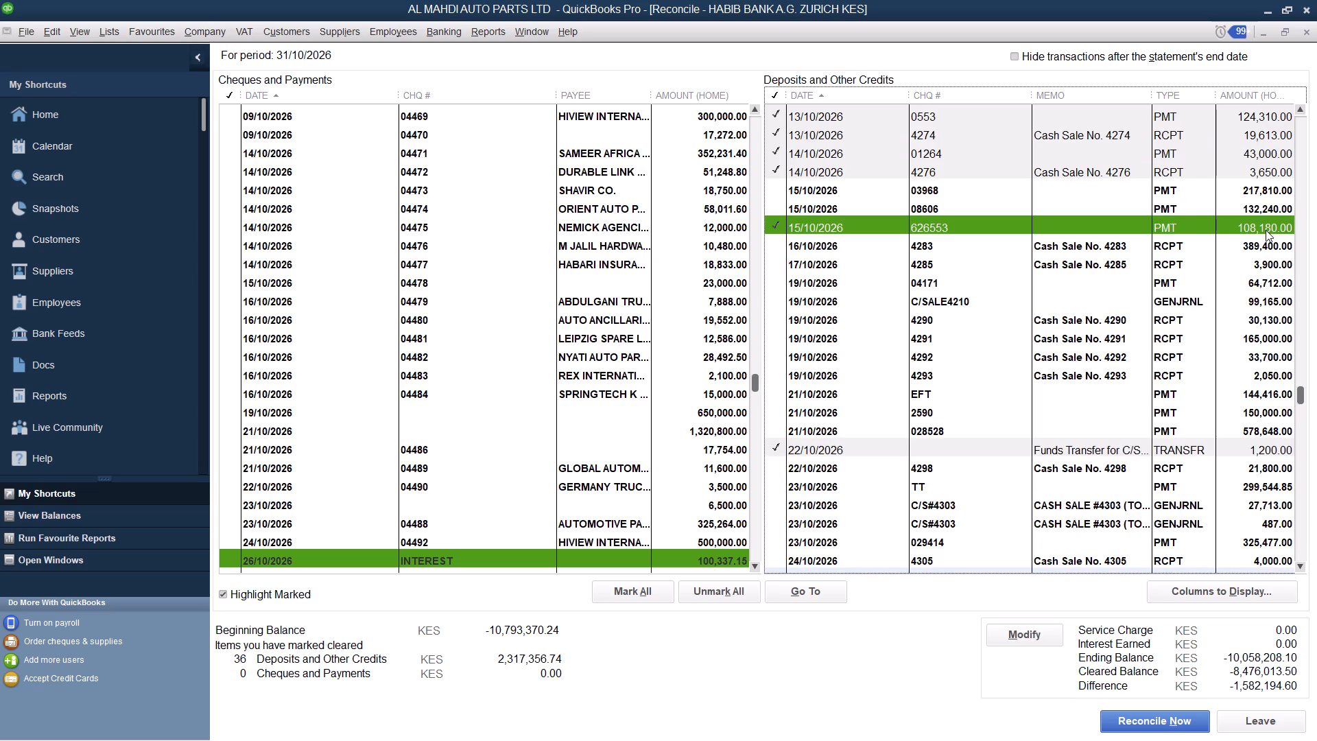
click(1282, 188)
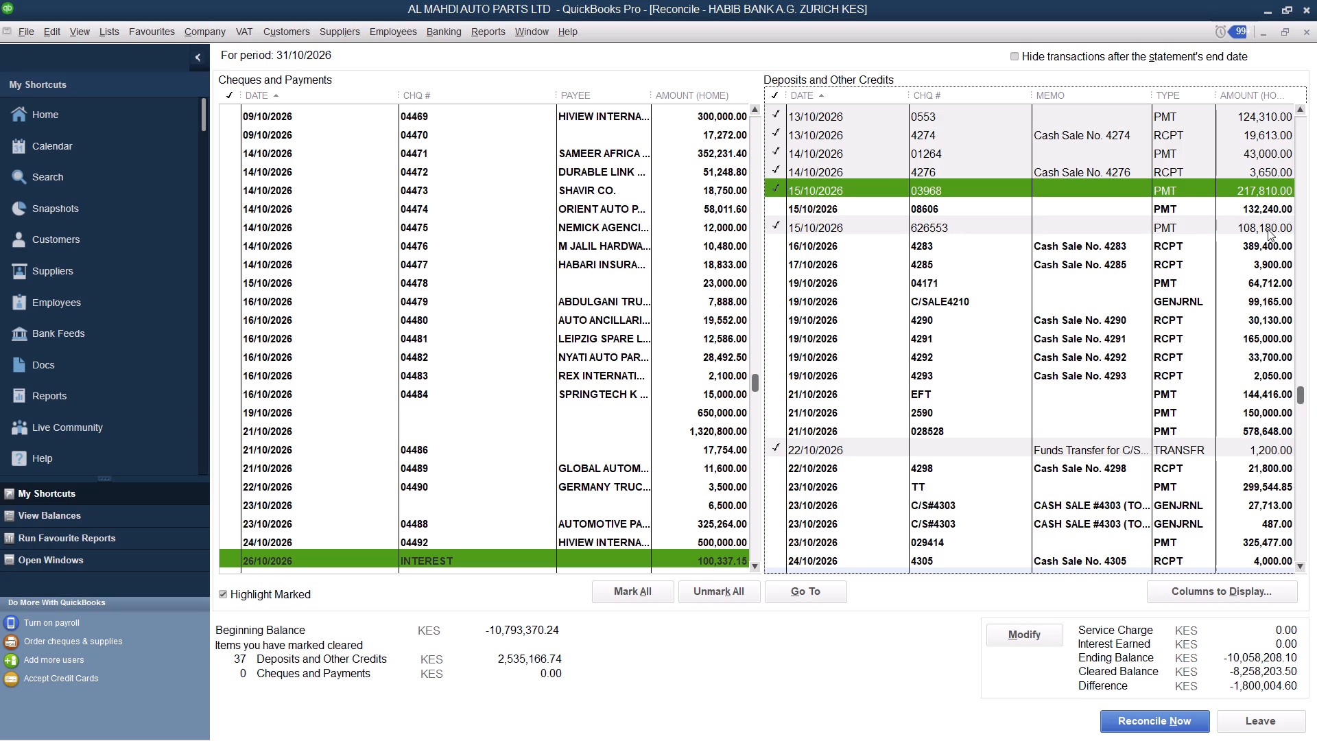
click(1263, 267)
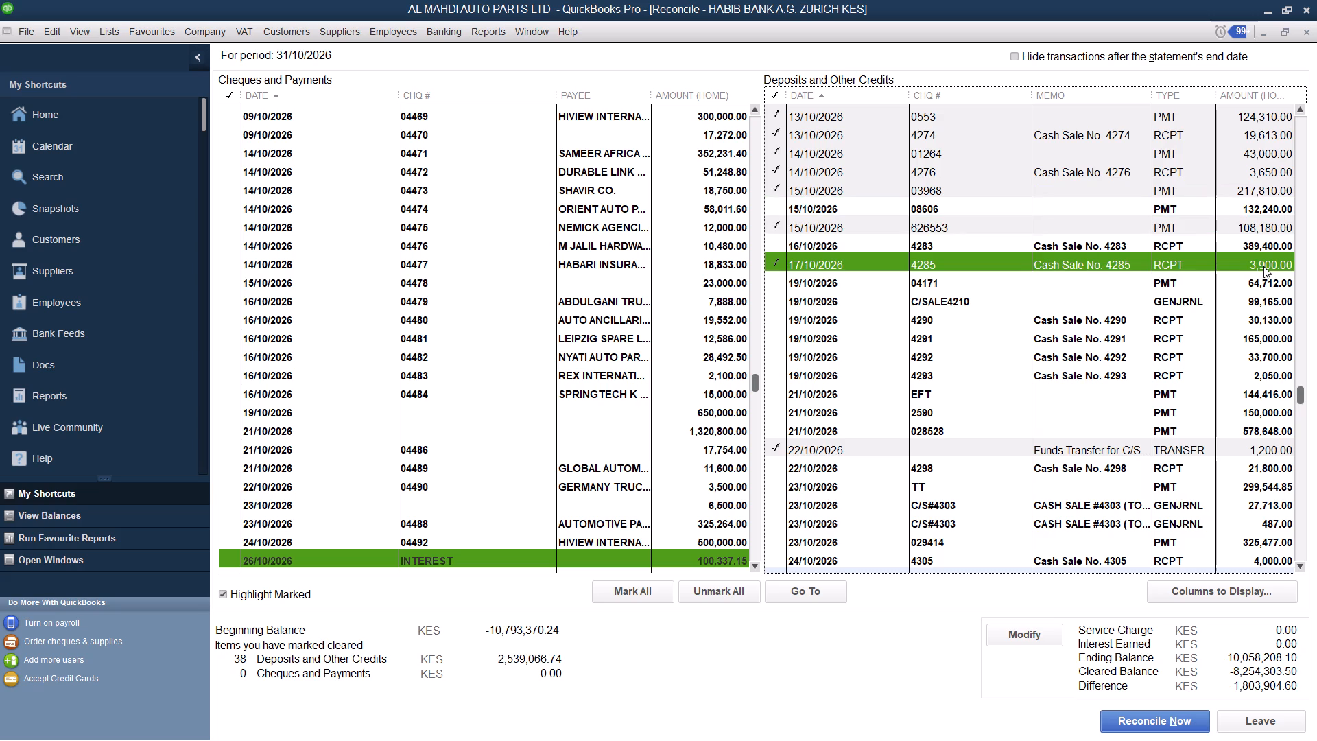
click(1267, 316)
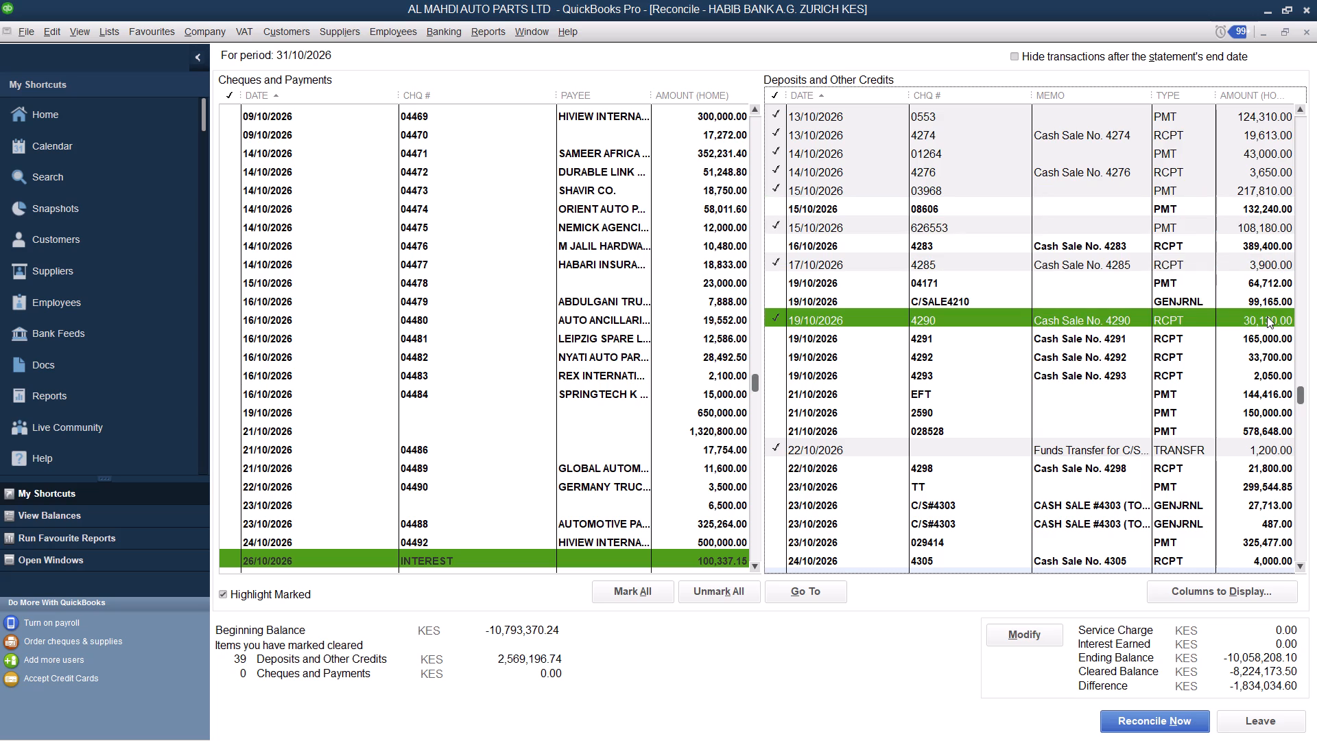
click(1259, 357)
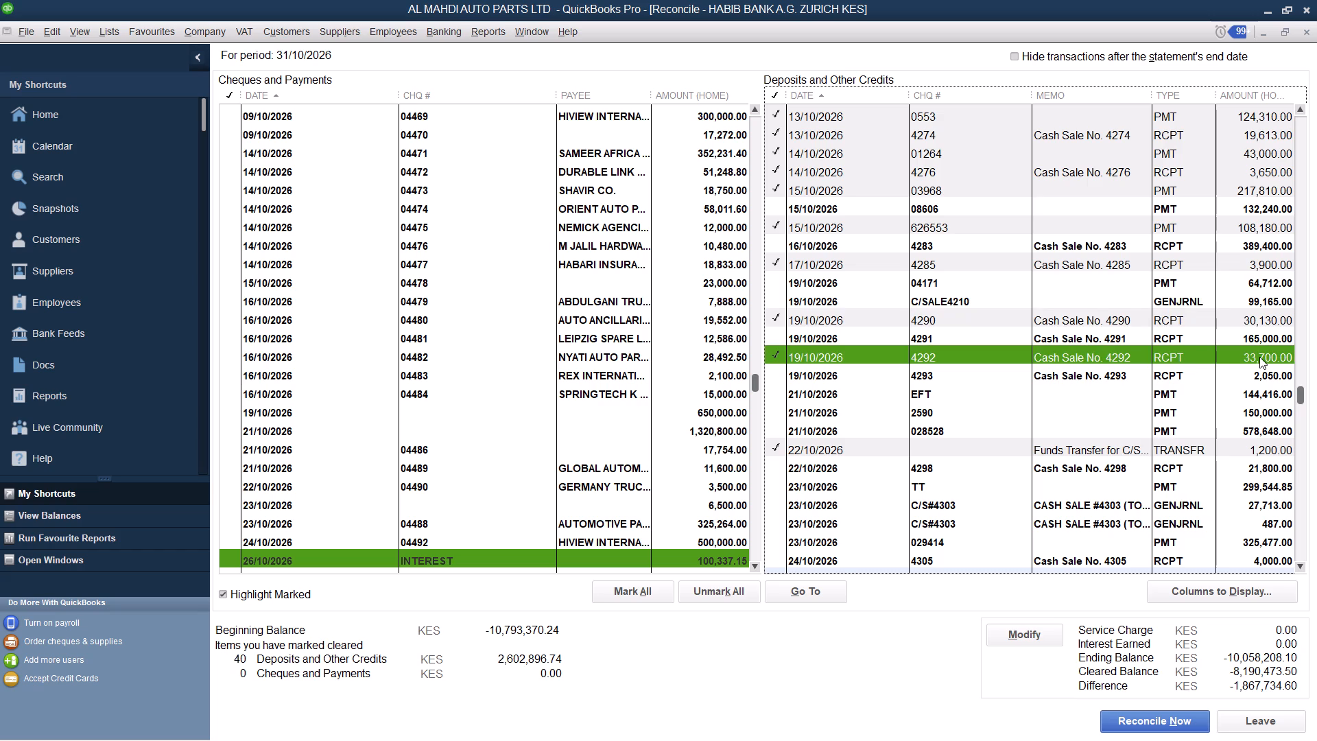
click(1255, 373)
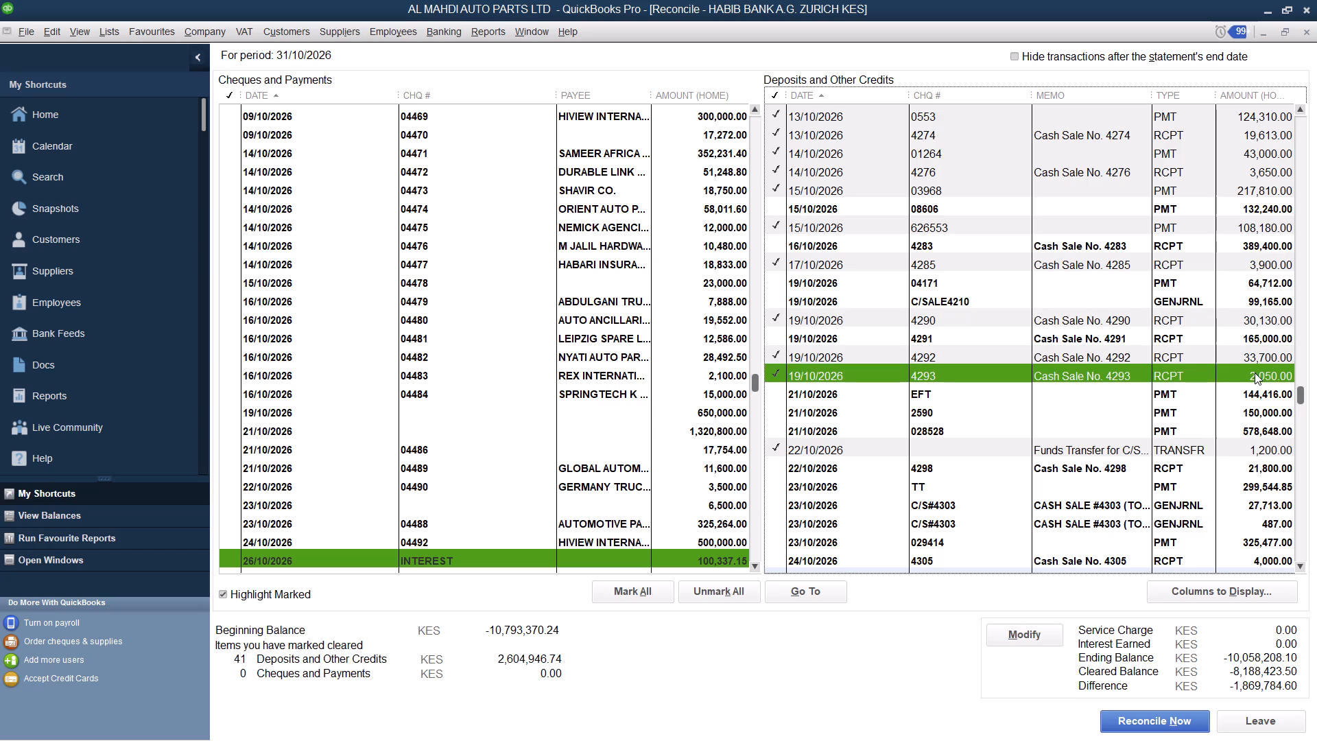
Mark payments 08606, 2590 and 04171, the 21/10/2026 EFT of 144,416.00, and cash sales 4291 and 4283 as cleared.
click(1274, 209)
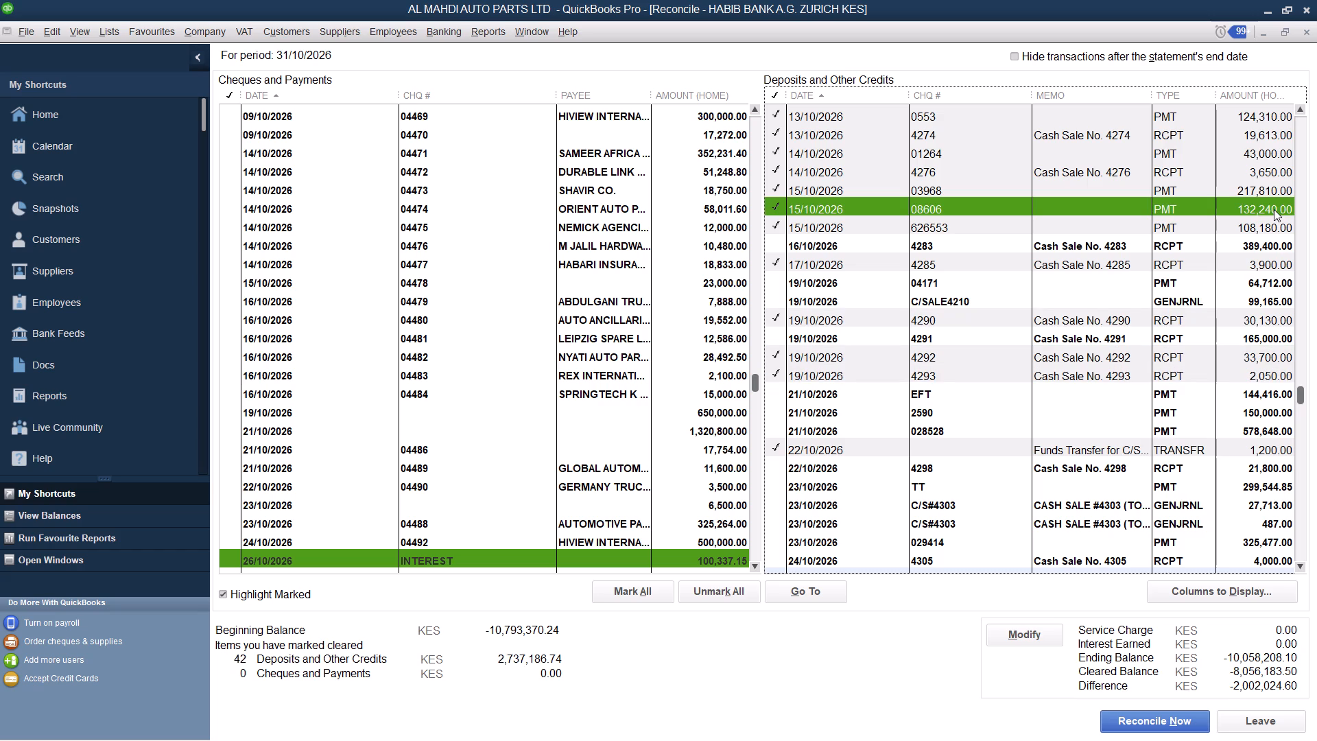
click(1268, 391)
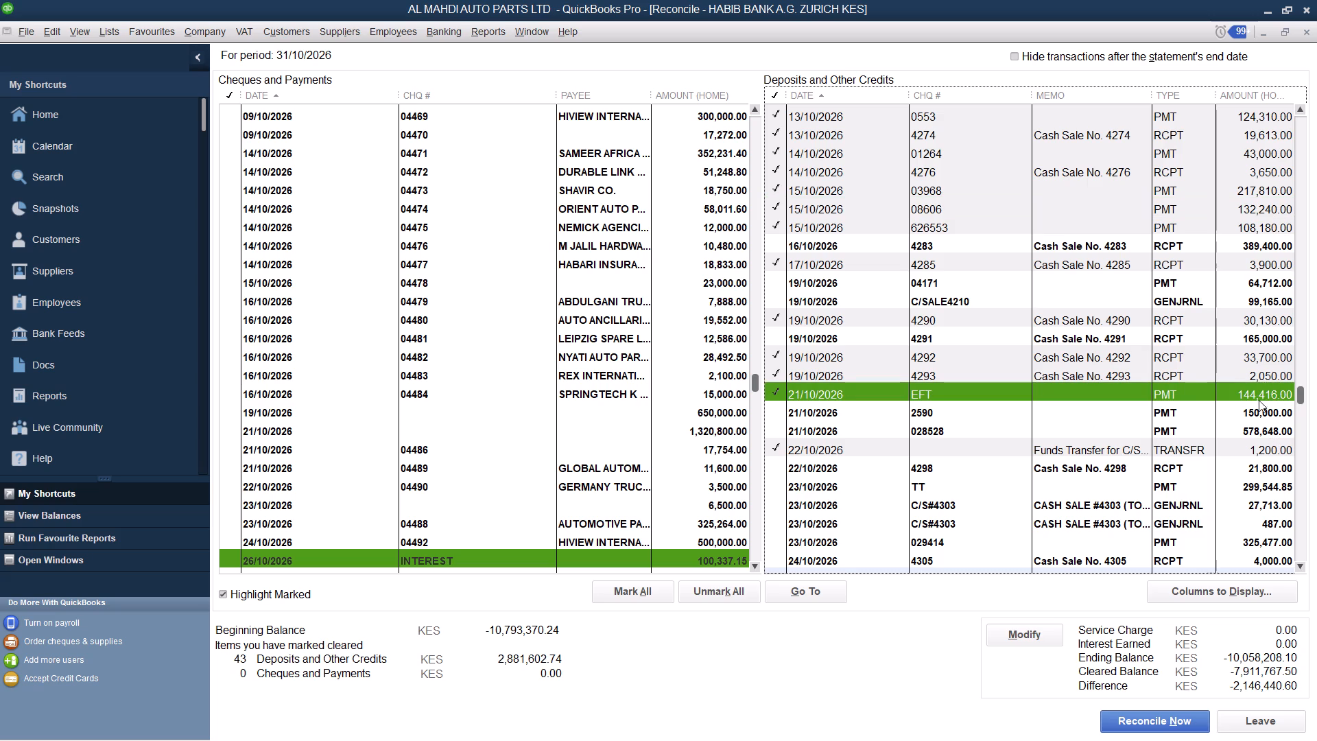
click(1268, 408)
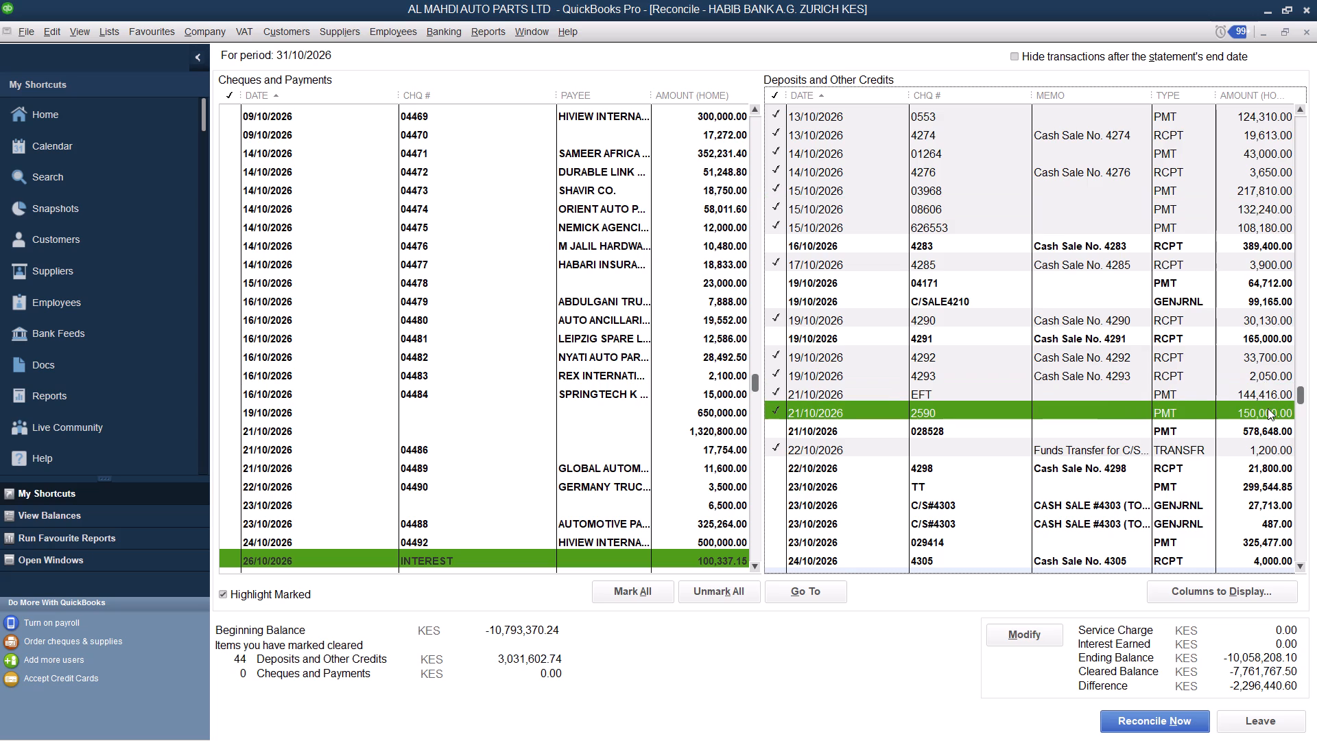
click(1263, 284)
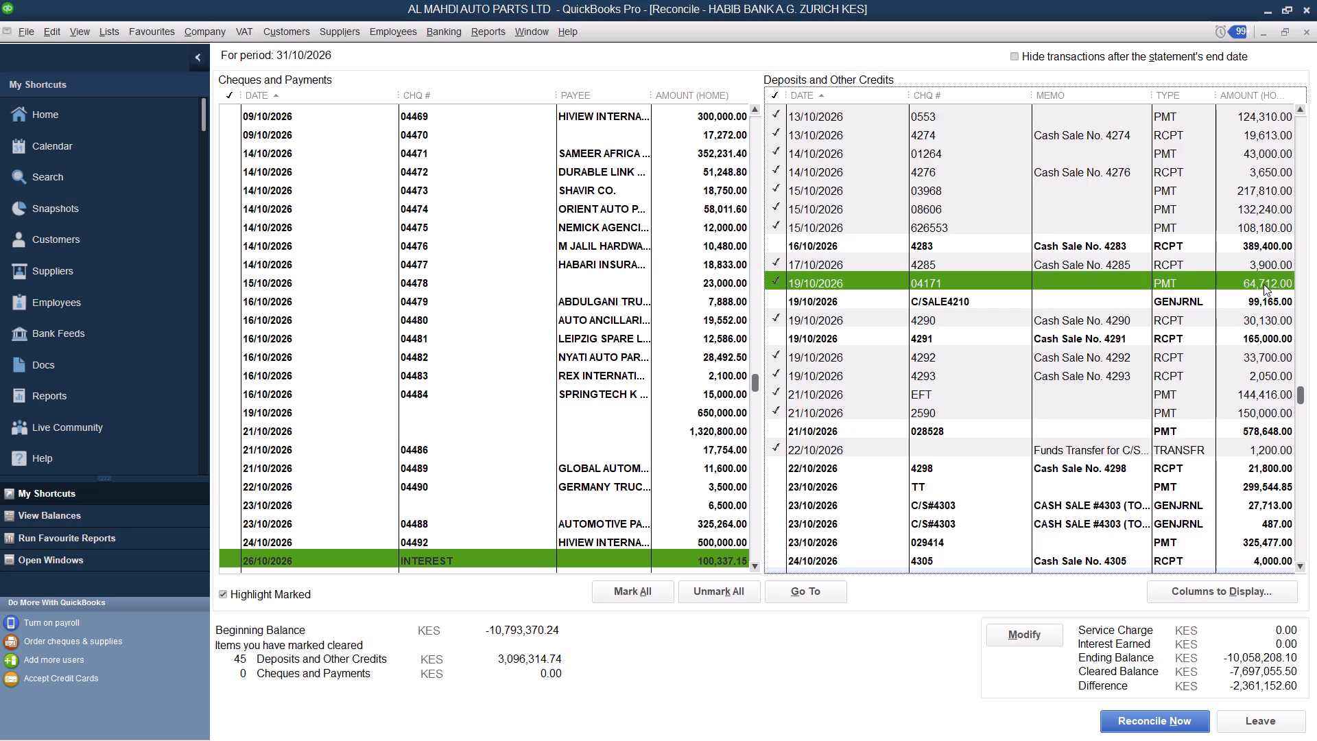
click(1257, 336)
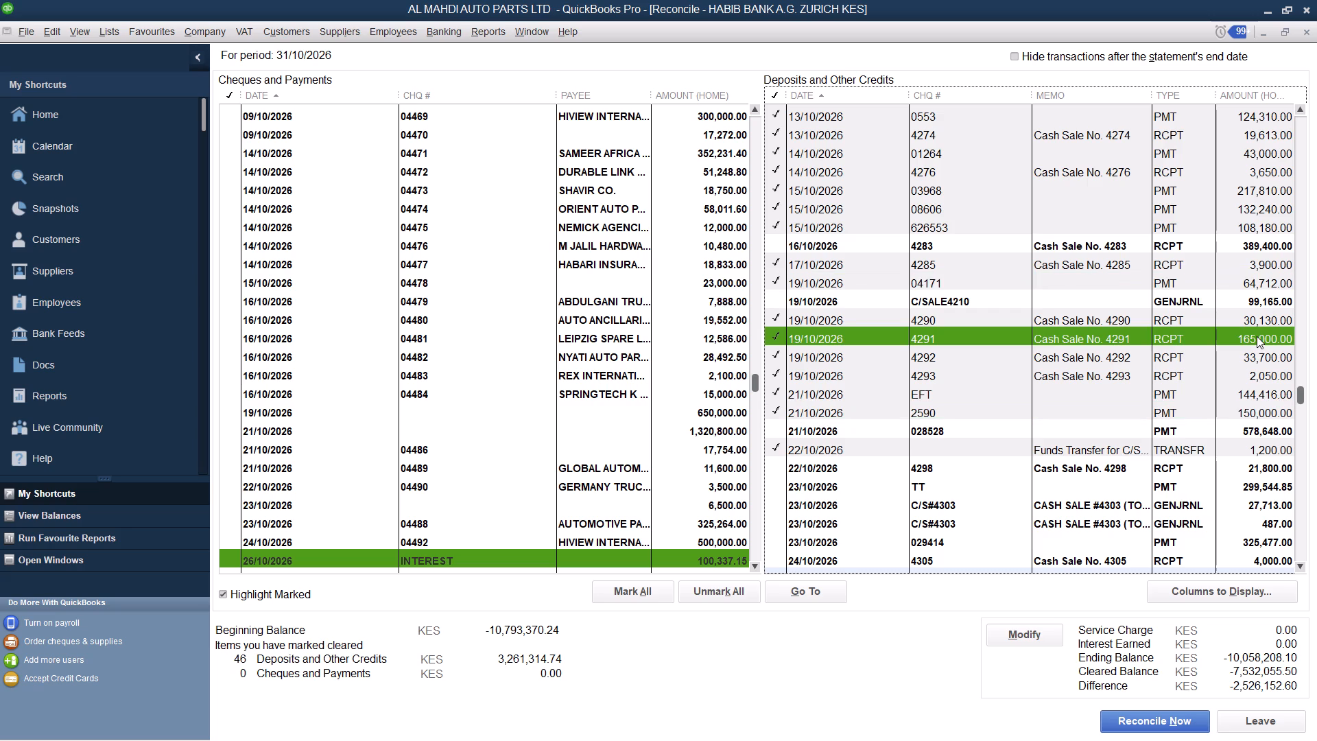
click(1257, 250)
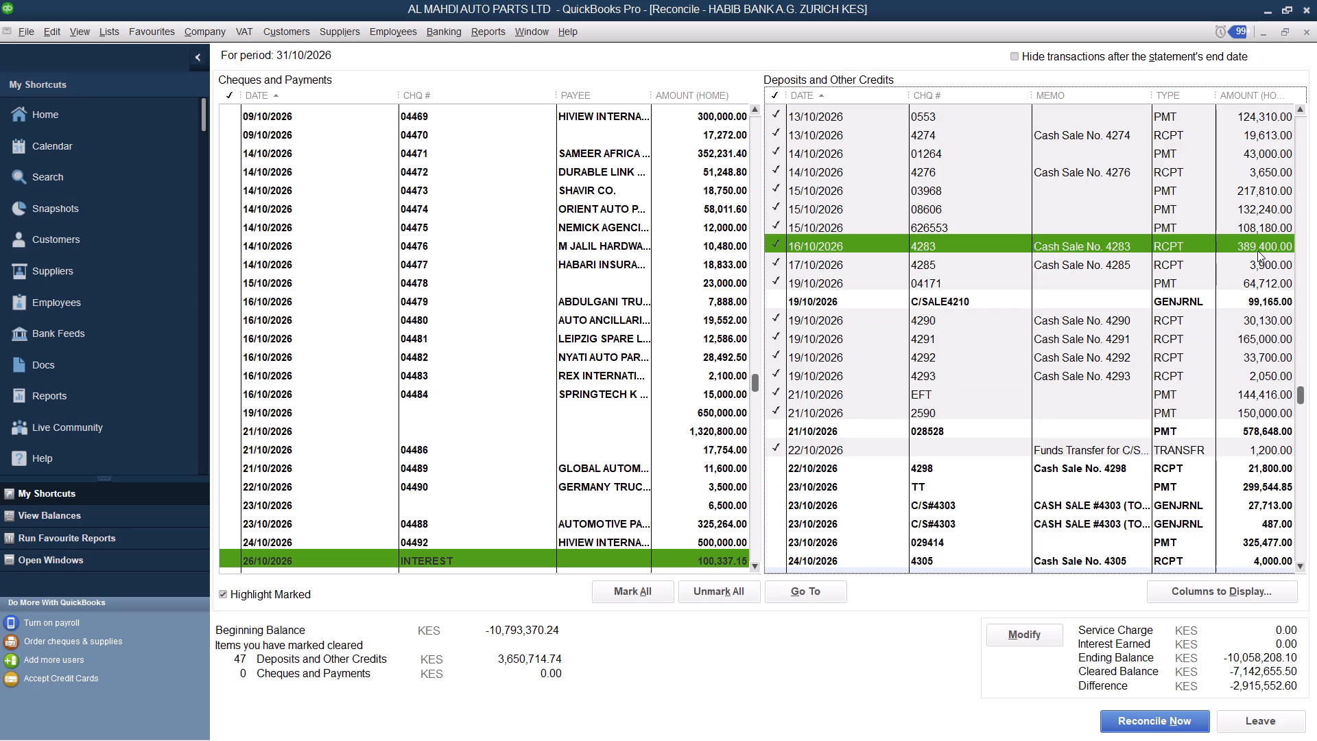
Mark journal C/SALE4210 of 99,165.00, payment 028528, the 23/10/2026 TT of 299,544.85 and the 487.00 C/S#4303 journal as cleared.
click(1257, 301)
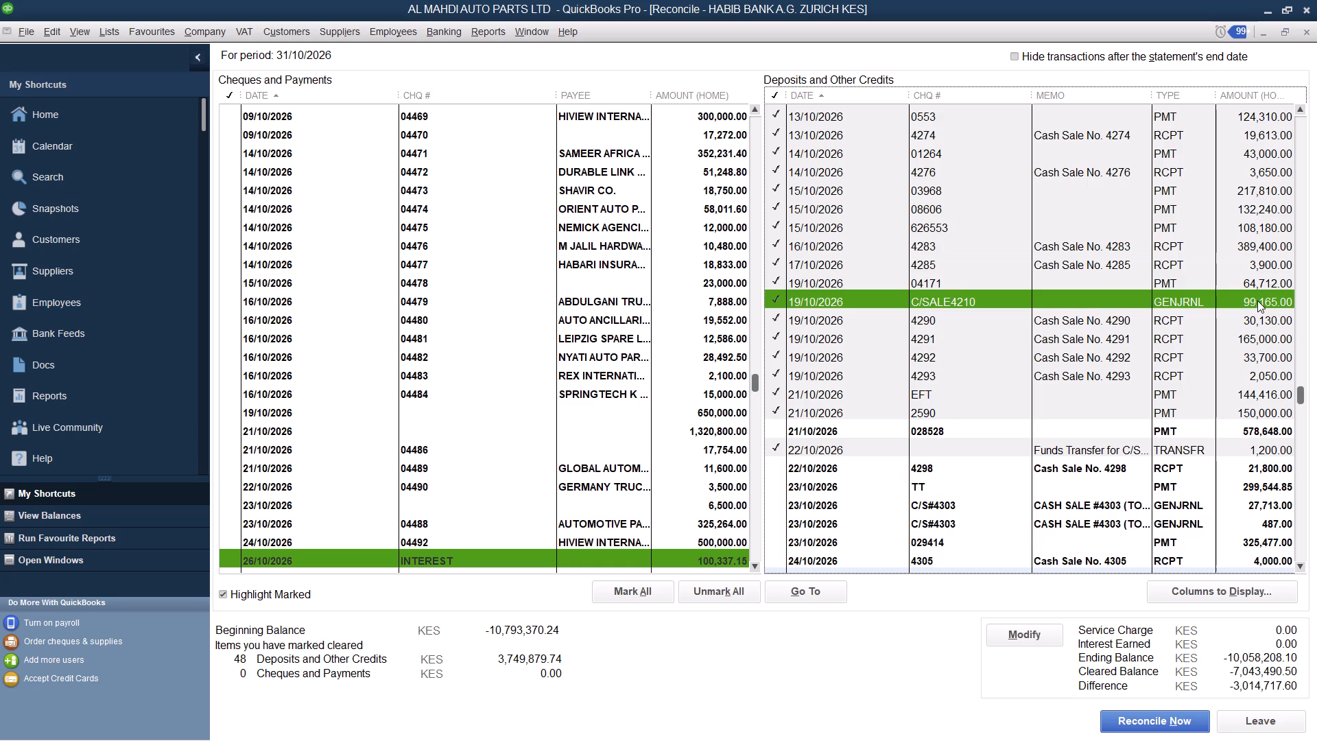
click(1261, 427)
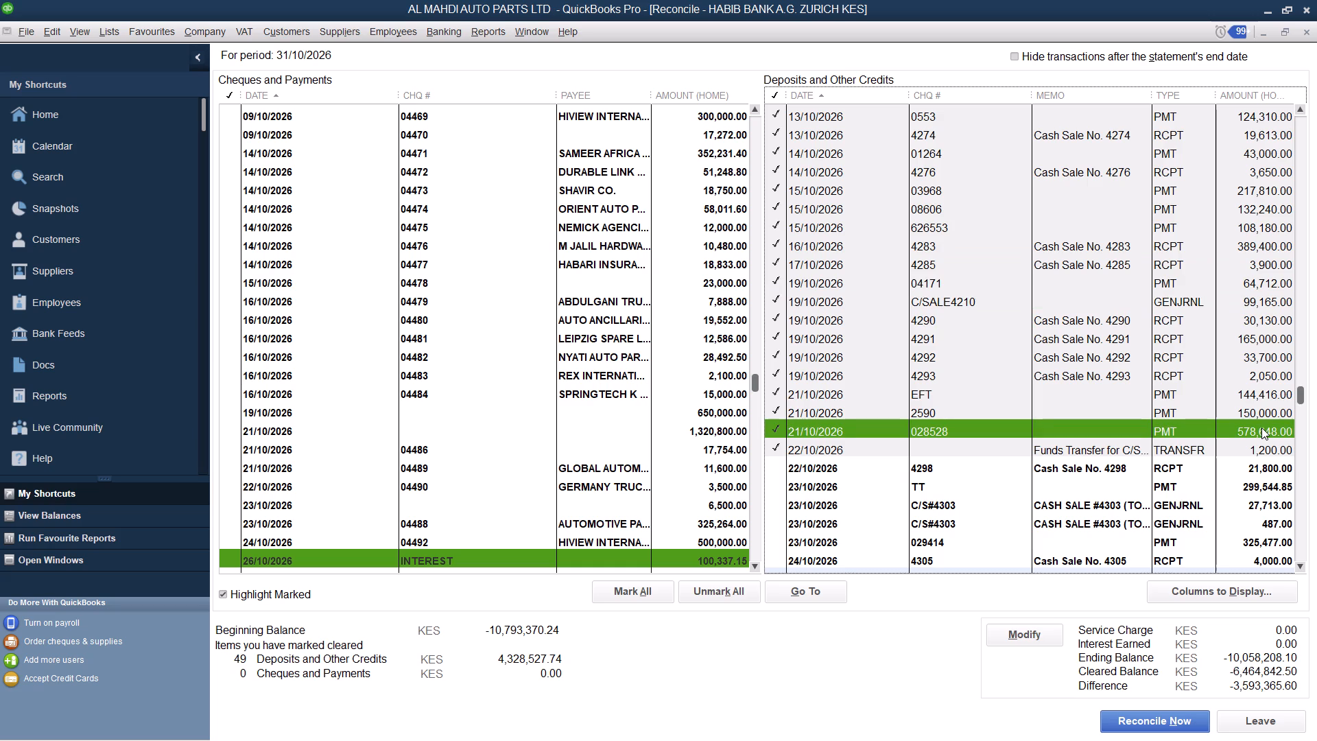
click(1274, 490)
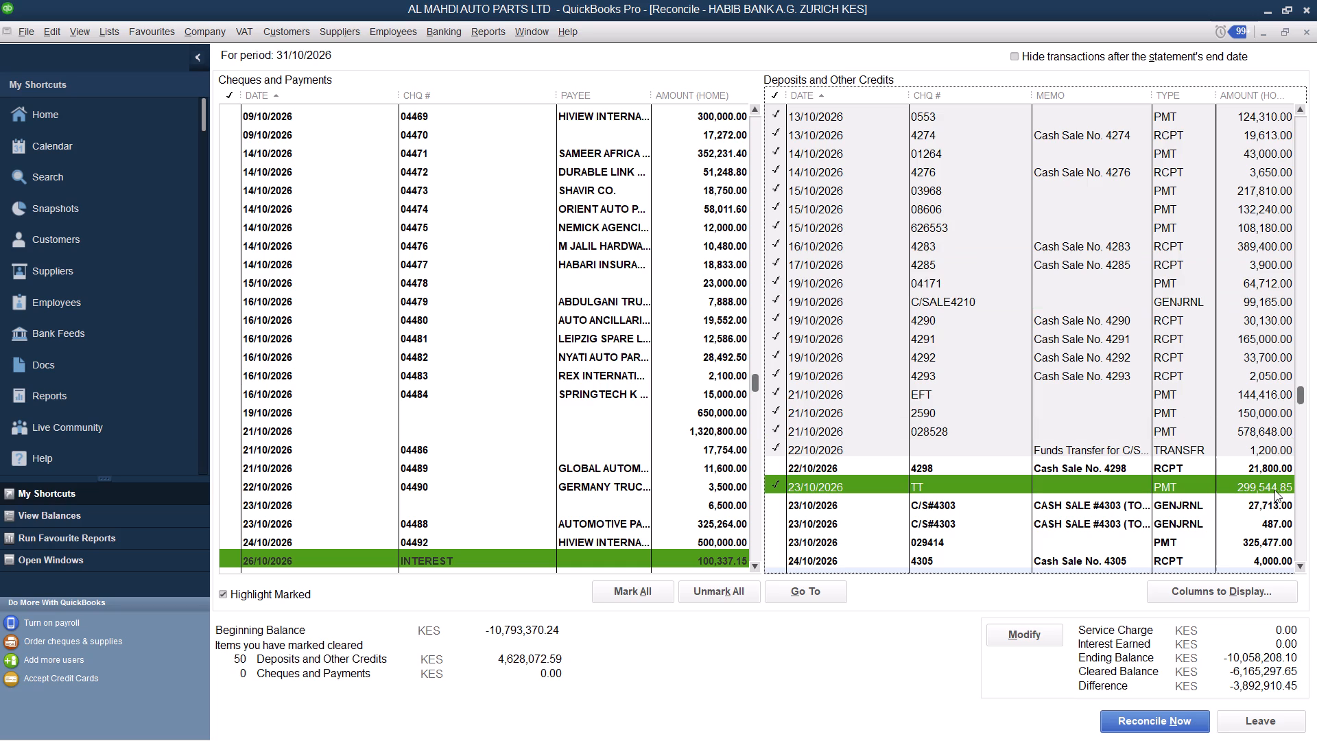
click(1269, 526)
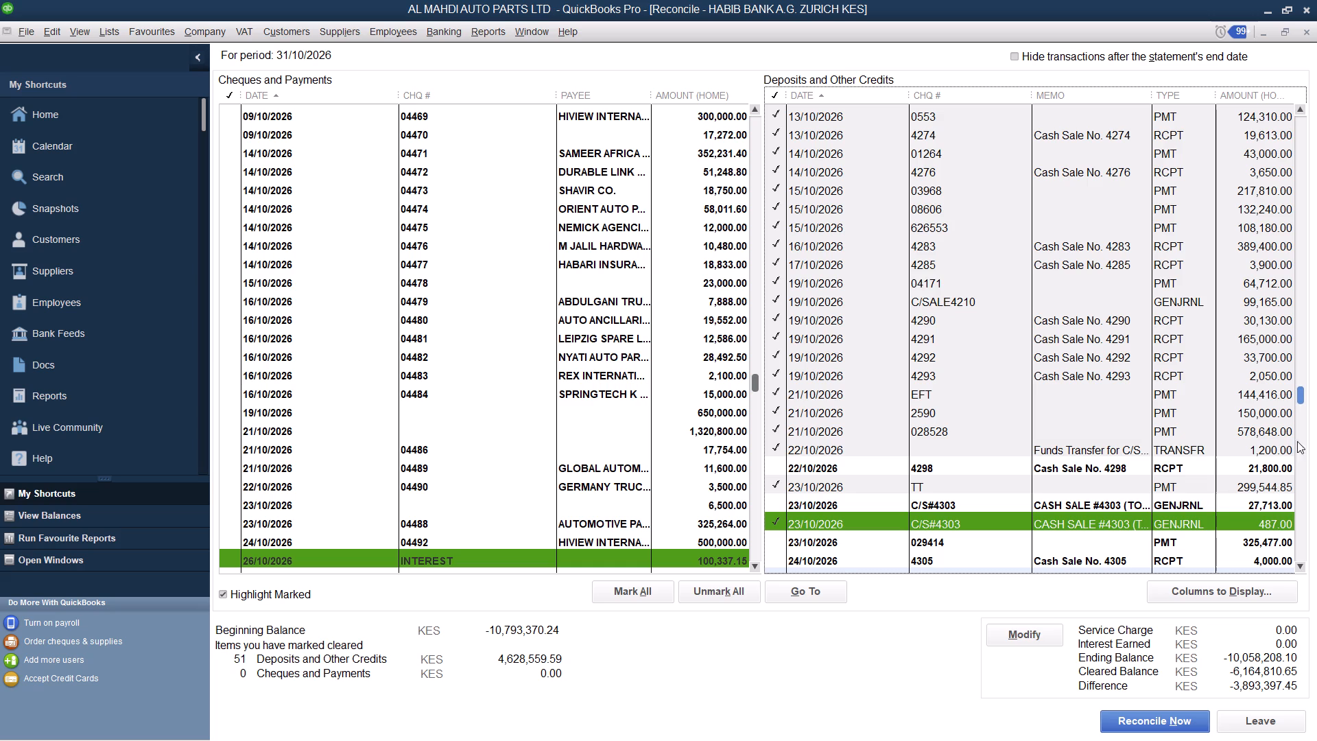
Mark the 22/09/2026 cash sale 4229 of 14,550.00 as cleared among the deposits.
click(1298, 223)
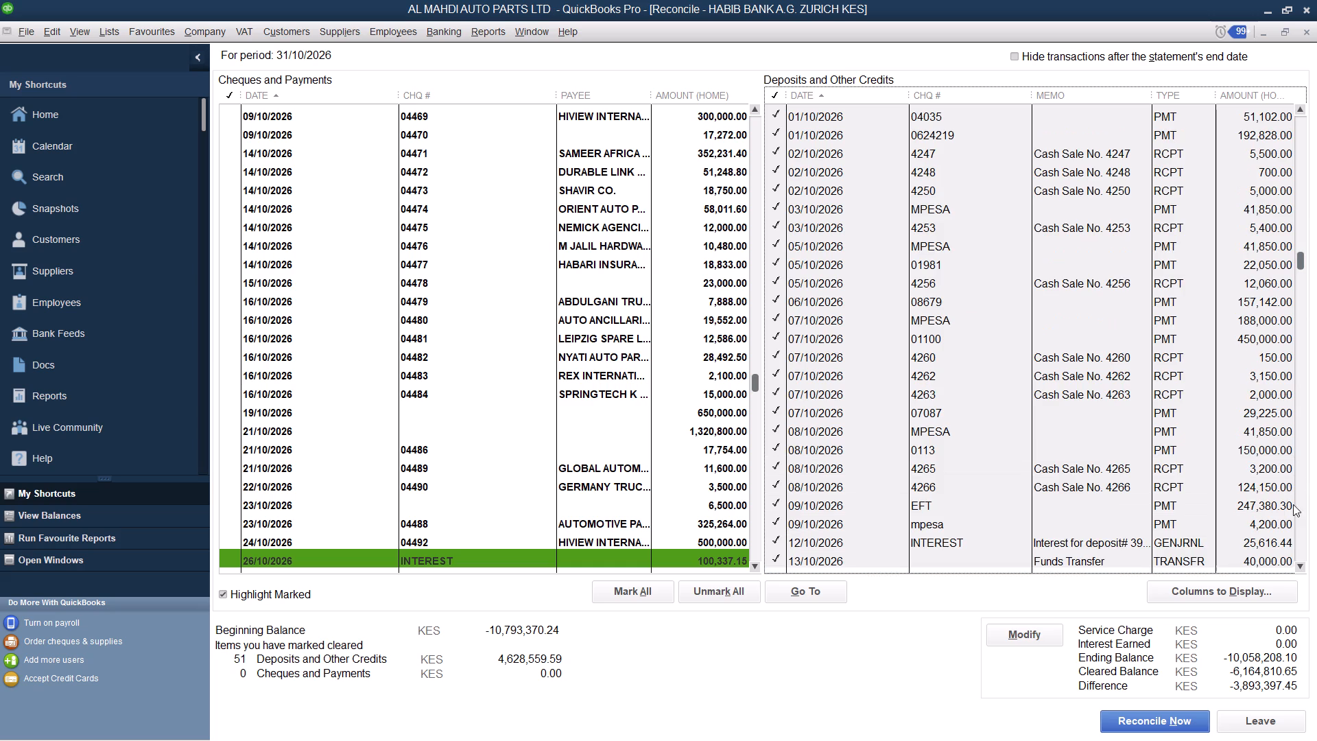
click(1303, 533)
click(1303, 533)
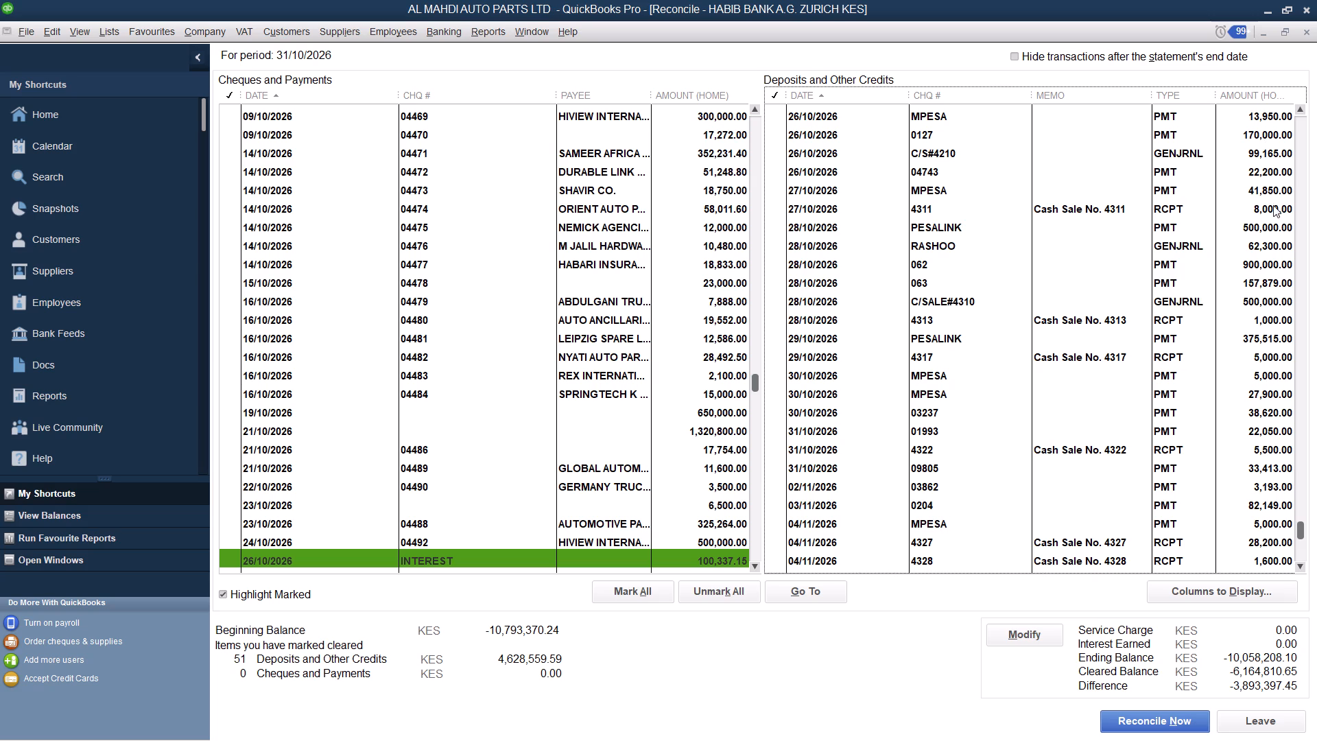
click(1299, 155)
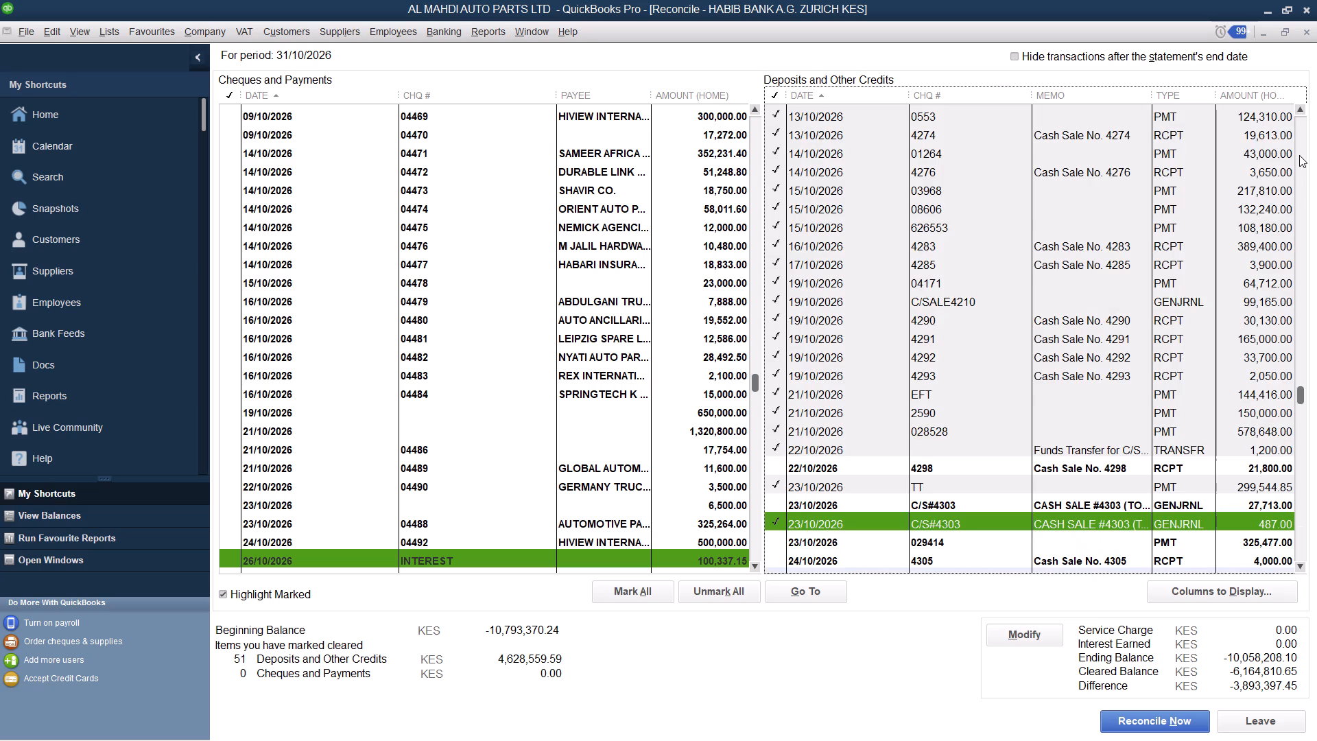
click(1299, 155)
click(1299, 155)
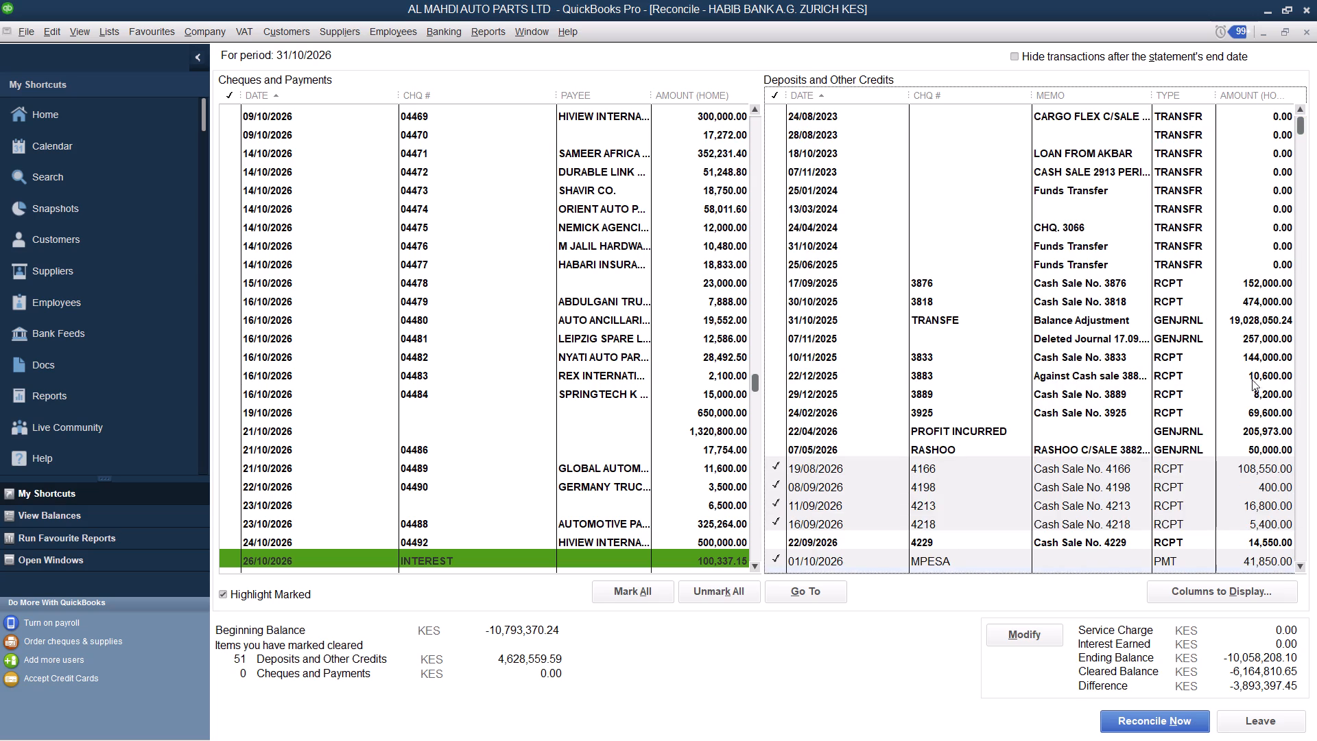
click(1257, 541)
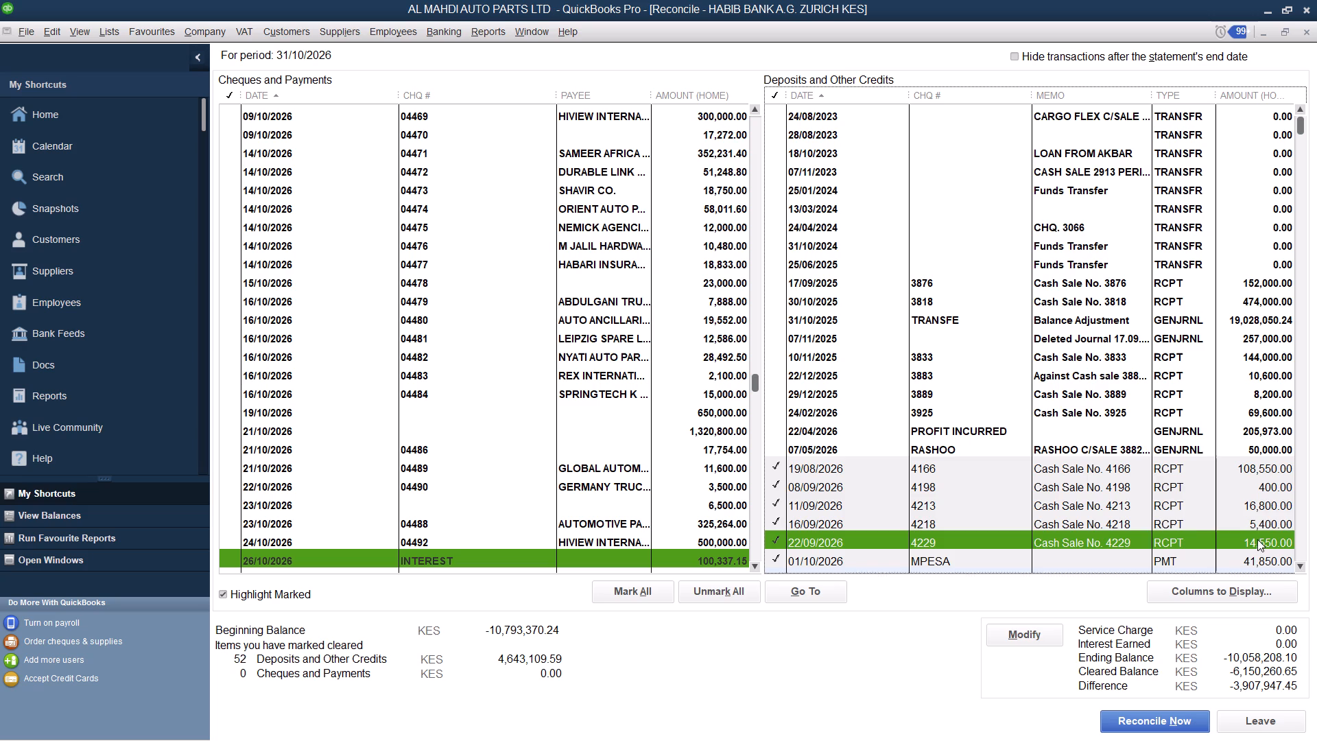
Mark cash sale 4305, the 26/10/2026 MPESA payment of 13,950.00, the 27,713.00 C/S#4303 journal and payment 029414 as cleared.
click(1300, 538)
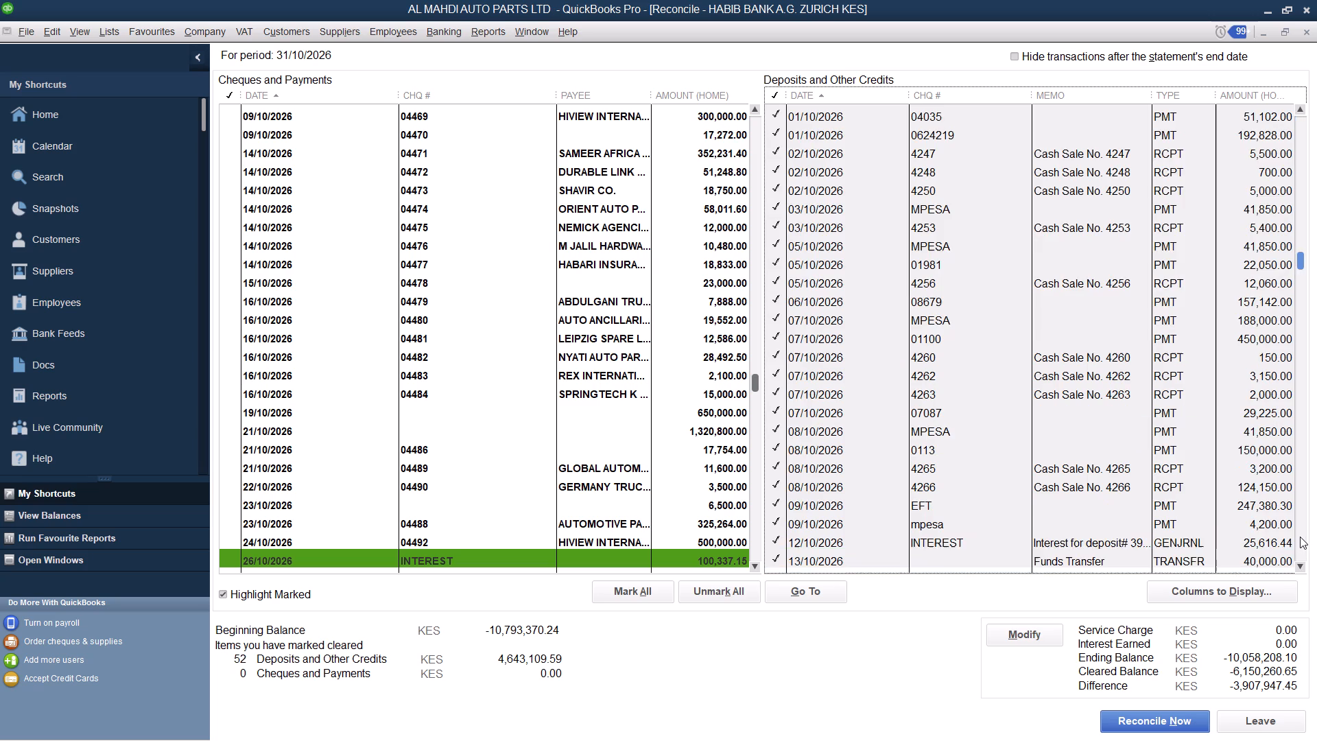
click(1300, 535)
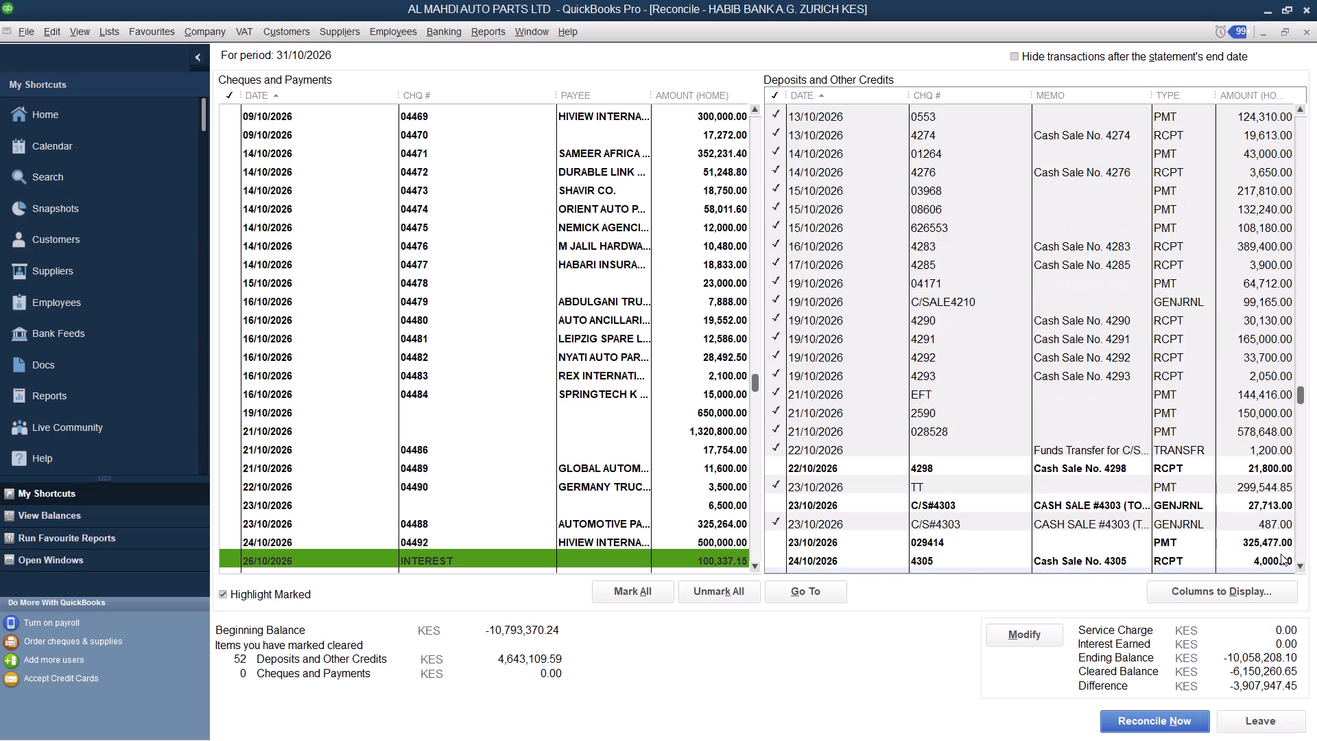
click(1281, 554)
triple_click(1303, 564)
triple_click(1303, 563)
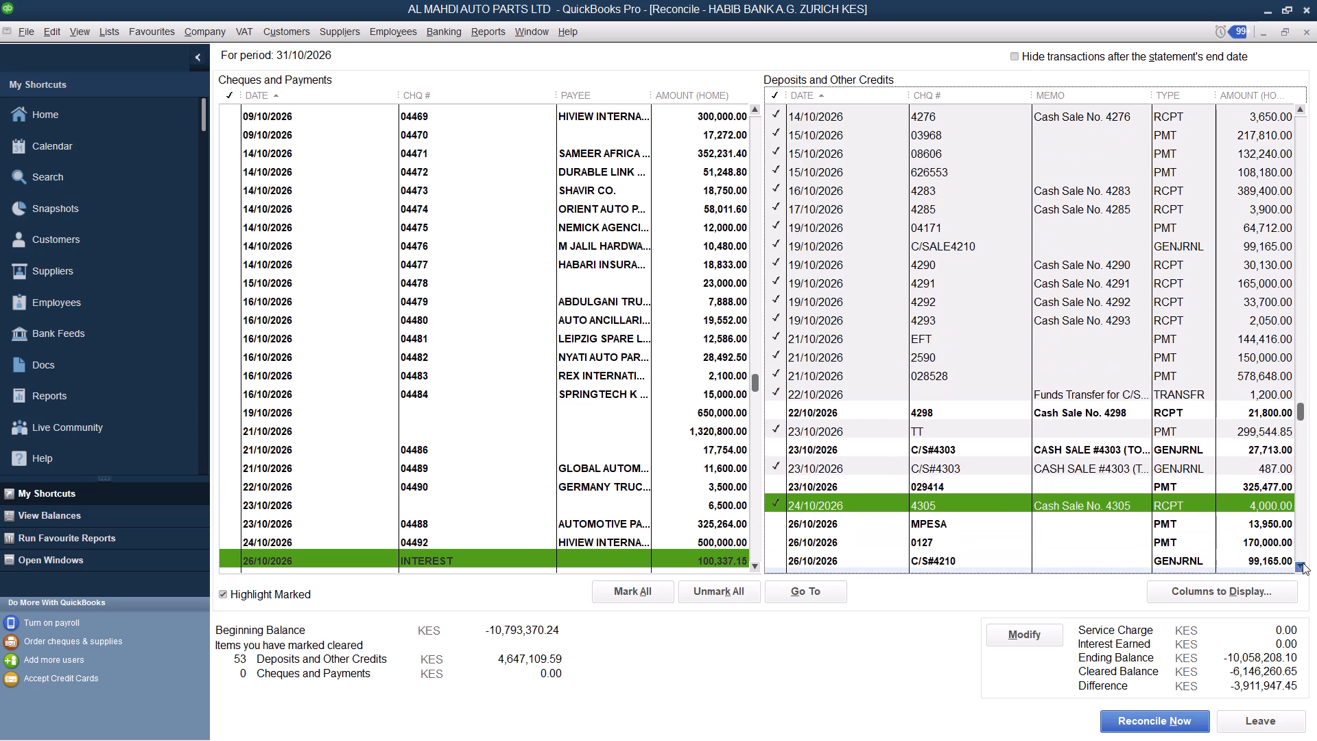
double_click(1303, 562)
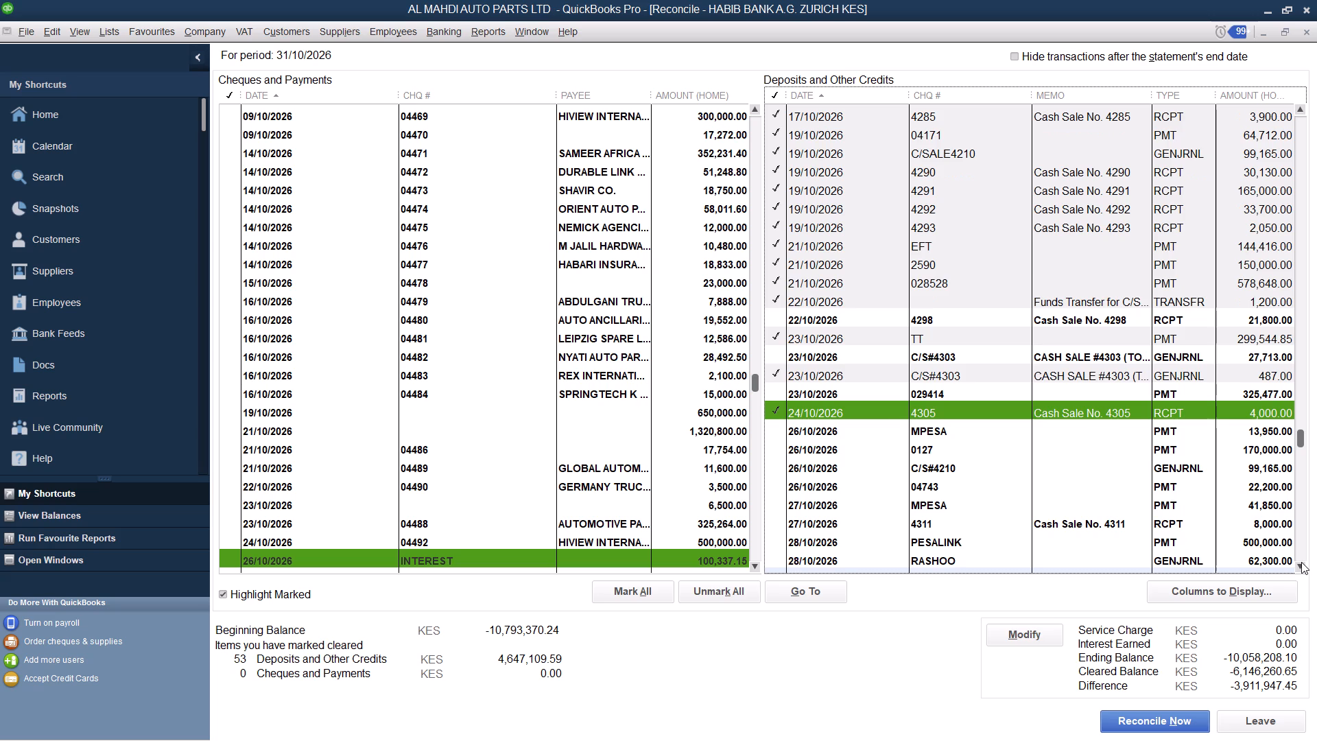
click(1272, 427)
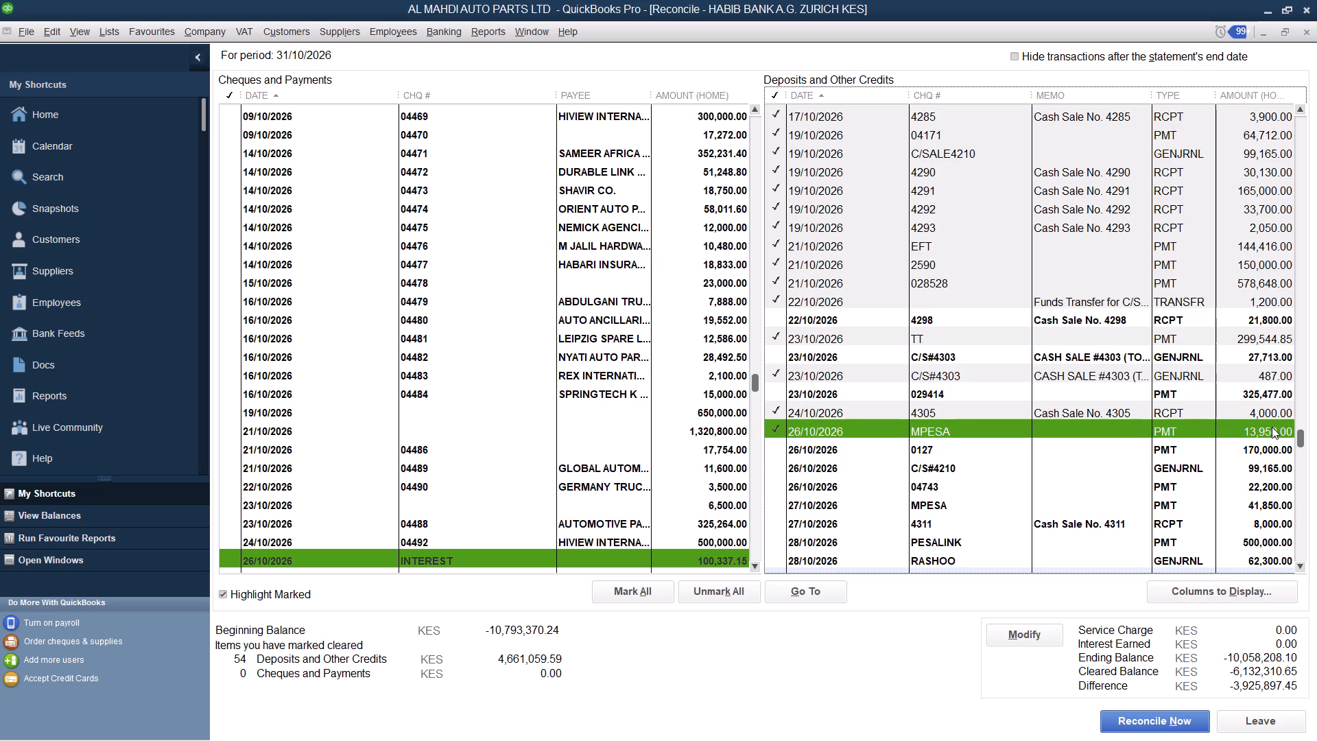
click(1248, 360)
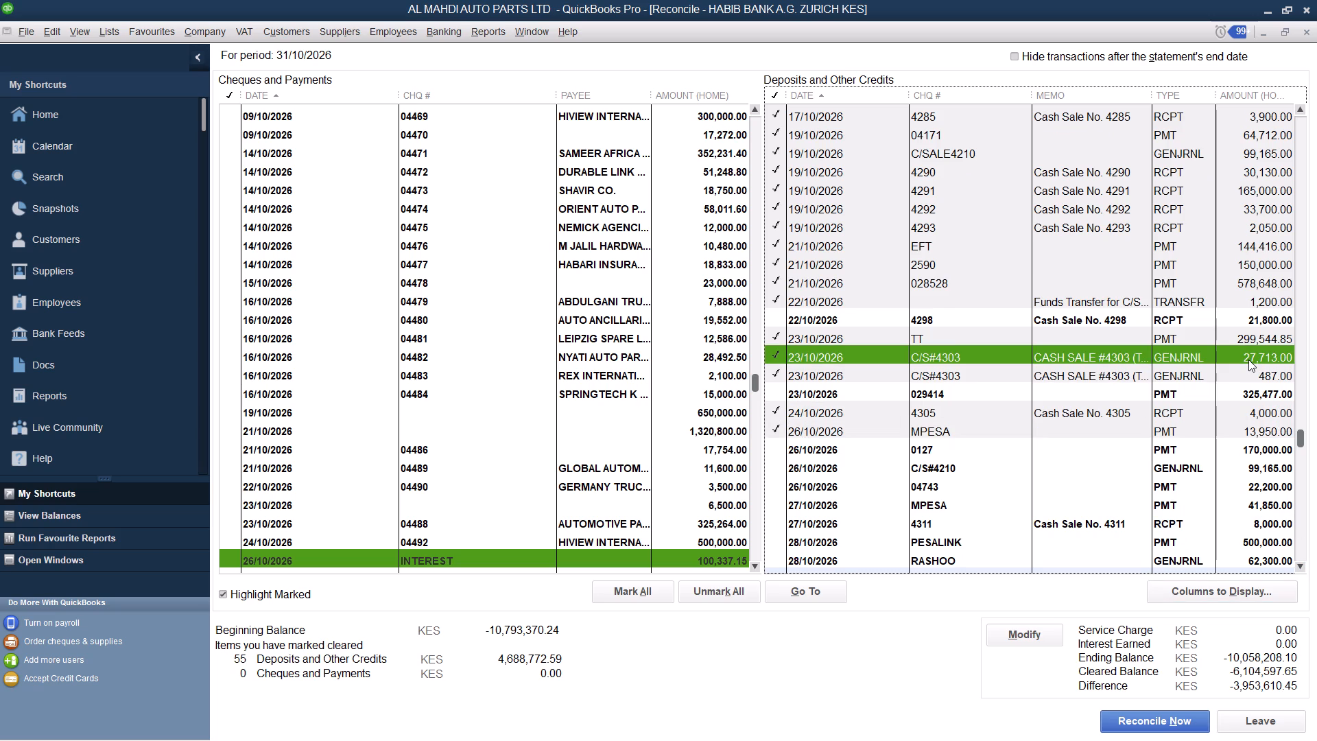
click(1253, 389)
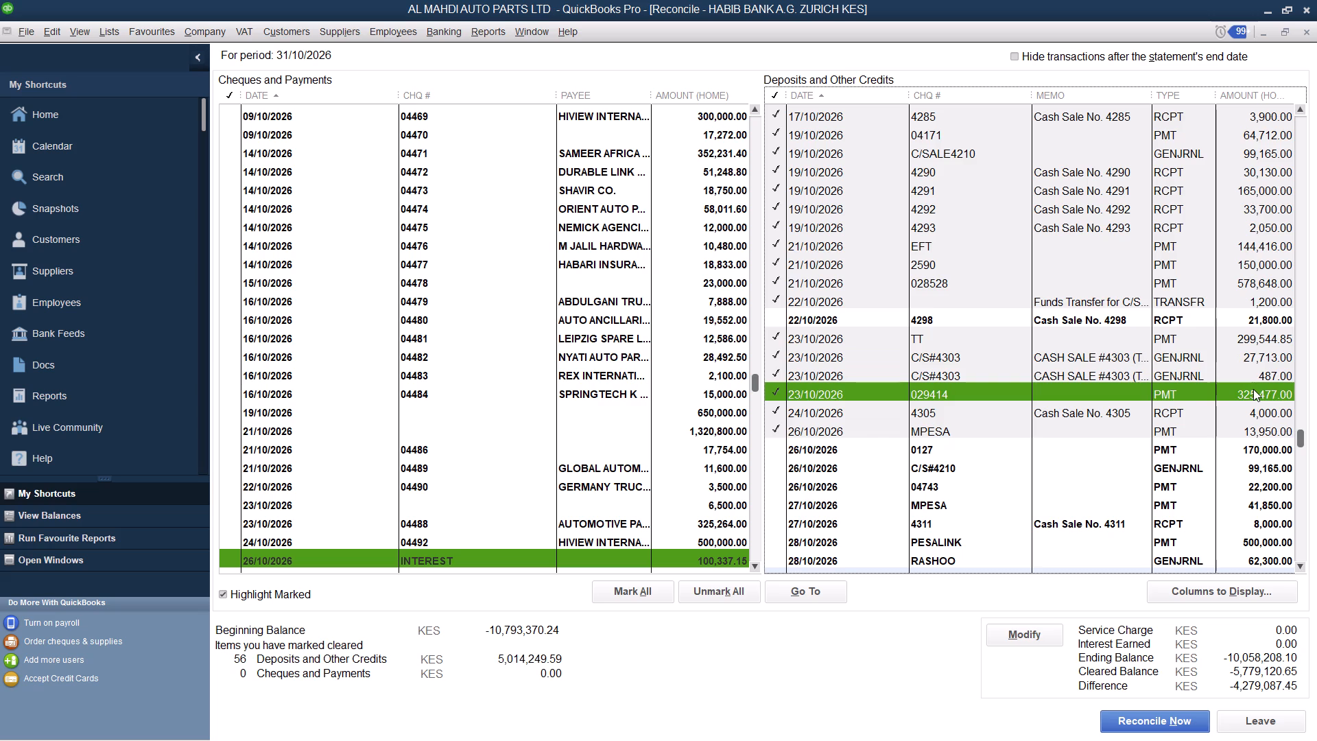
Mark the 27/10/2026 MPESA payment of 41,850.00, cash sales 4311 and 4298, journal C/S#4210, and payments 04743 and 0127 as cleared.
click(1264, 507)
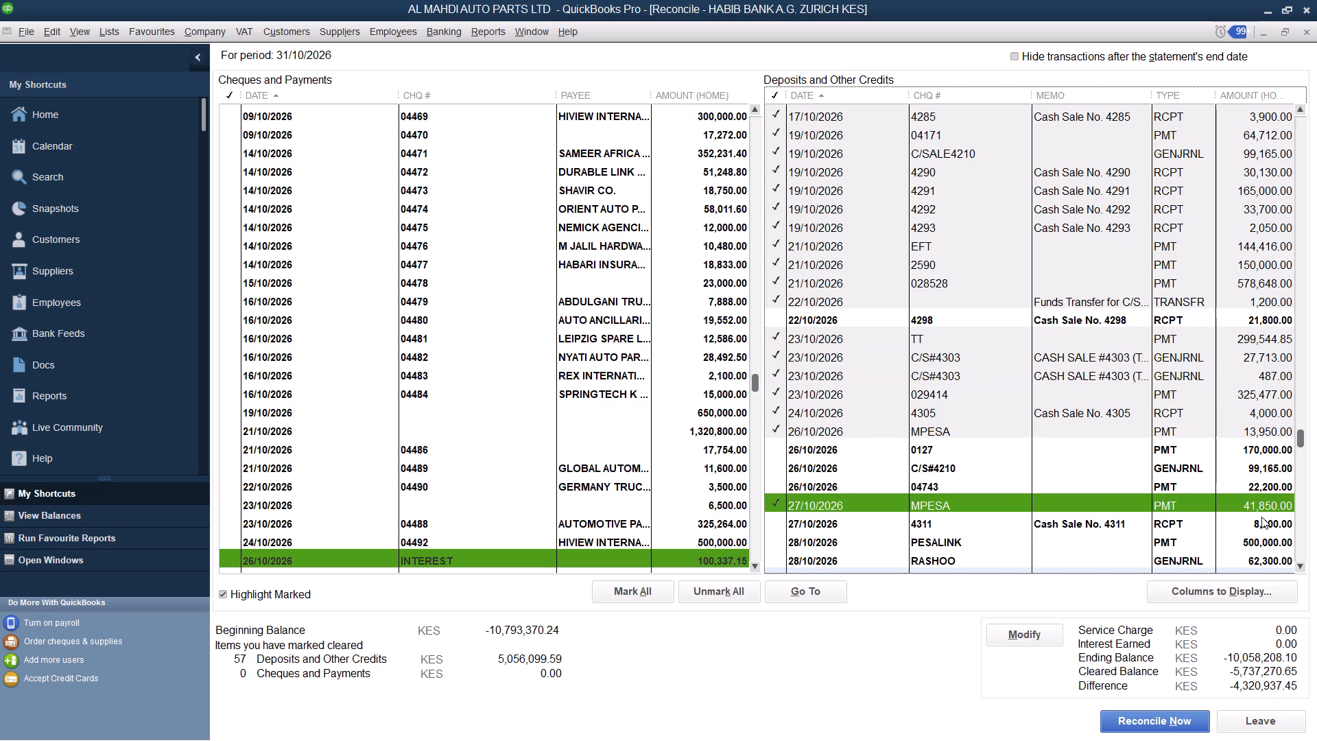
click(1261, 519)
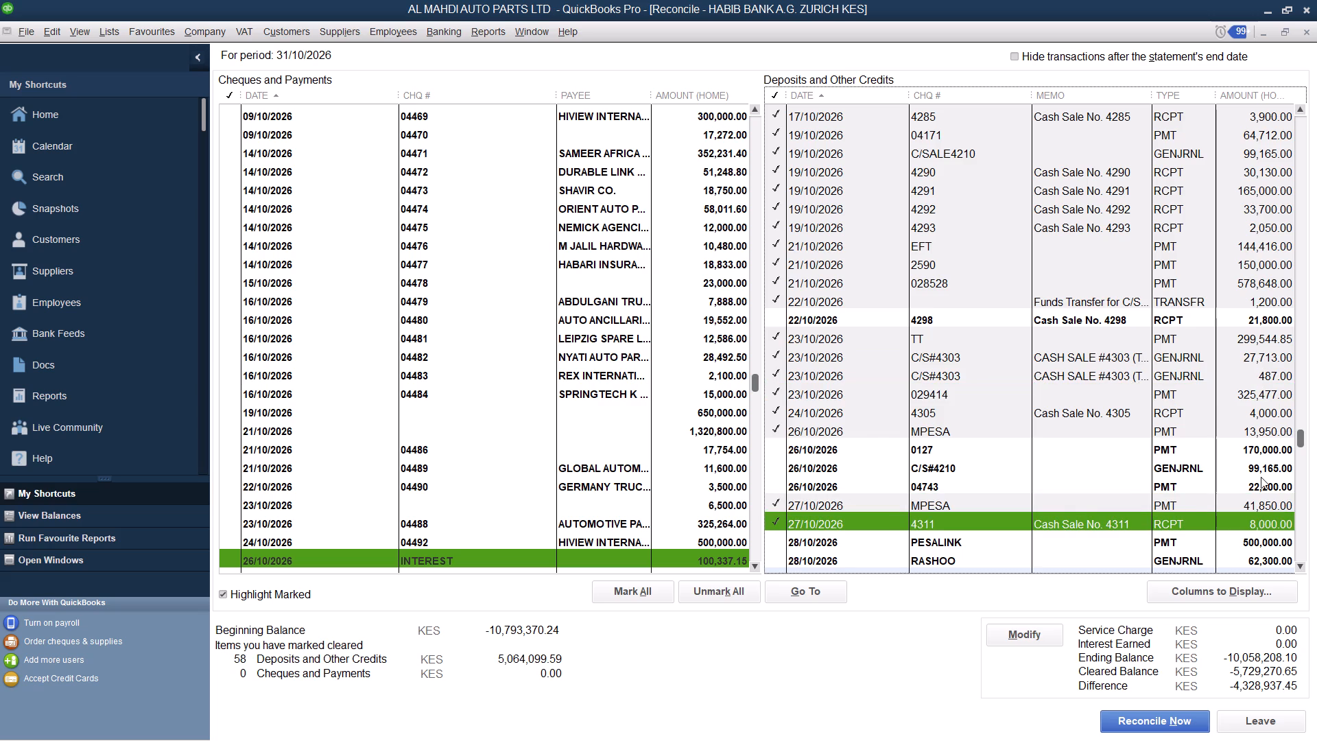
click(1261, 470)
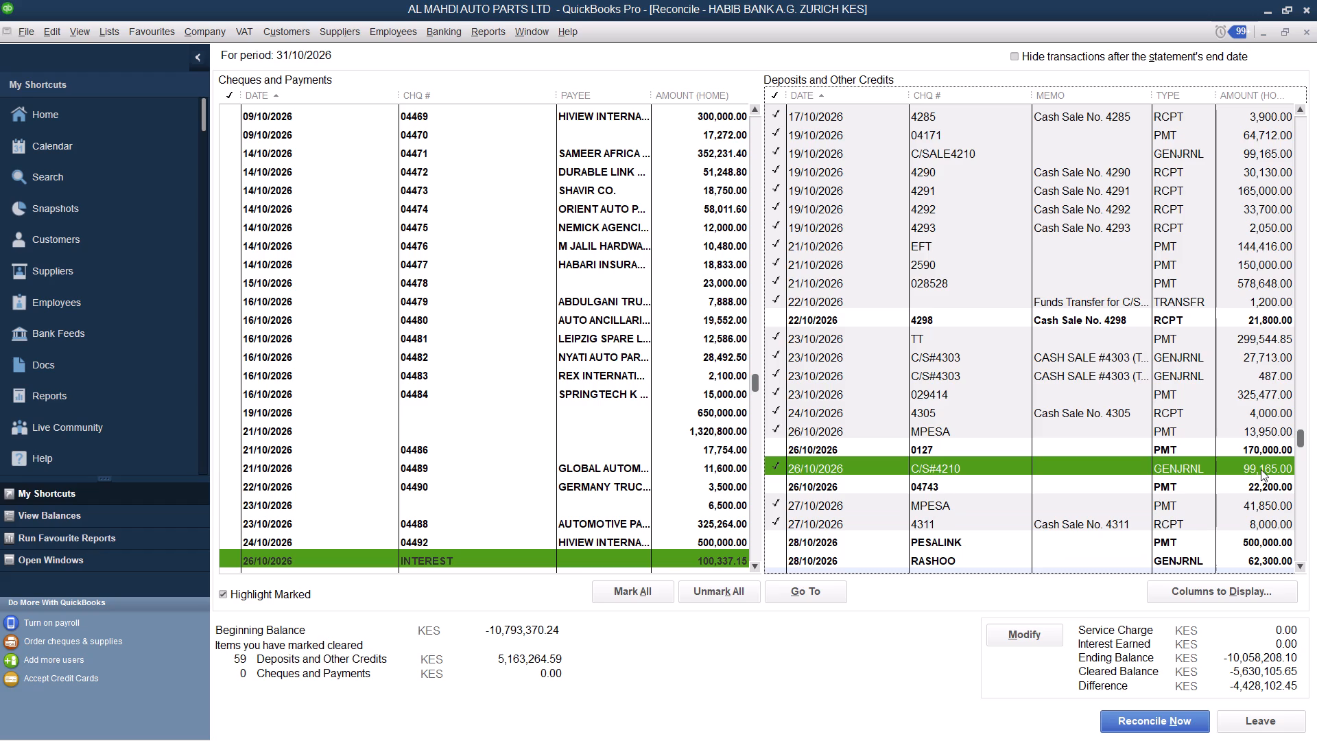
click(1267, 316)
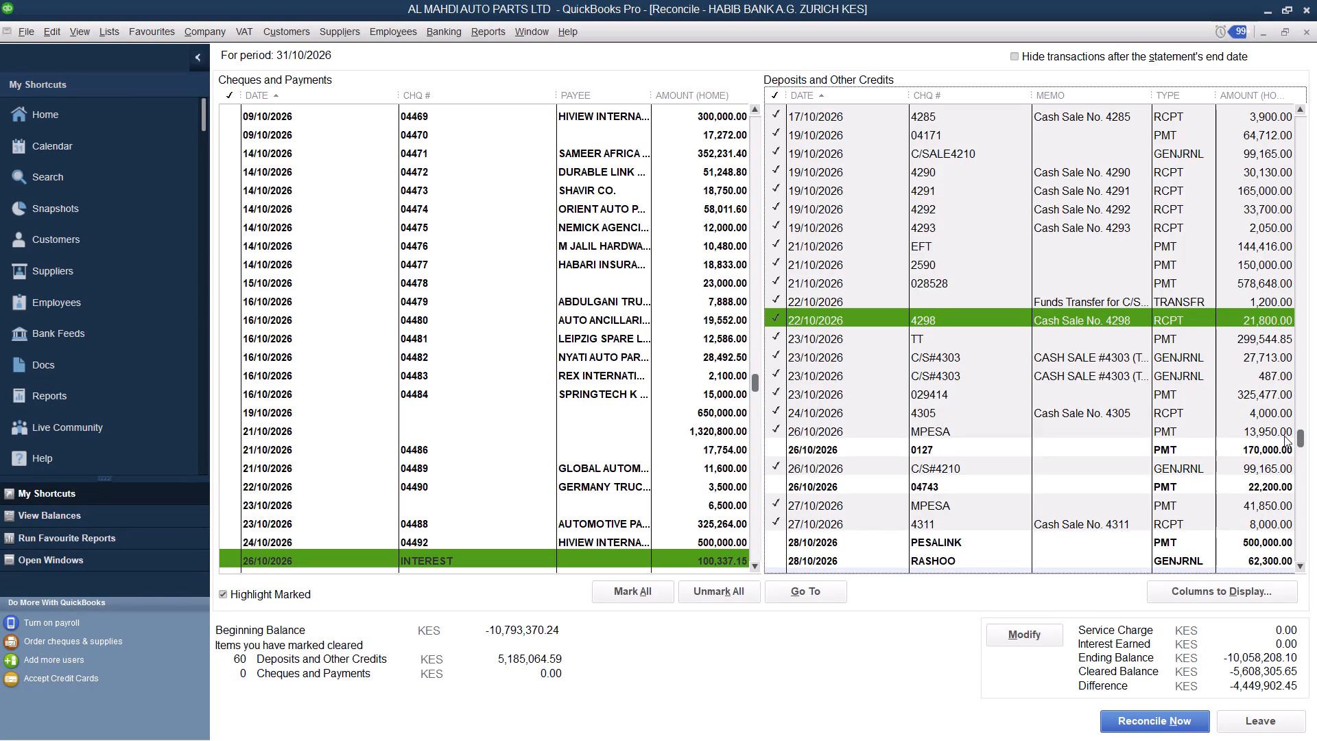
click(1274, 485)
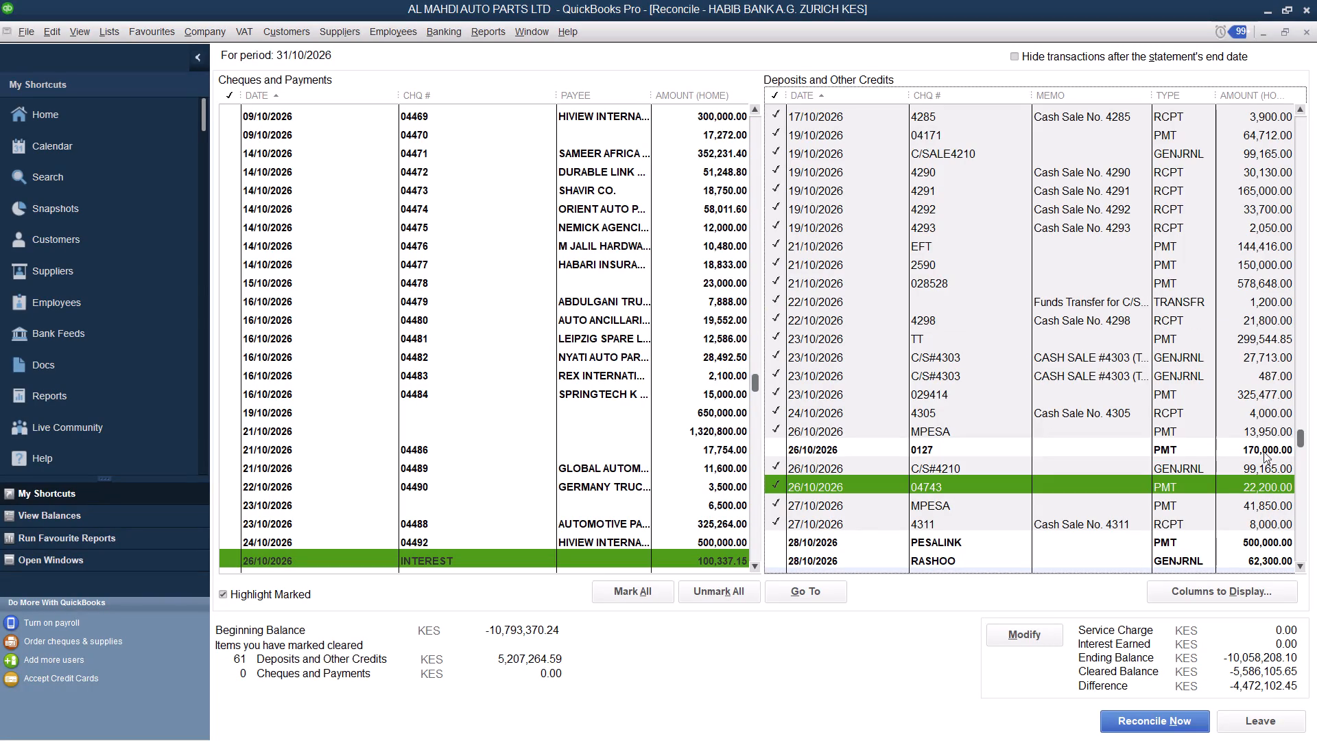
click(1256, 444)
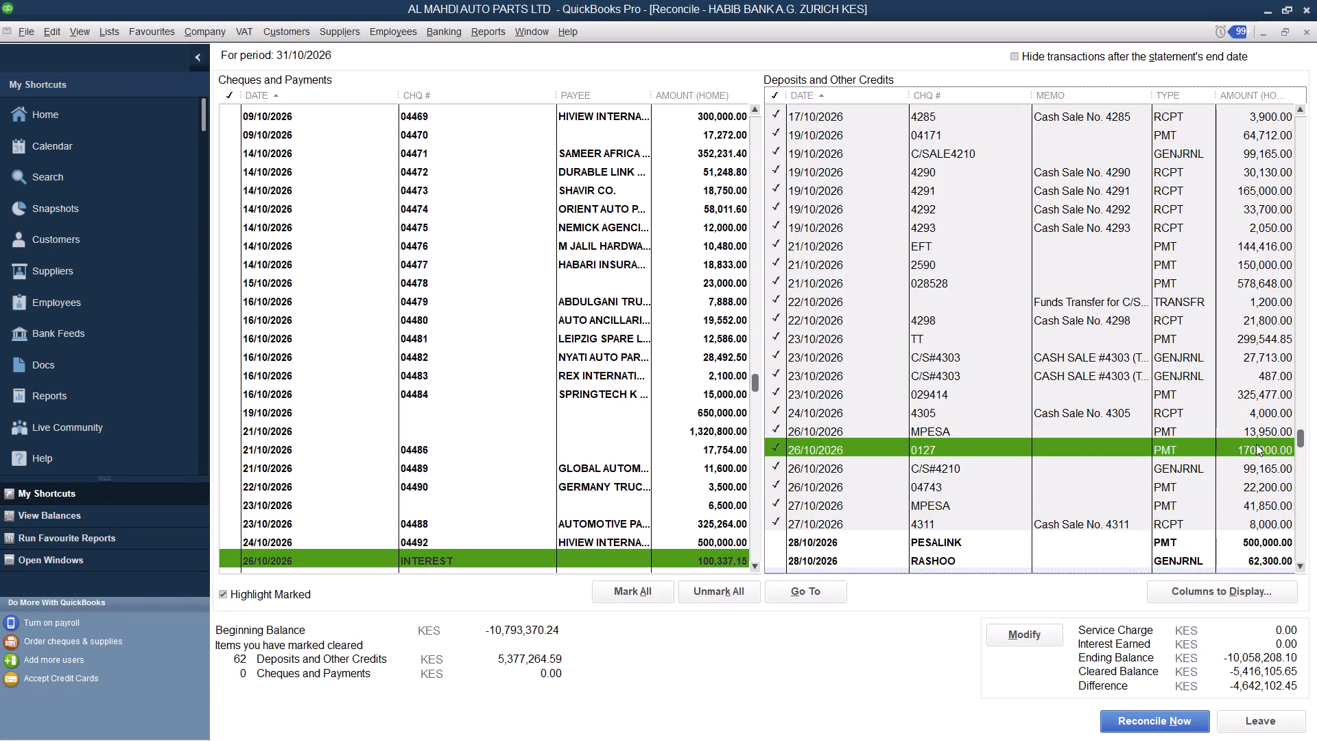
Mark cash sales 4313 and 4317, the PESALINK payments of 500,000.00 and 375,515.00, and the 28/10/2026 journal of 62,300.00 as cleared.
click(1301, 565)
triple_click(1303, 564)
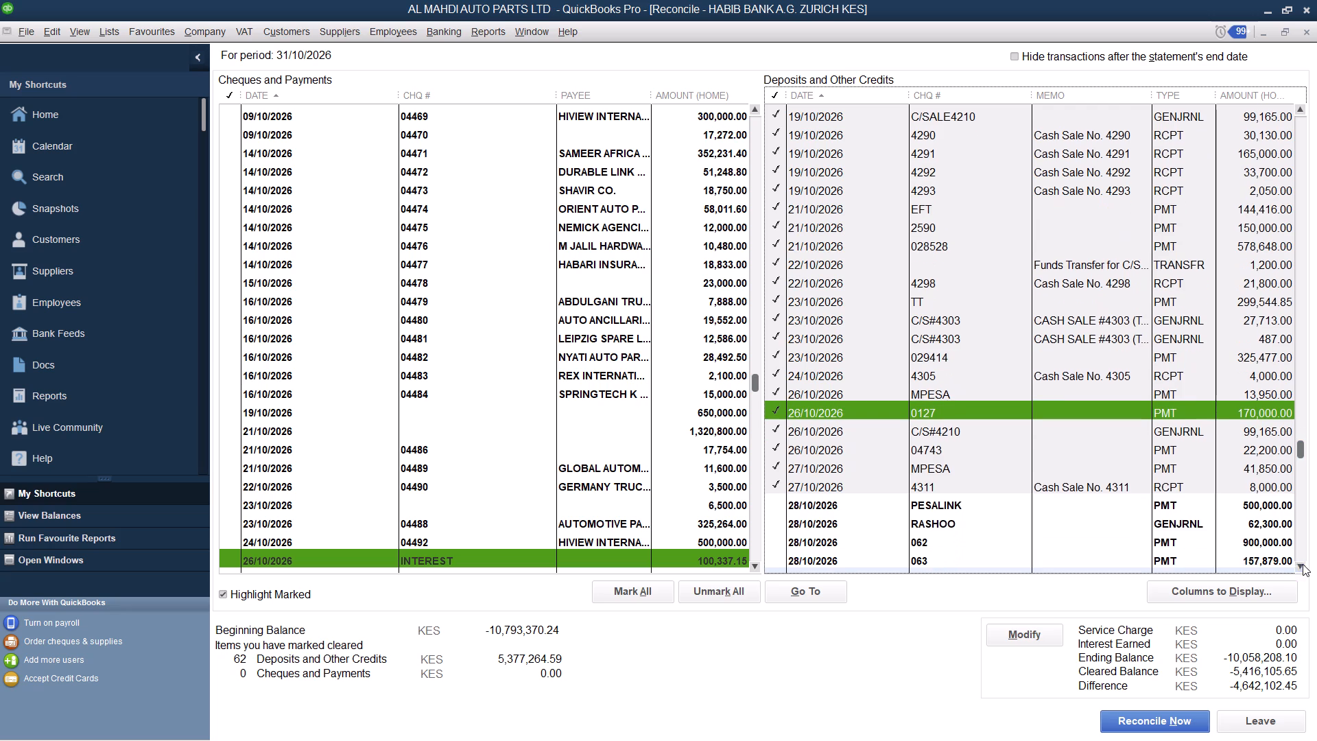
triple_click(1303, 564)
triple_click(1303, 564)
triple_click(1303, 564)
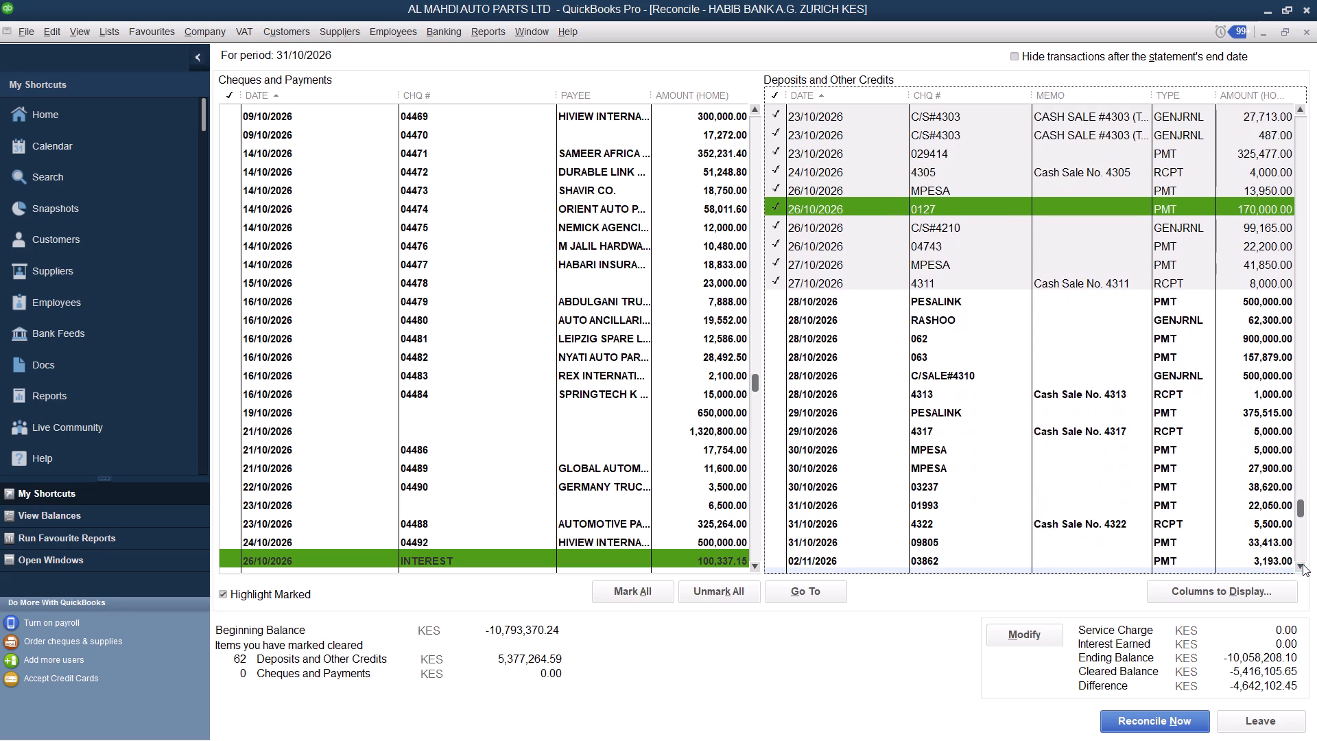
triple_click(1303, 564)
click(1240, 341)
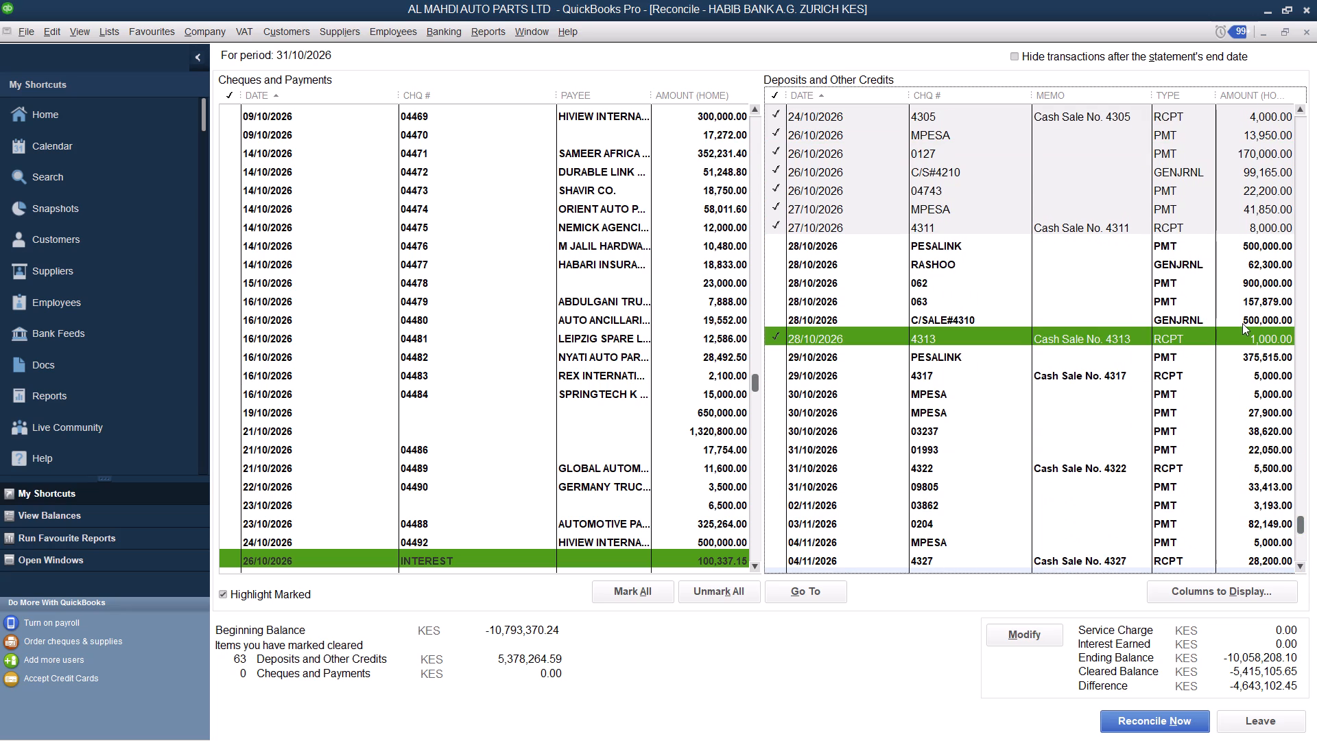
click(1239, 250)
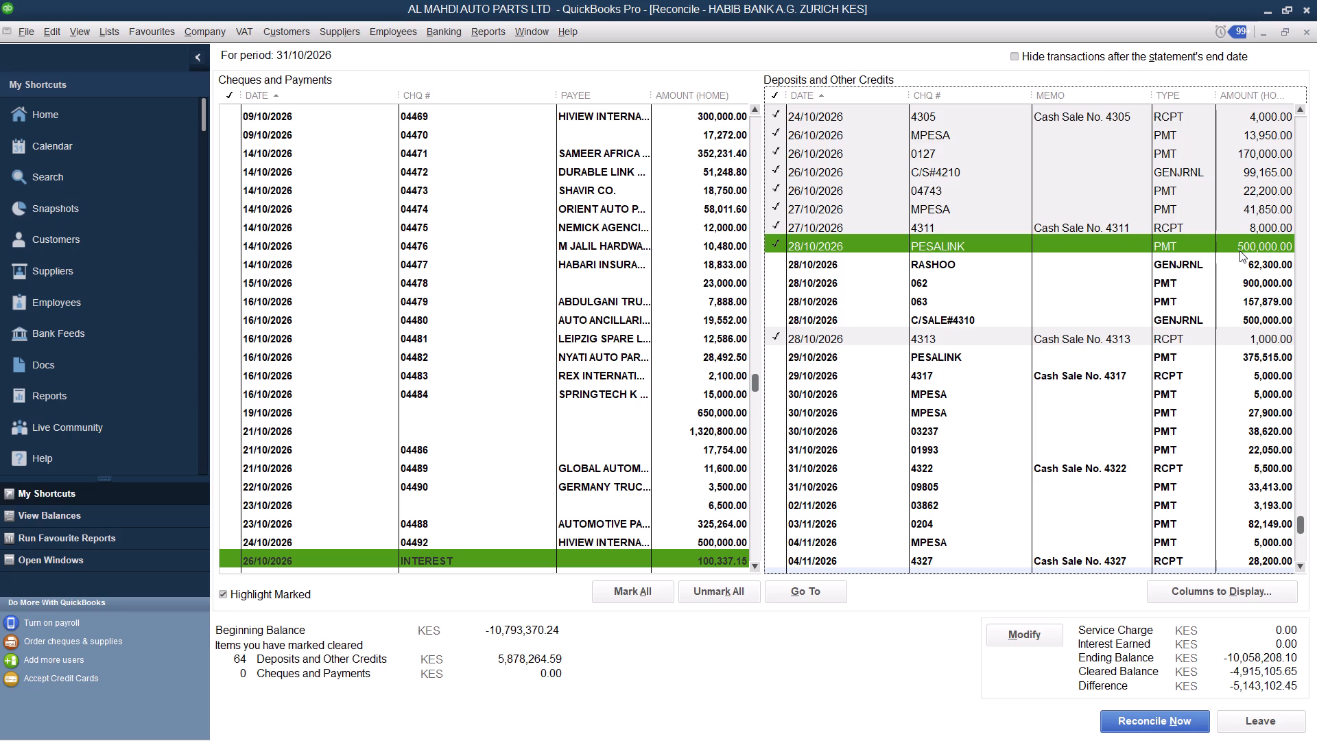
click(1246, 268)
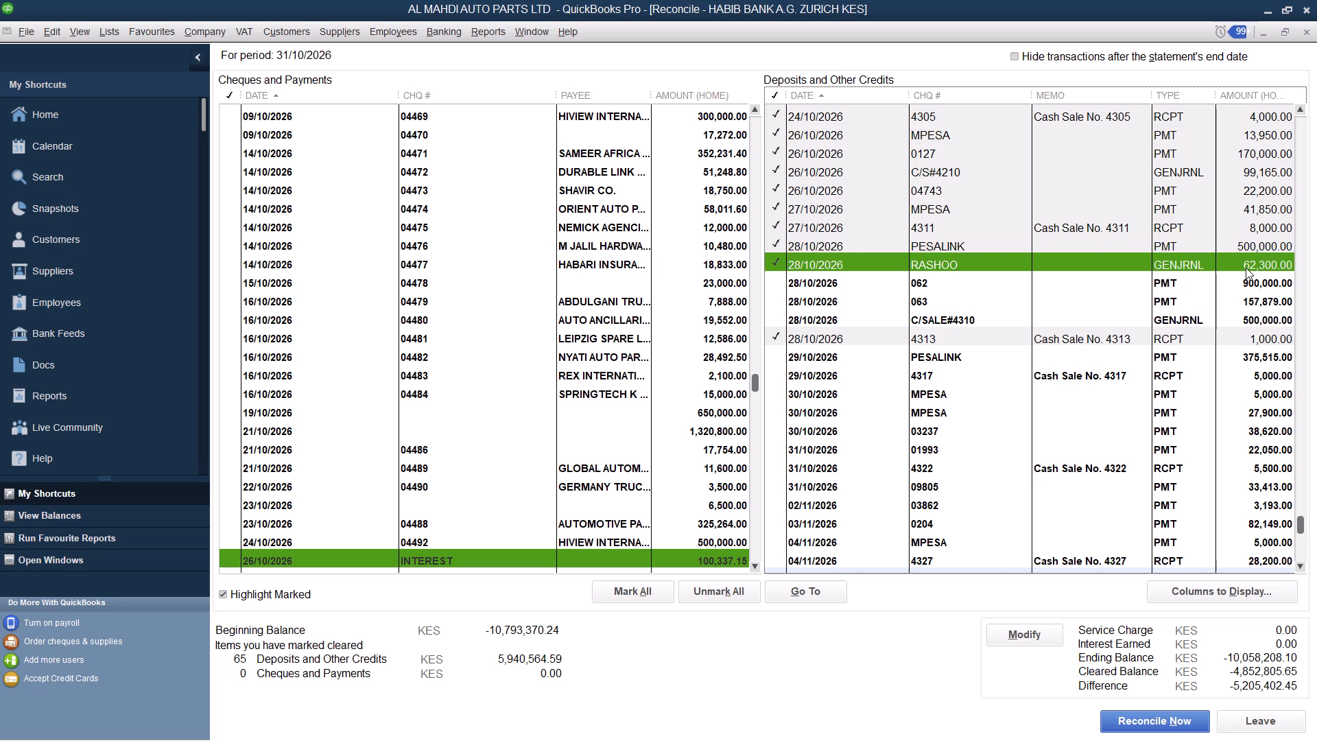
click(1249, 360)
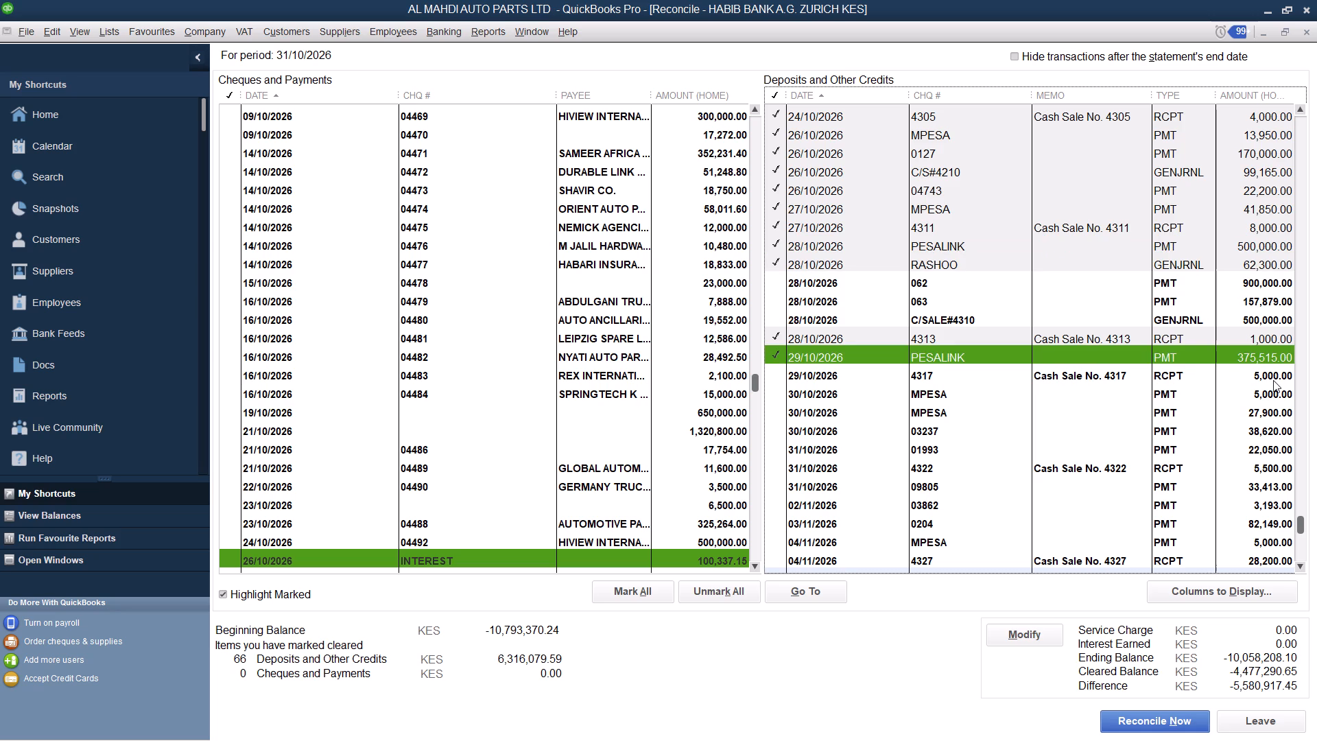
click(1273, 380)
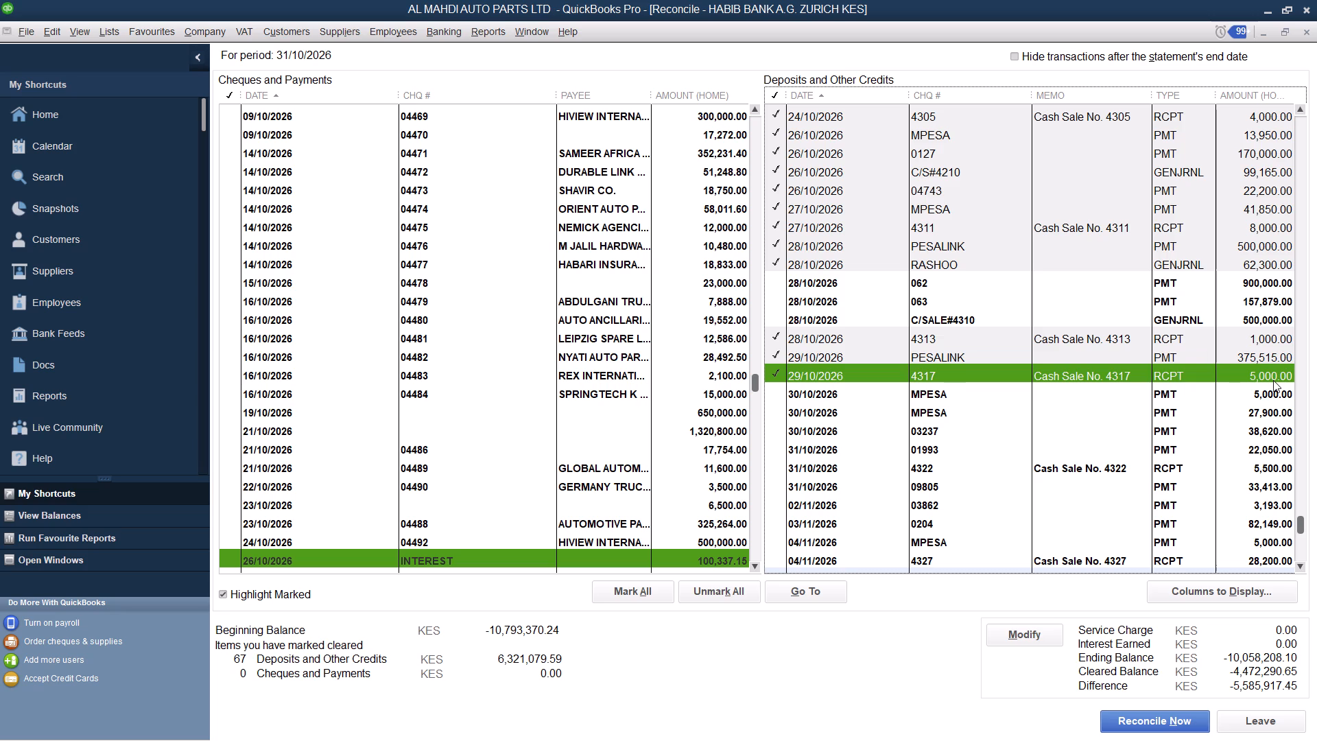
Mark payments 063 and 062, the 30/10/2026 MPESA payments of 5,000.00 and 27,900.00, journal C/SALE#4310 and cash sale 4322 as cleared.
click(1270, 300)
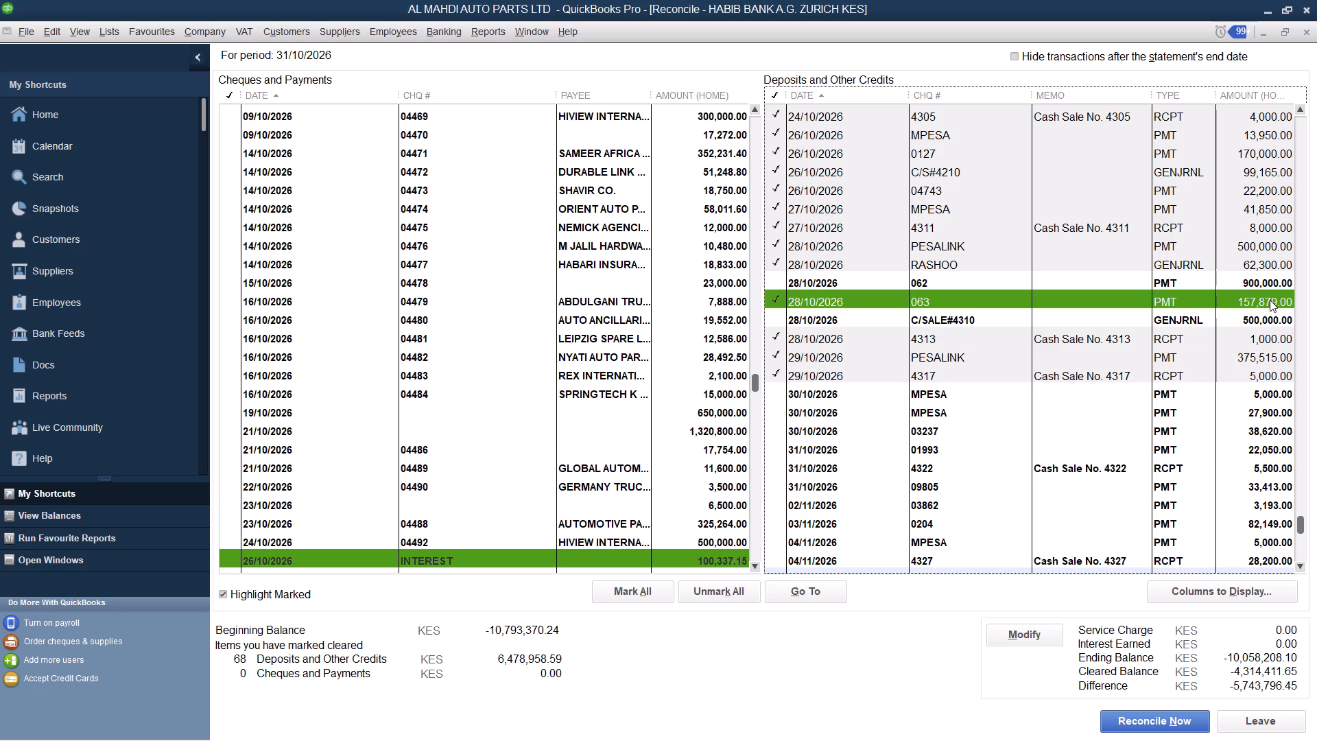
click(1268, 282)
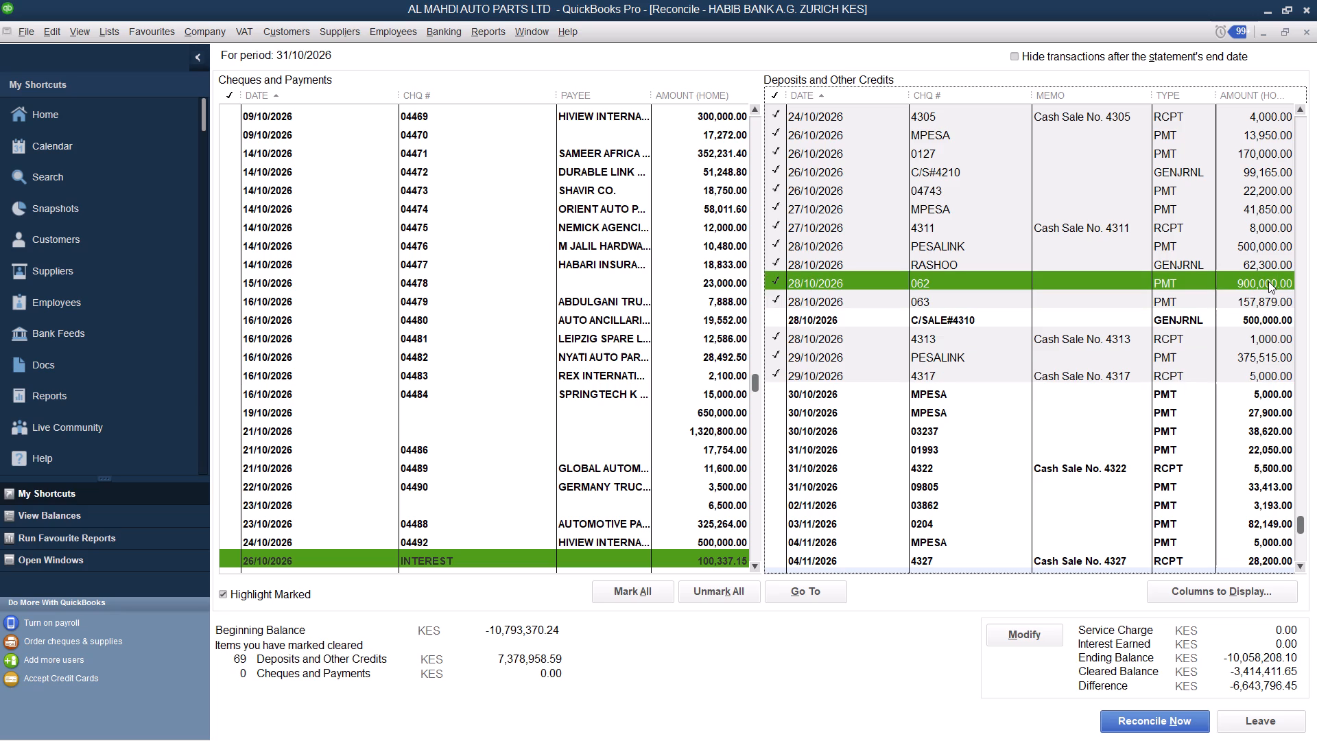
click(1270, 389)
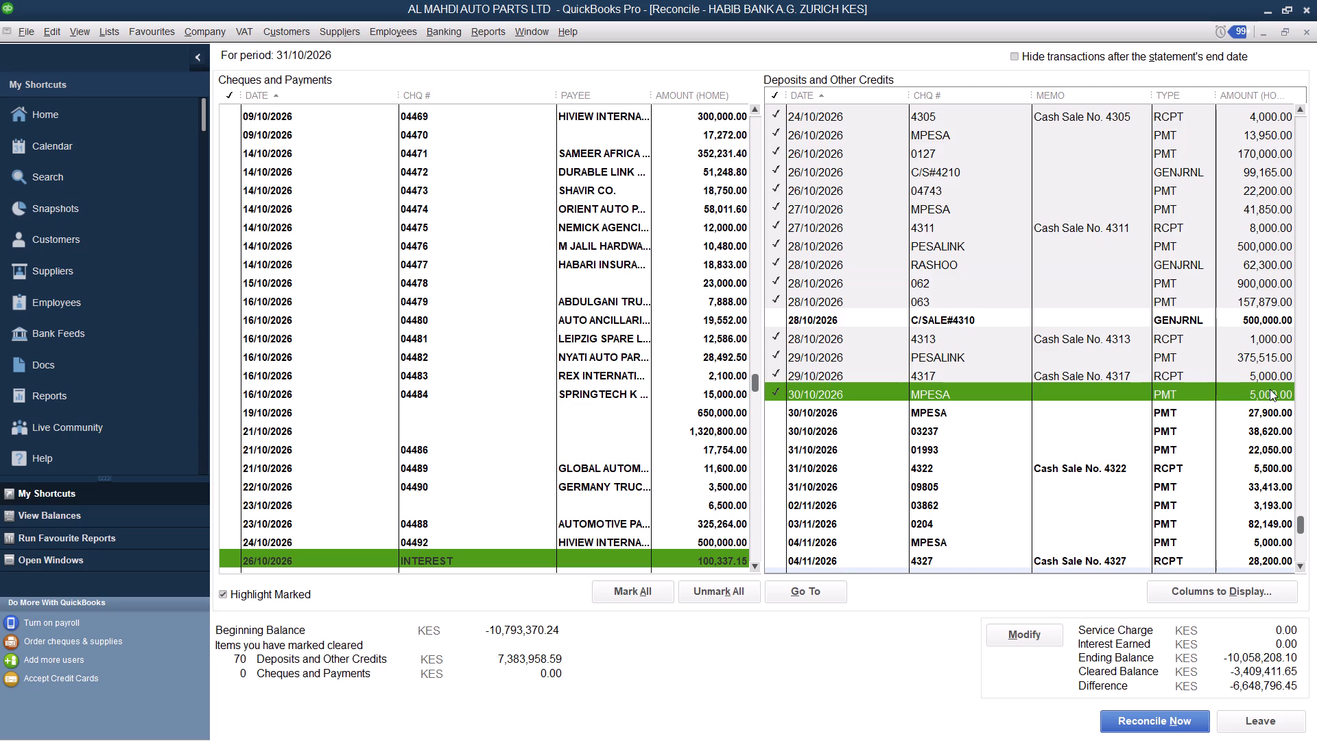
click(1266, 410)
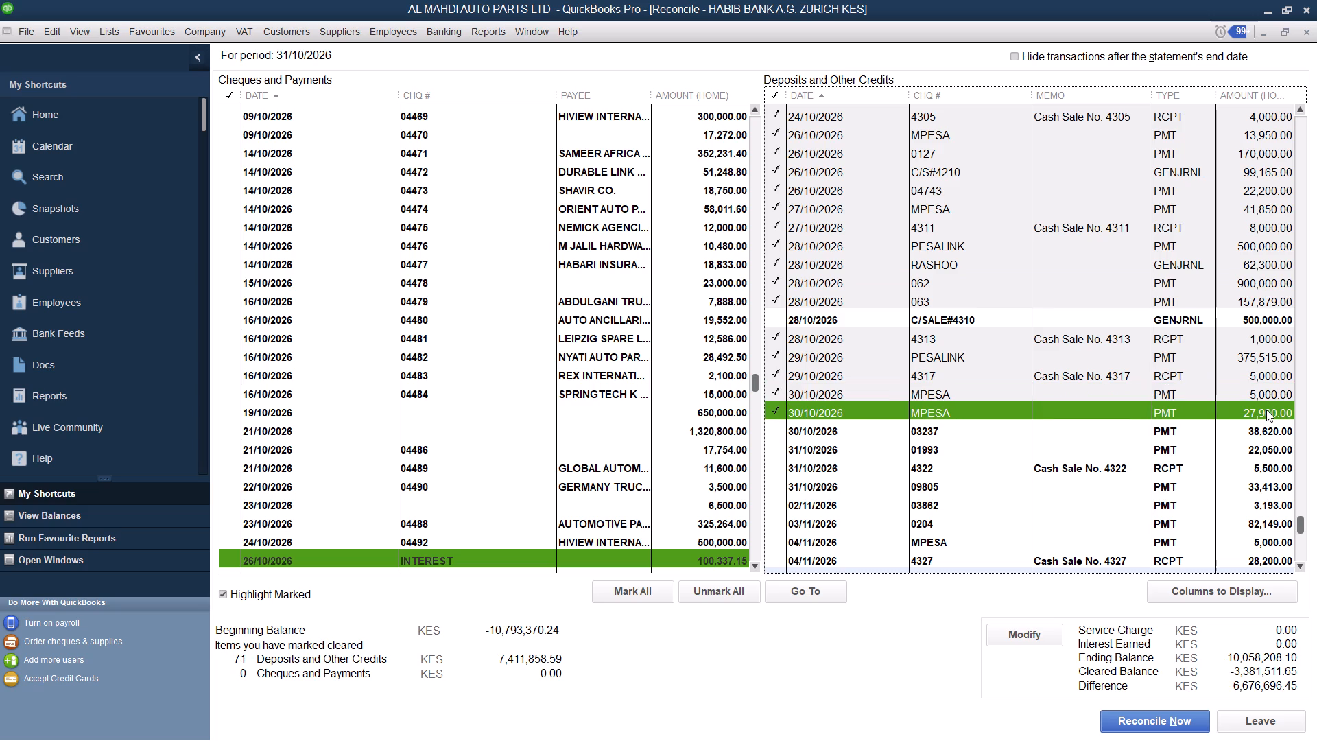
click(1263, 324)
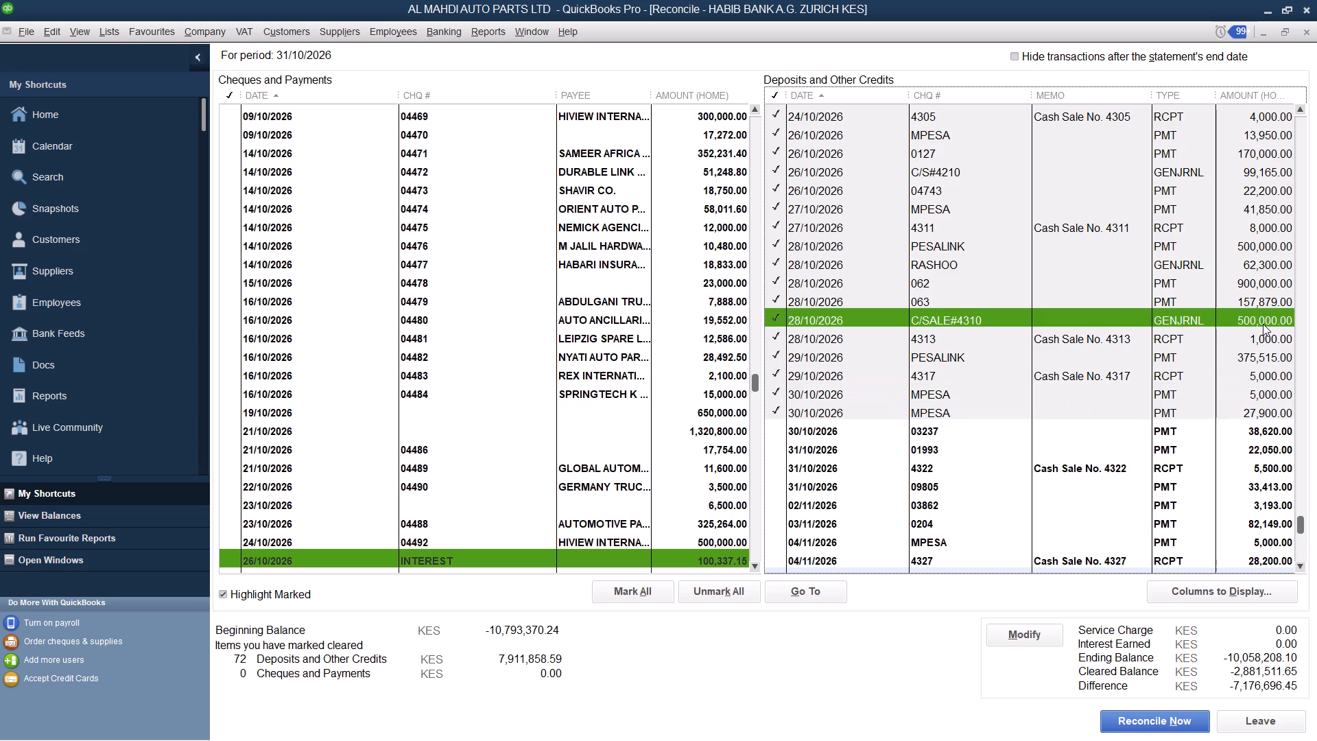
click(1272, 469)
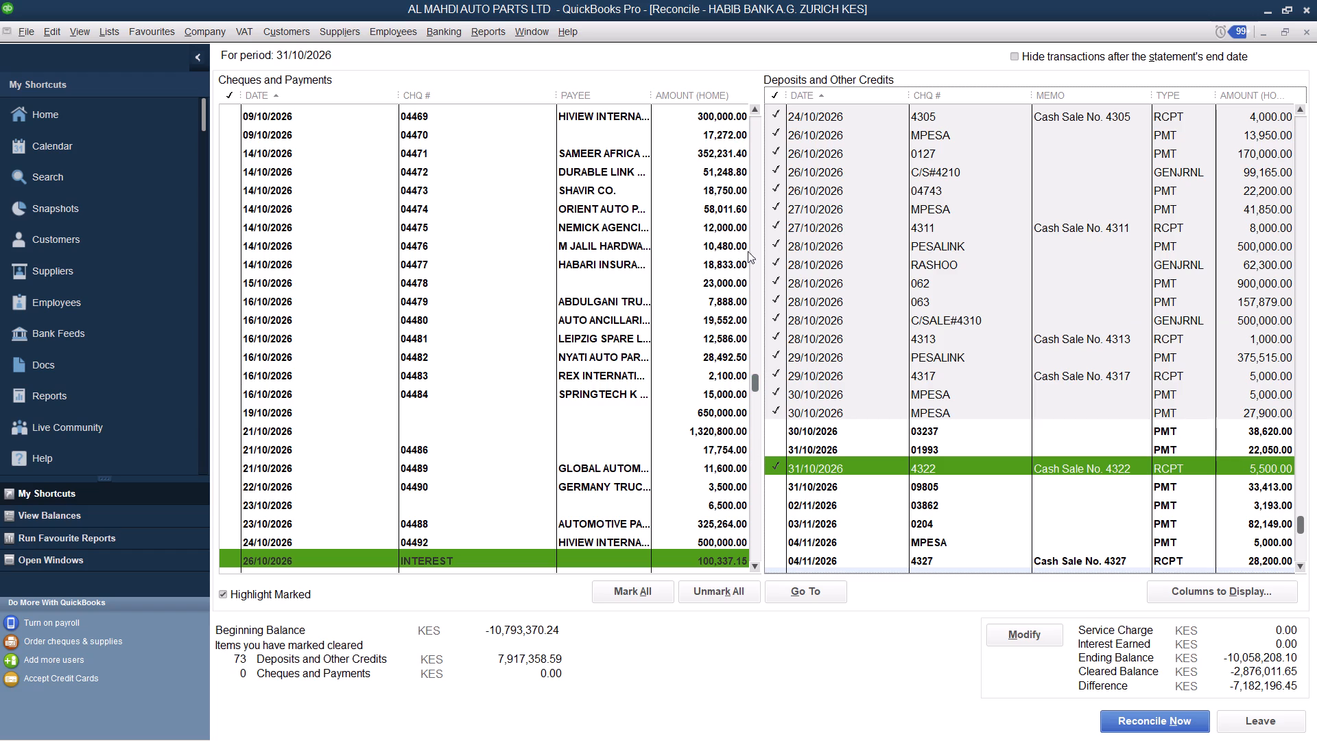
Mark cheques 04454, 04455, 04439, 04451 and 04452 in the cheques and payments list as cleared.
click(758, 186)
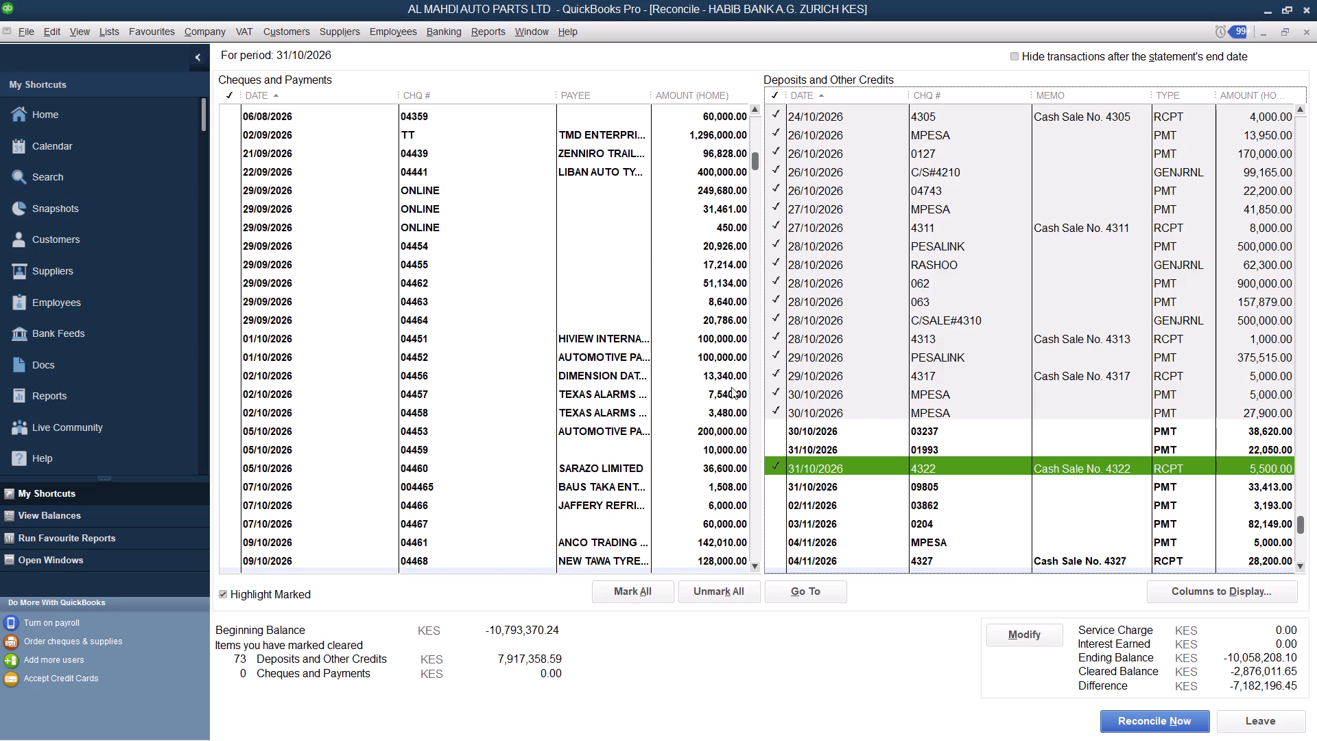
click(724, 246)
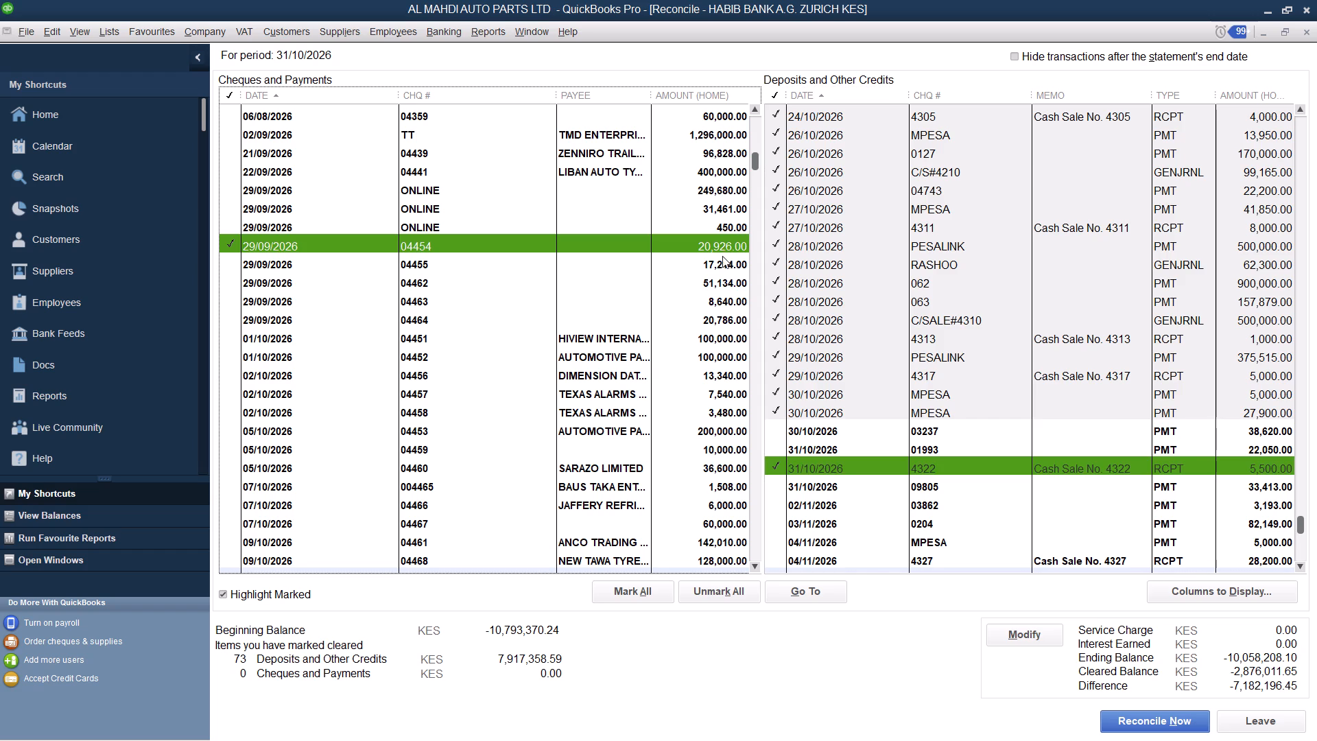
click(722, 263)
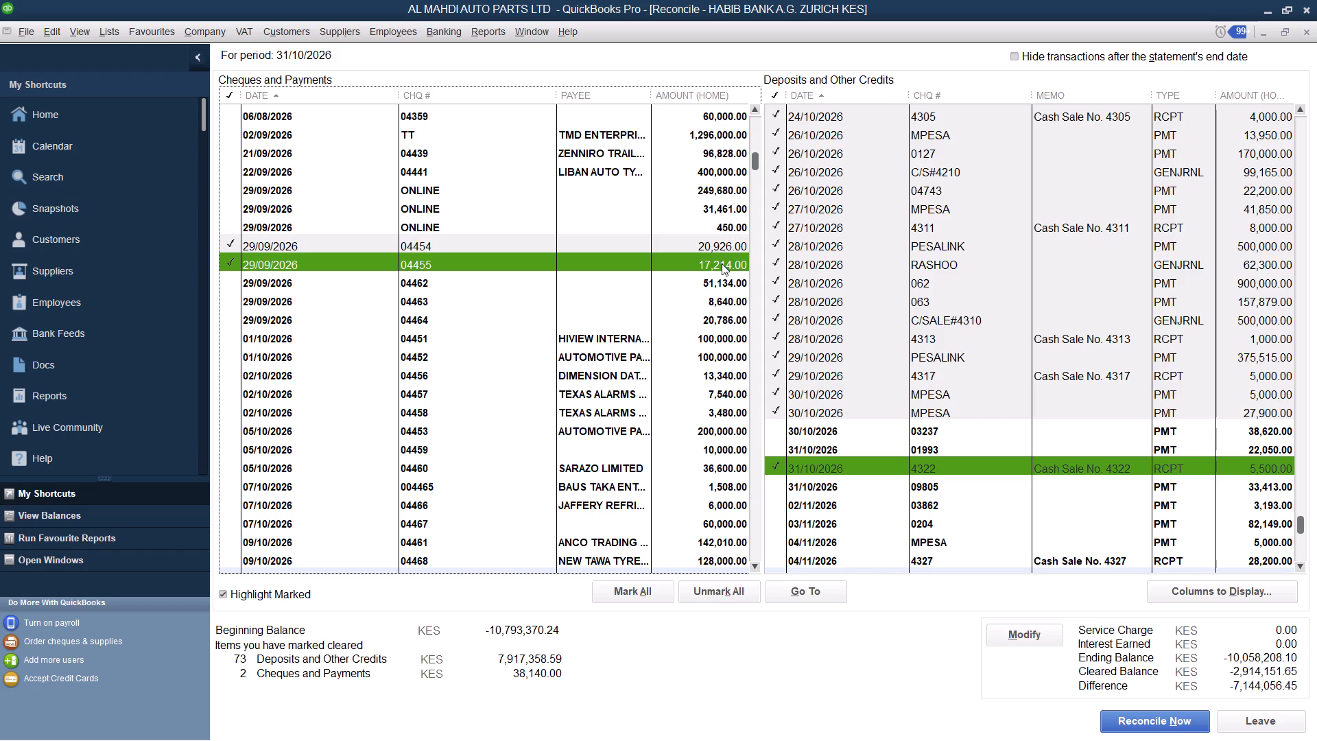
click(728, 154)
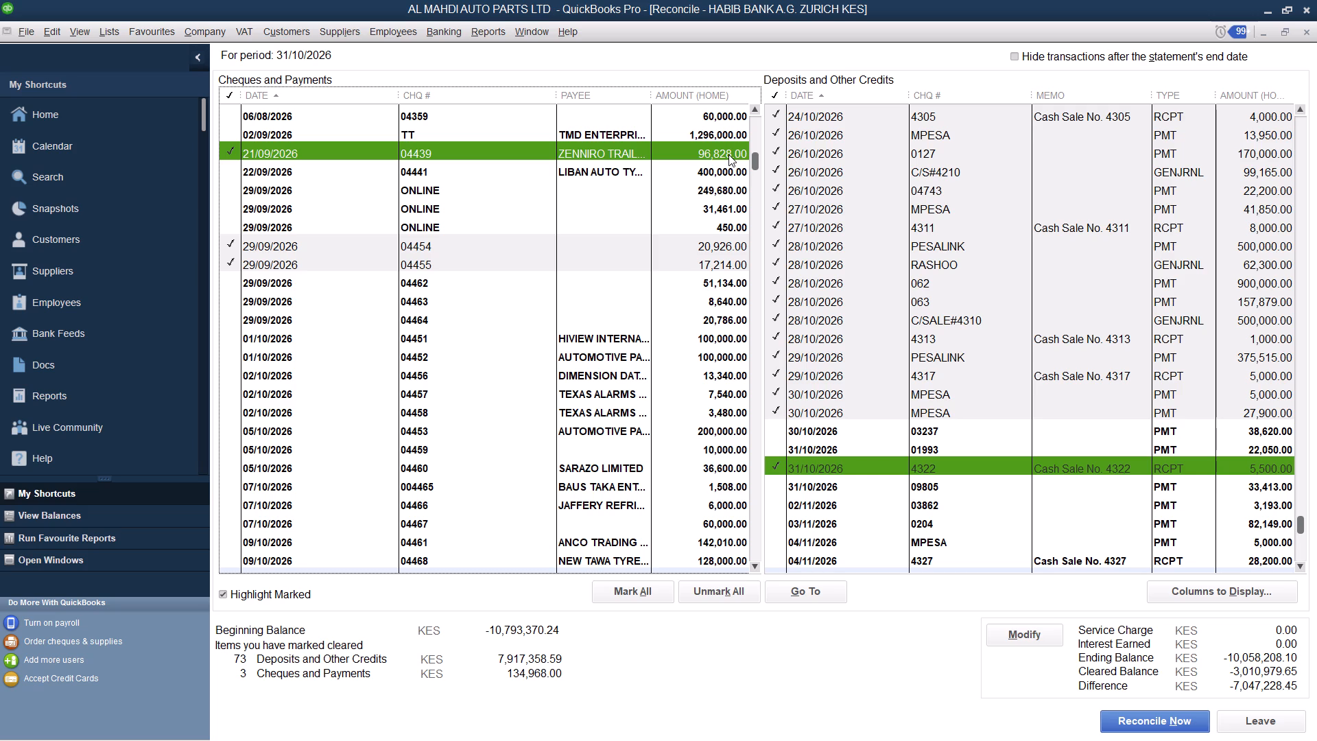
click(719, 338)
click(717, 355)
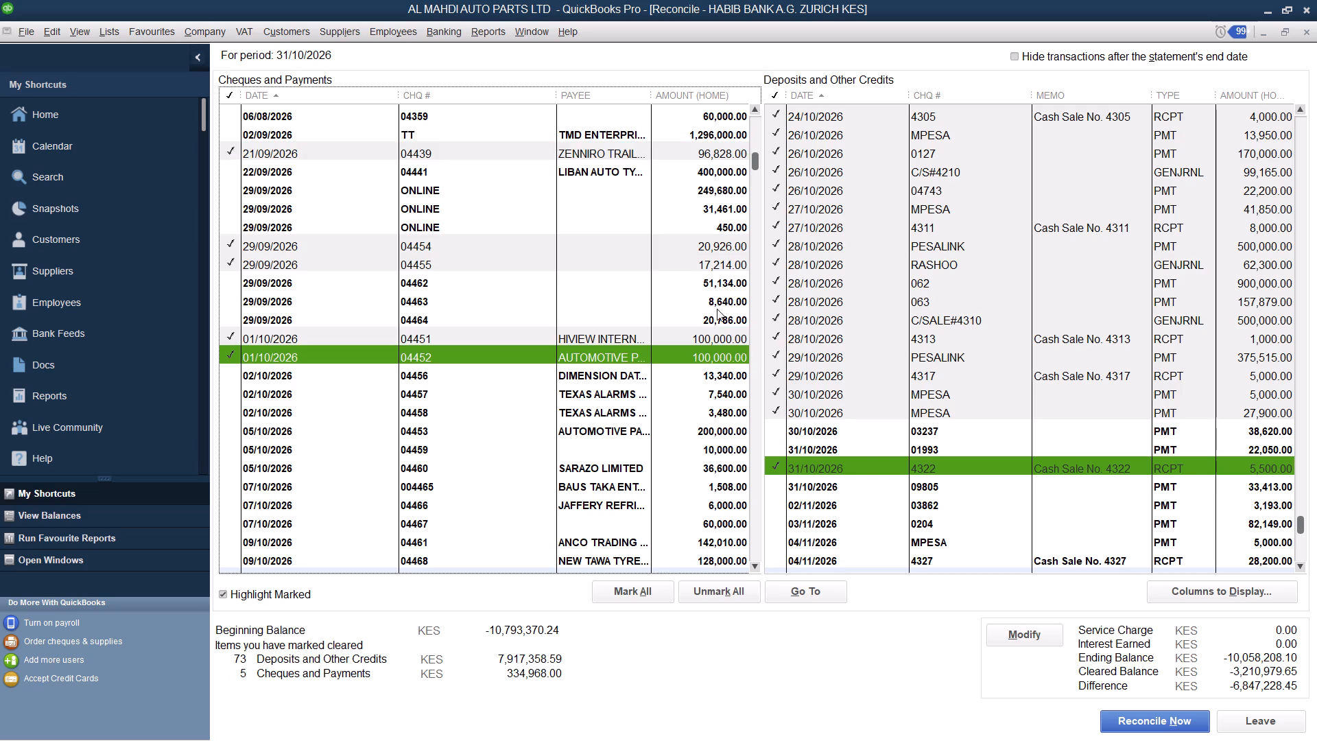
Mark the early October cheques 04459, 04458, 04457, 04456, 04460 and 04453 as cleared.
click(721, 446)
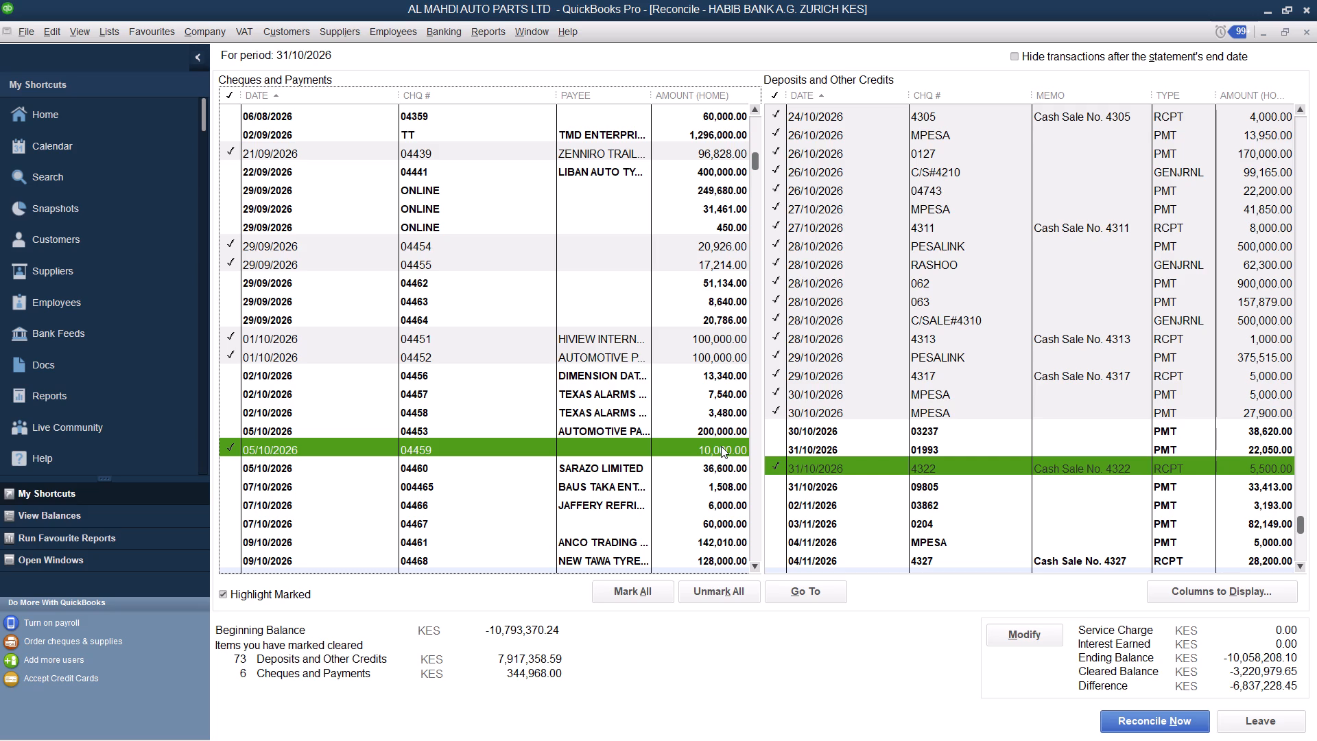
click(722, 410)
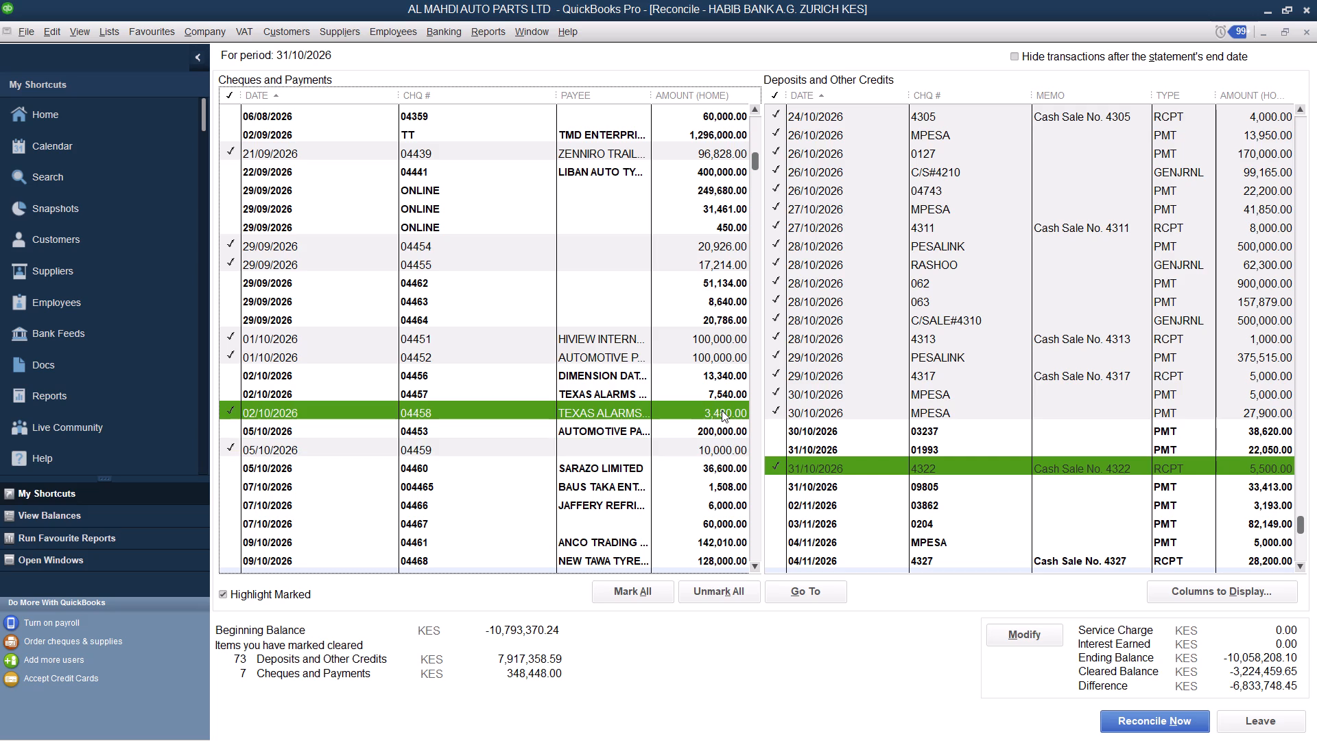
click(724, 391)
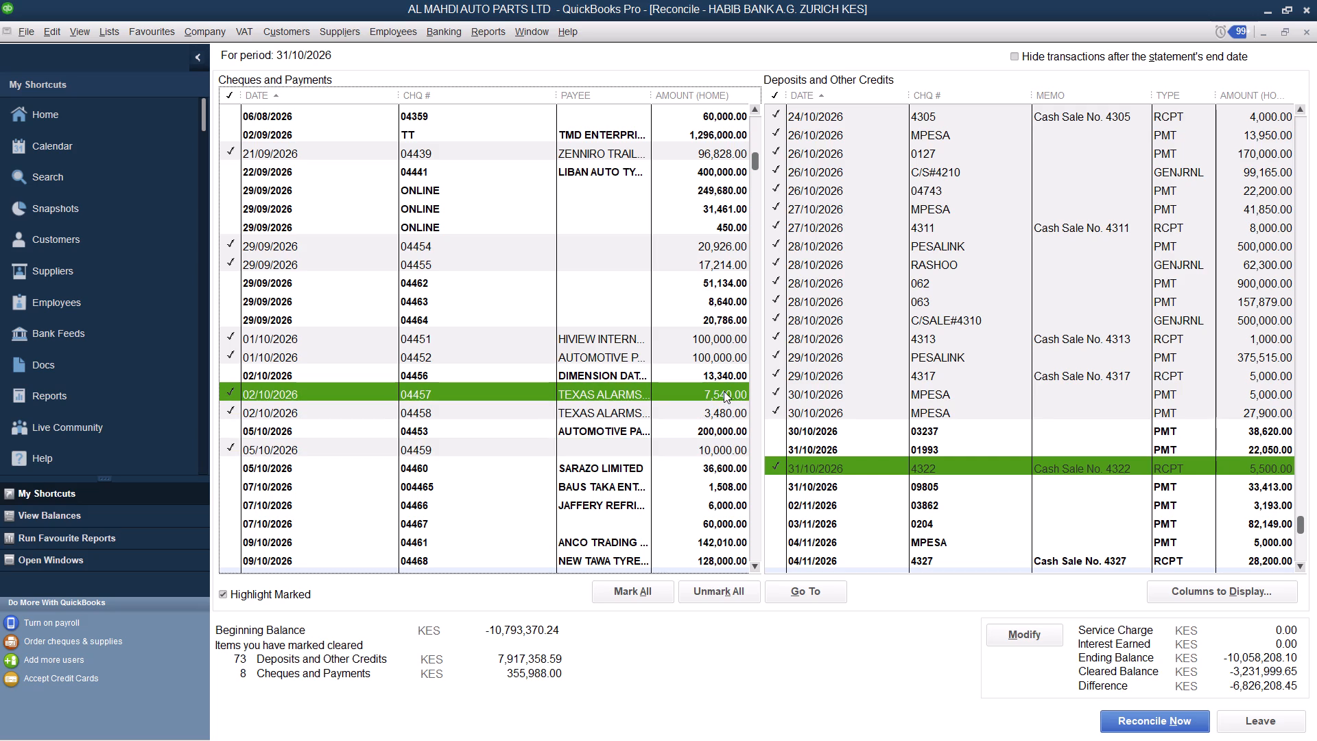
click(725, 379)
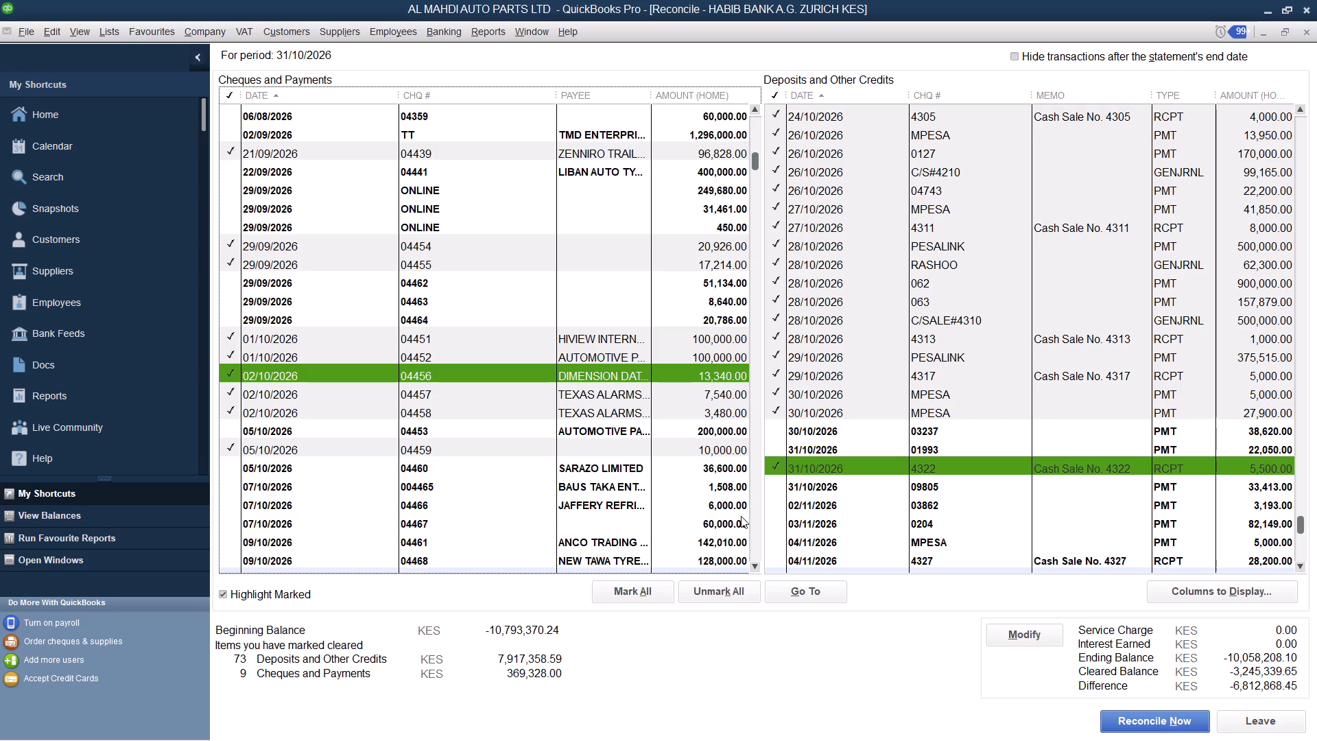
click(733, 469)
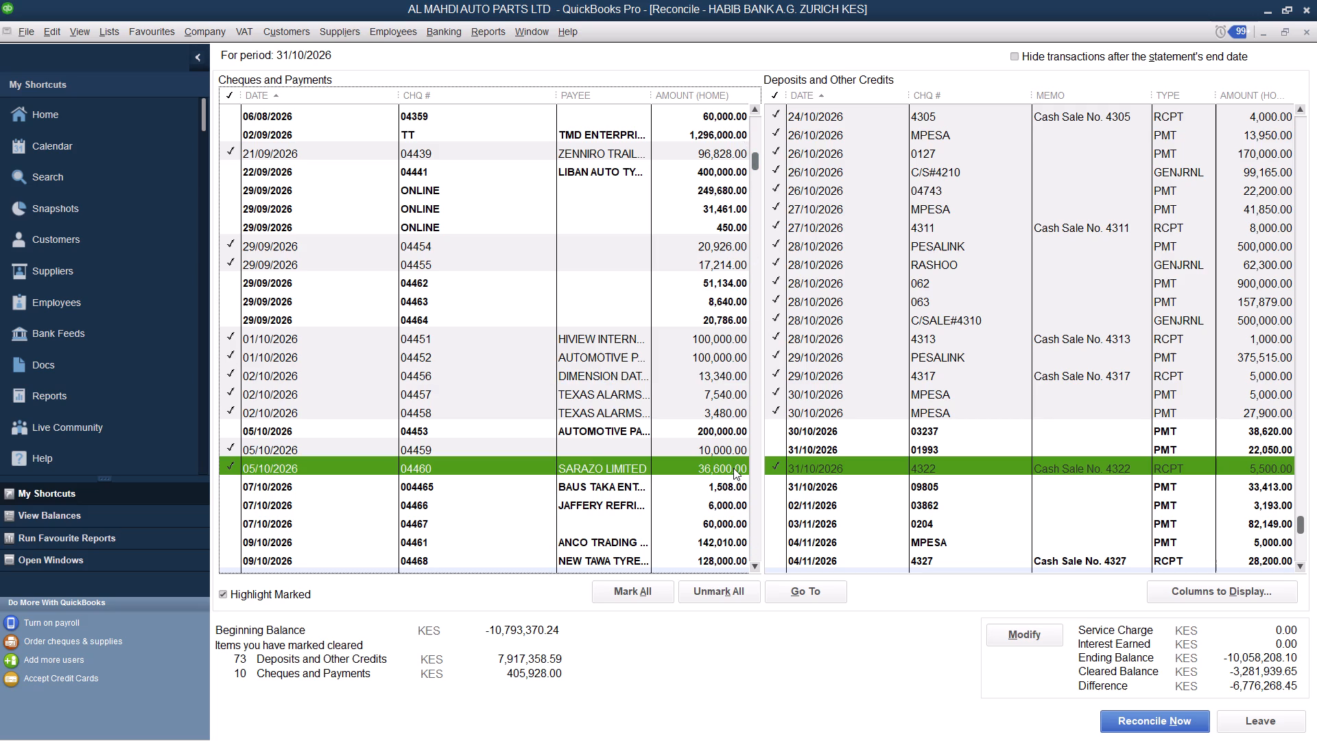
click(717, 432)
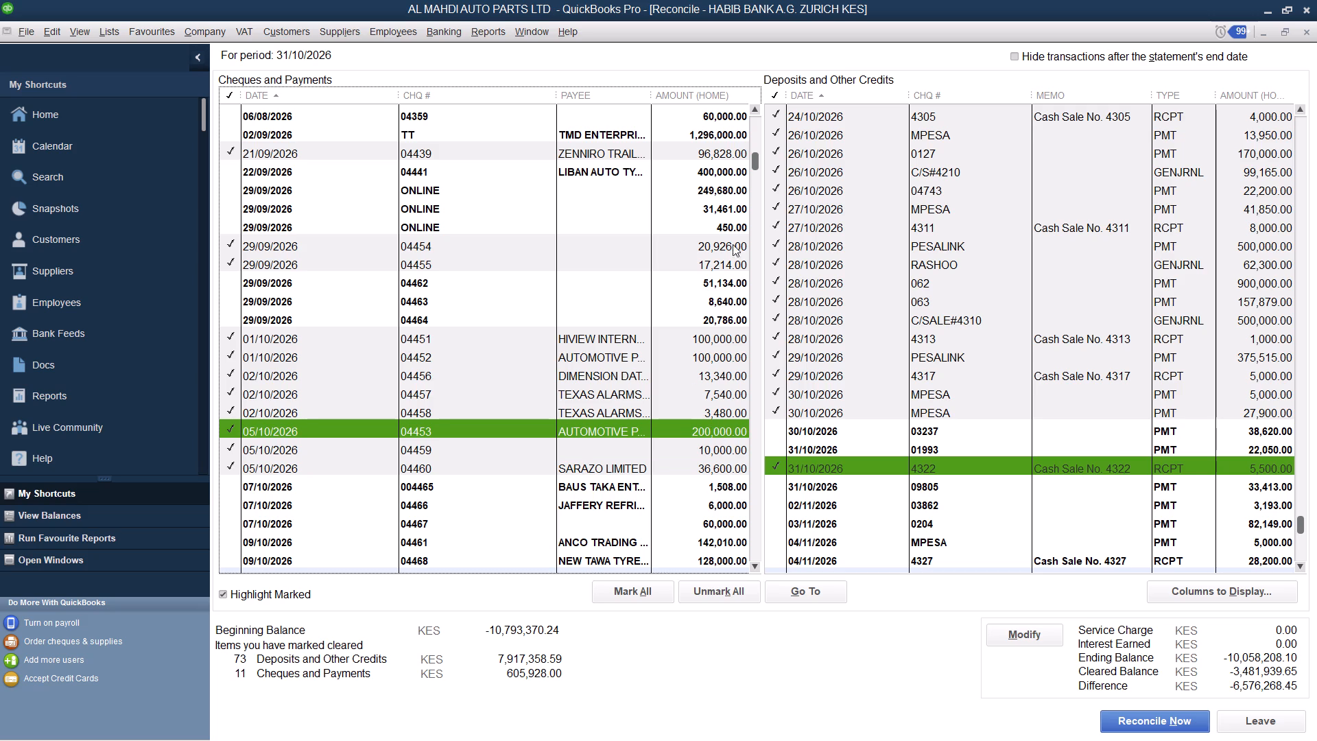
Mark cheques 04441, 04467, 04464, 04463 and 04462, and the 29/09/2026 ONLINE payments of 249,680.00, 31,461.00 and 450.00 as cleared.
click(722, 176)
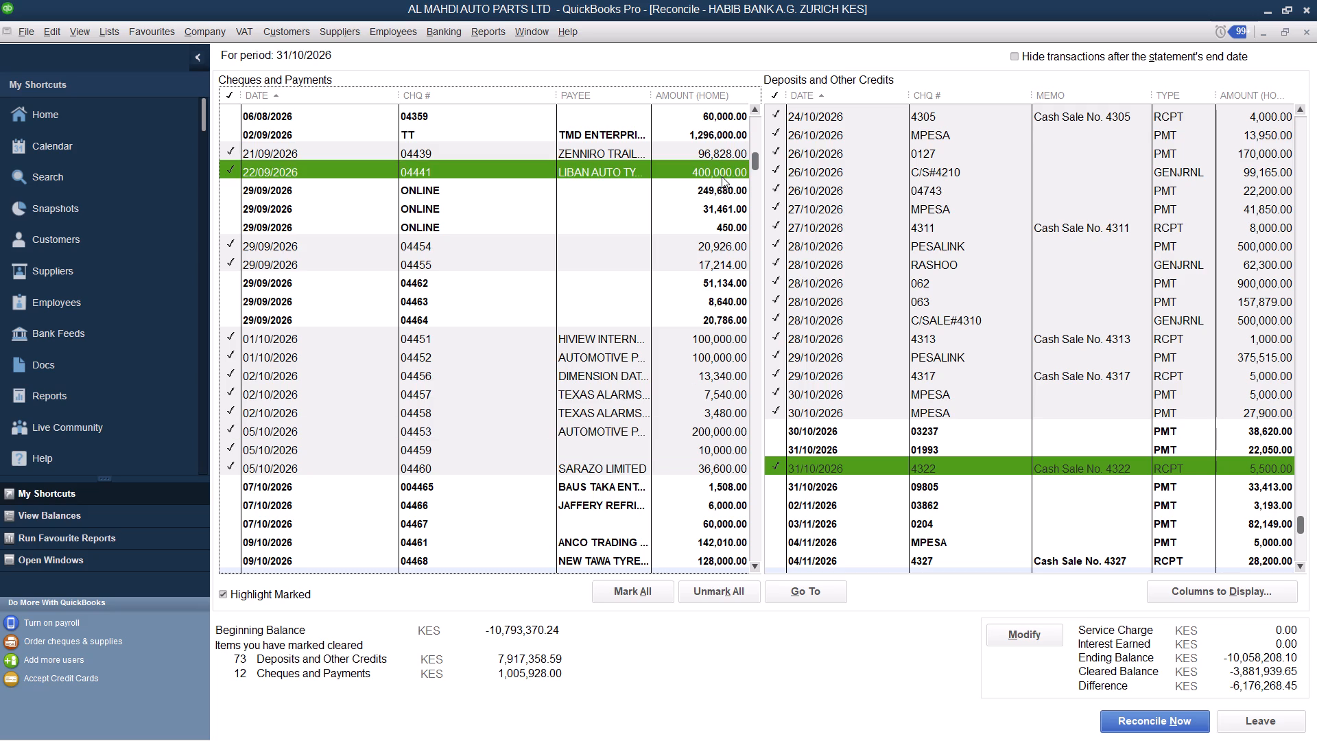
click(724, 519)
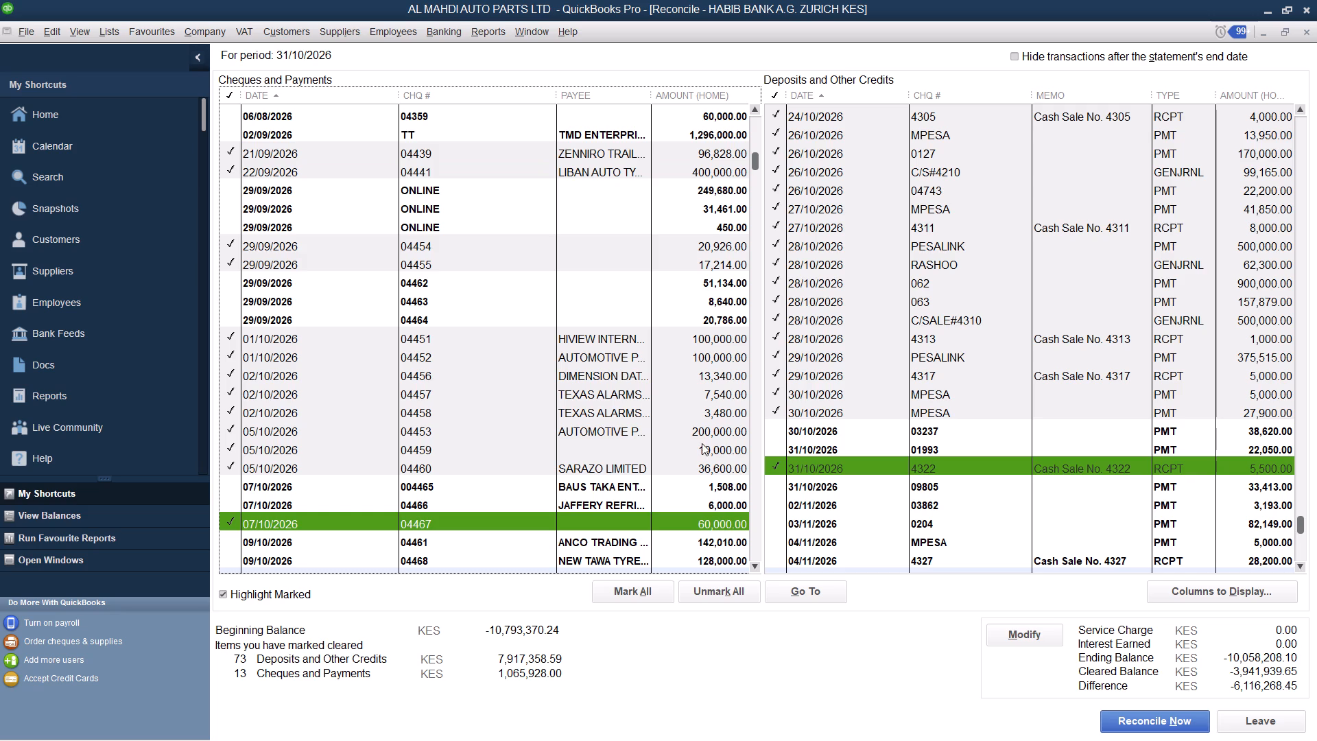
click(695, 314)
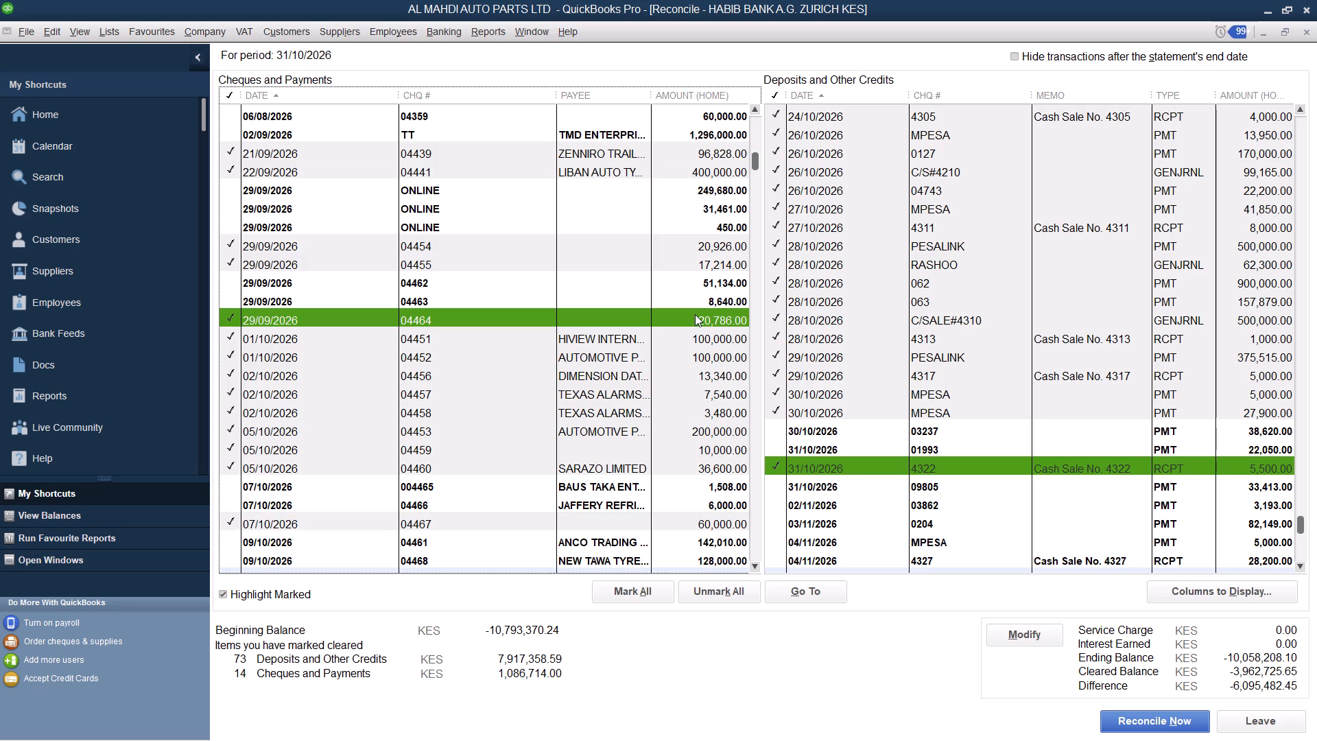
click(702, 298)
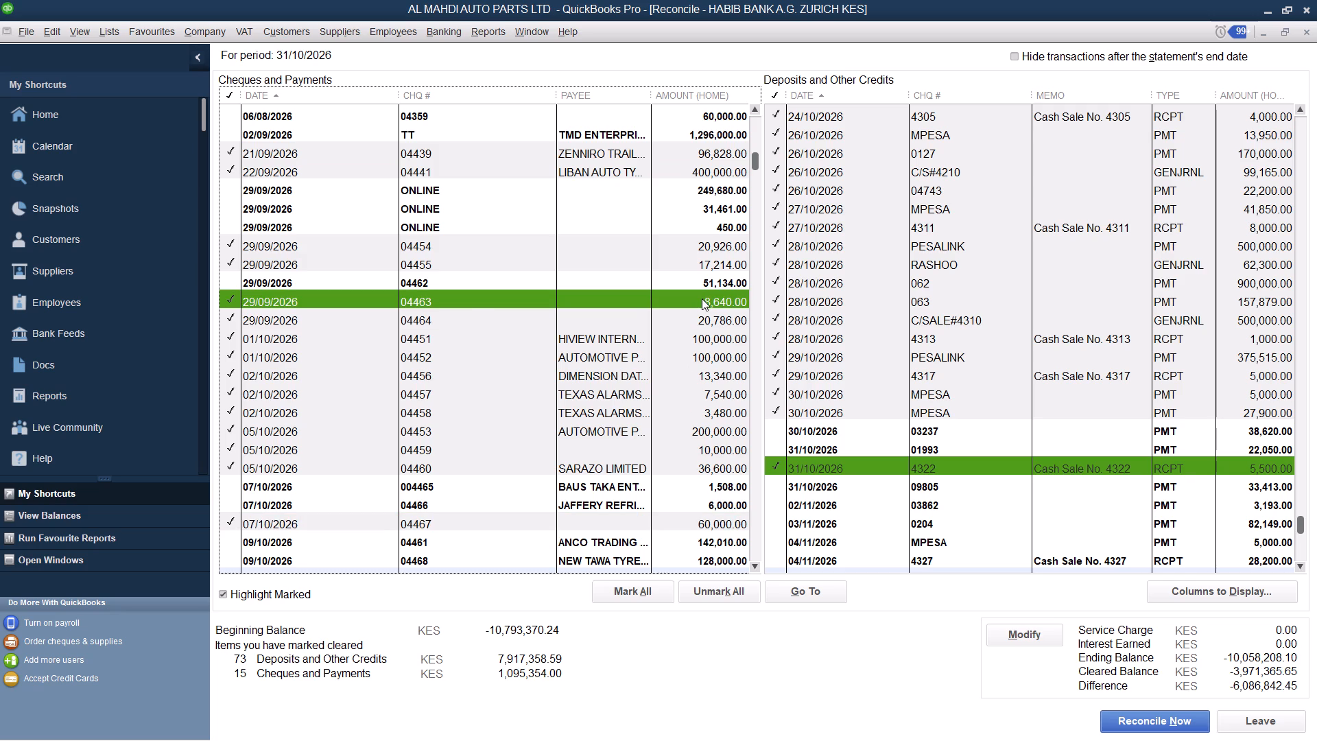
click(706, 284)
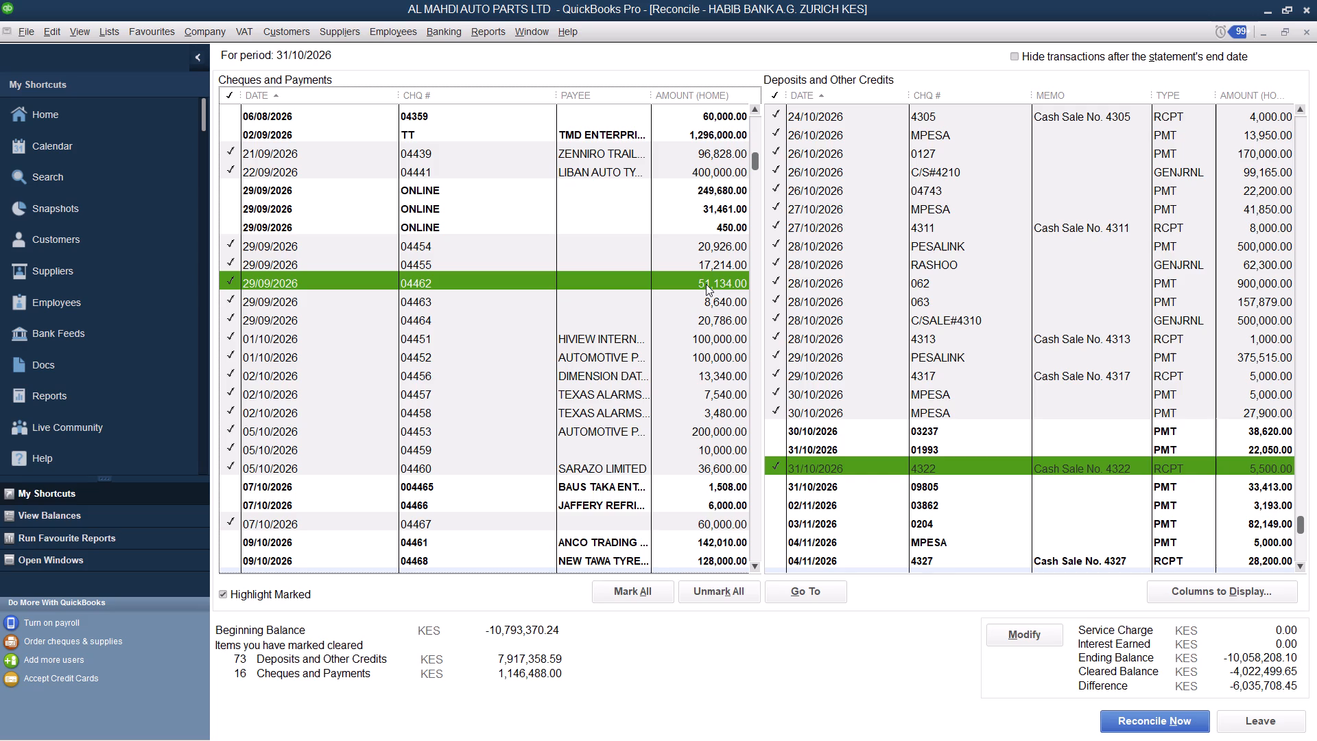
click(719, 196)
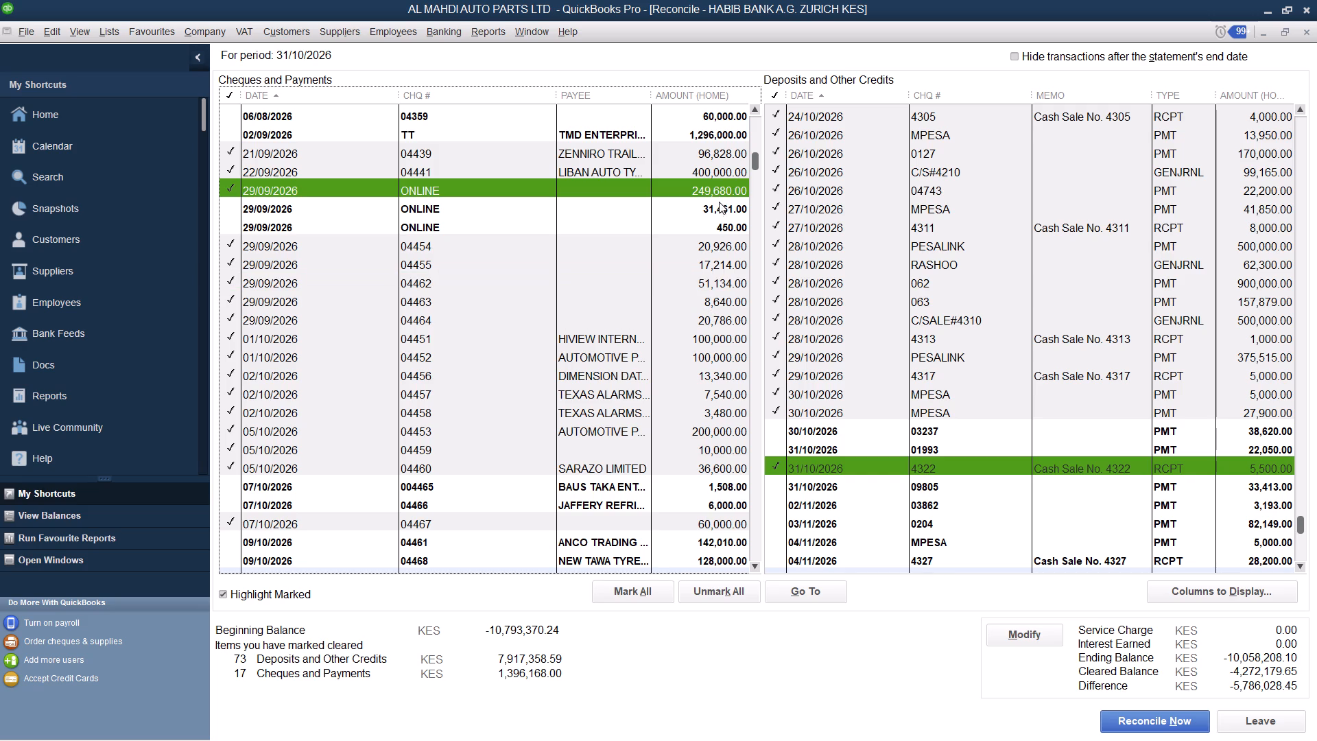
click(719, 208)
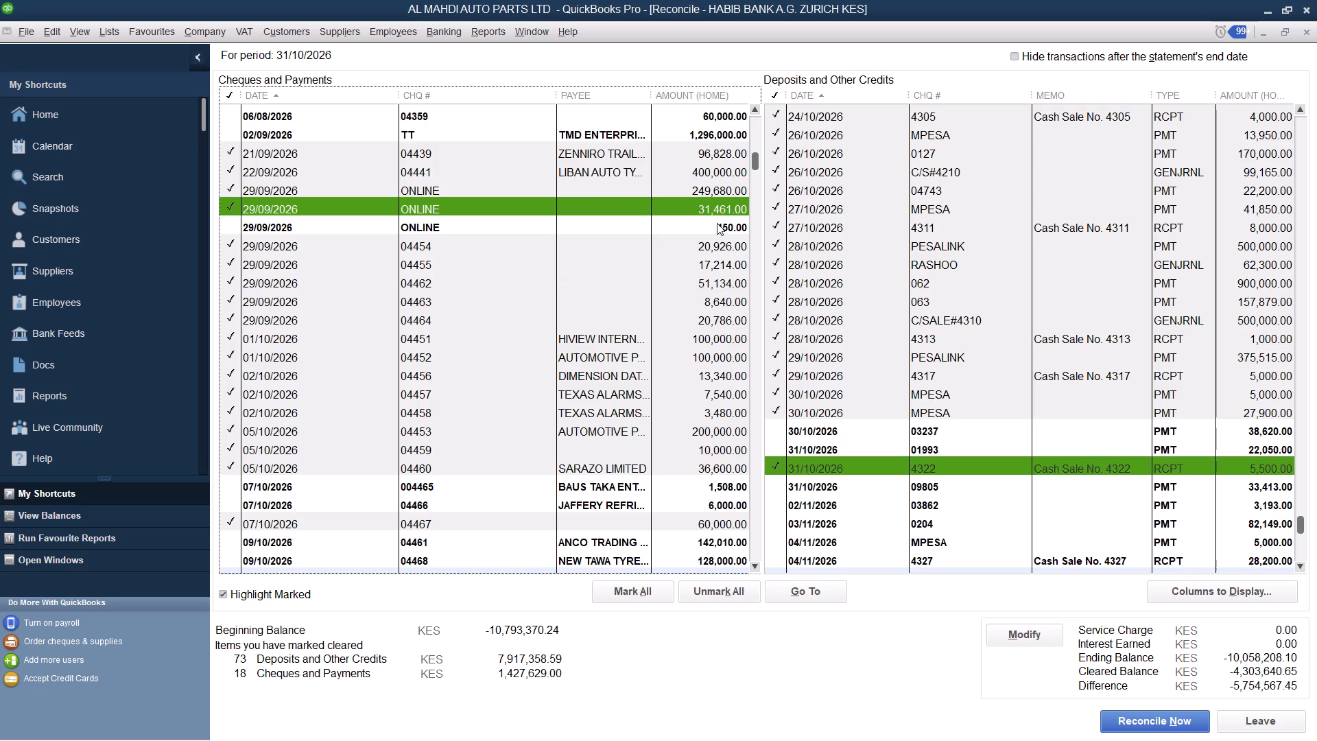
click(715, 226)
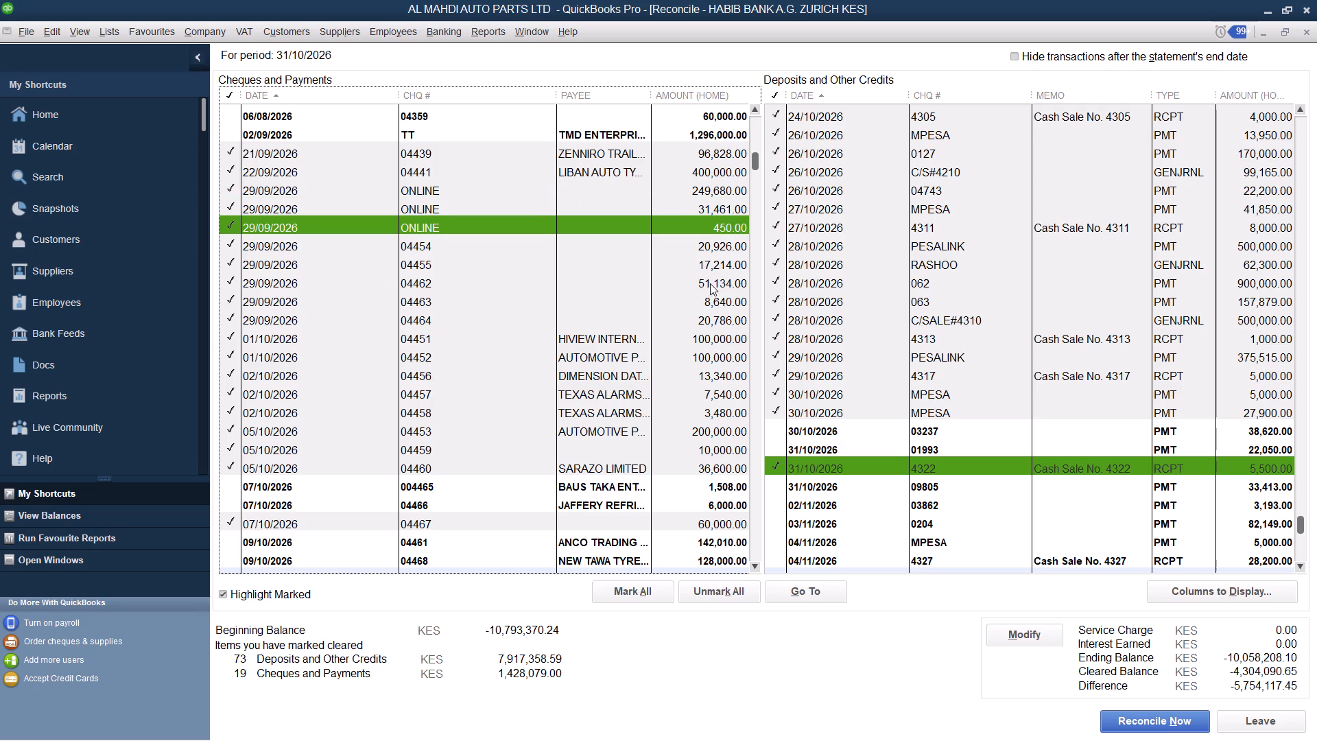
Mark cheque 04470, the 07/10/2026 cheques 004465 and 04466, and the 09/10/2026 cheques 04461, 04469 and 04468 as cleared.
triple_click(755, 107)
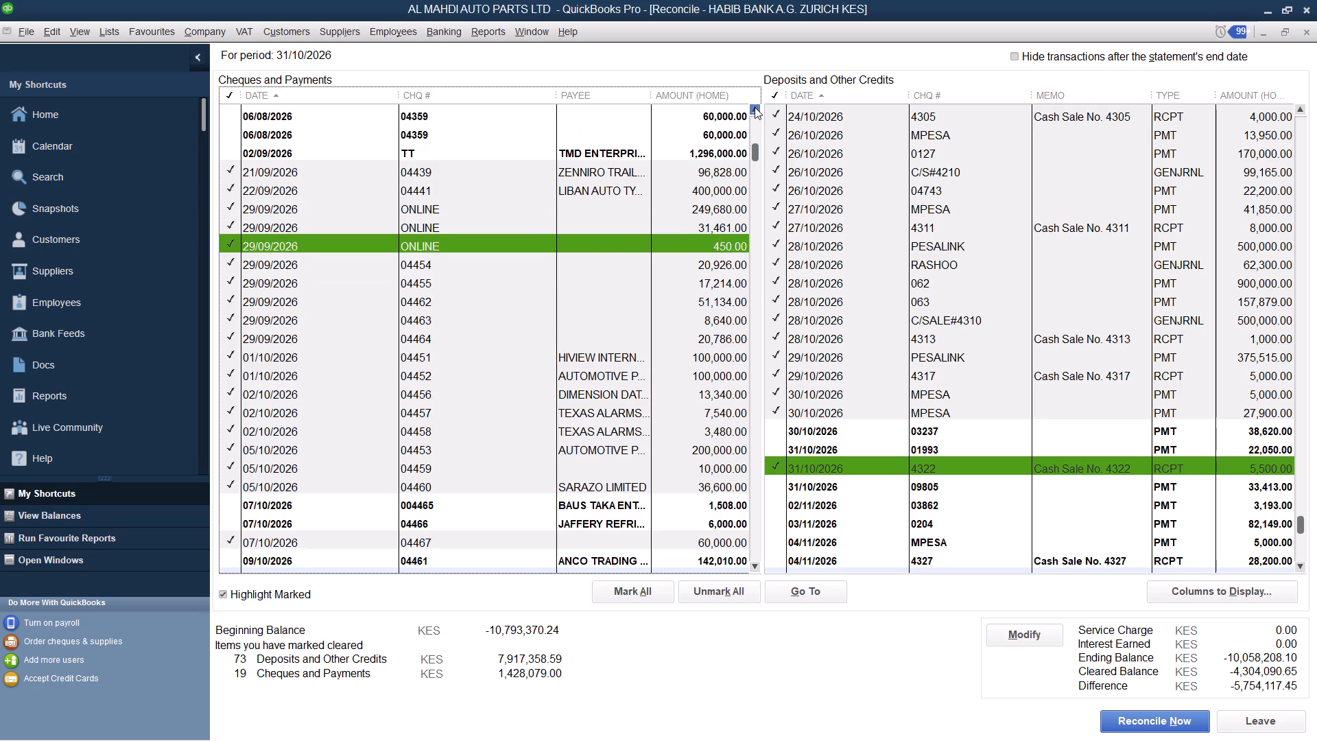
click(757, 531)
click(713, 195)
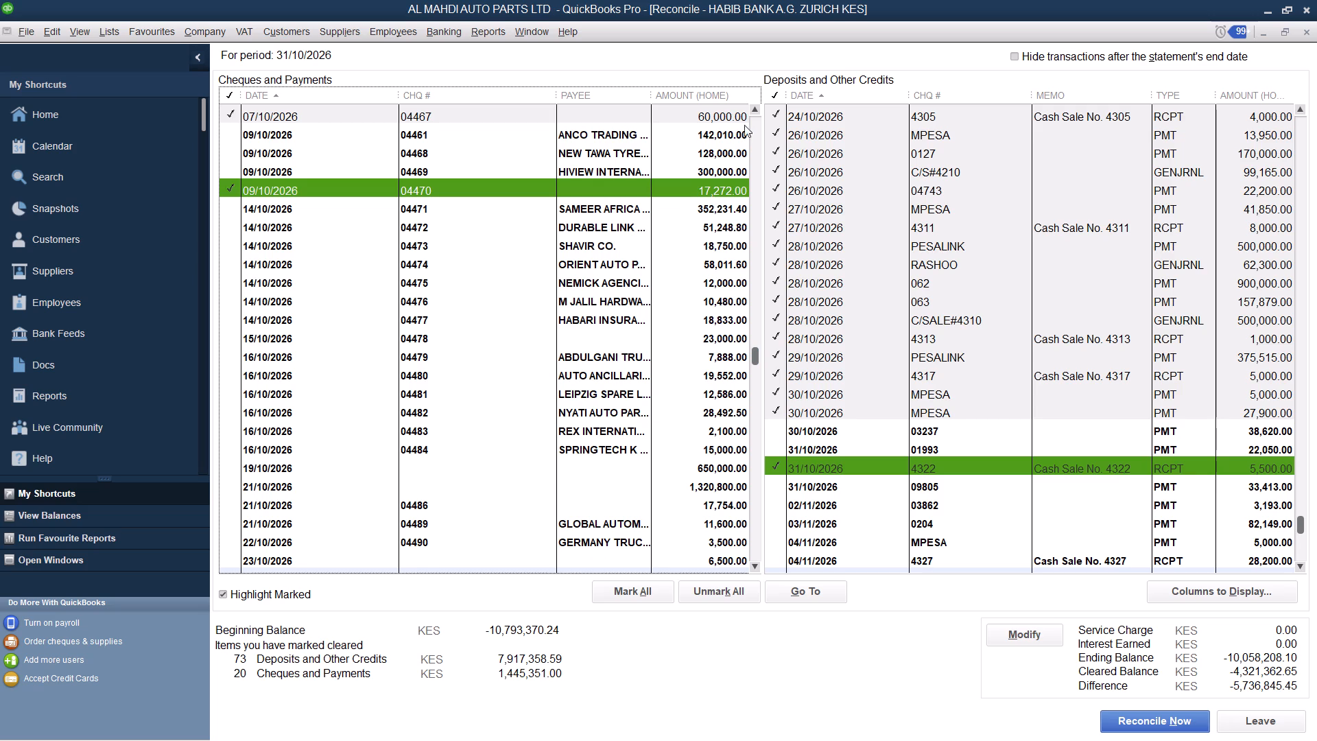
triple_click(755, 109)
click(755, 109)
click(723, 154)
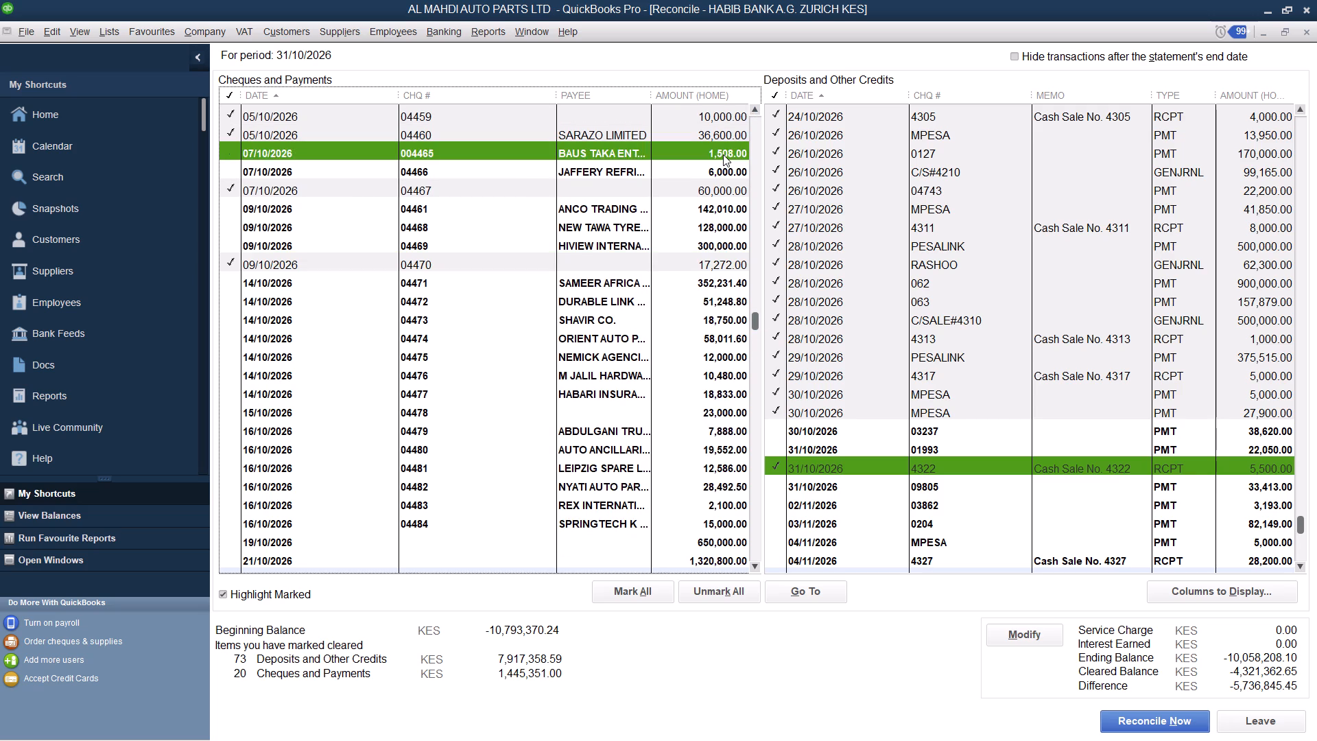
click(717, 172)
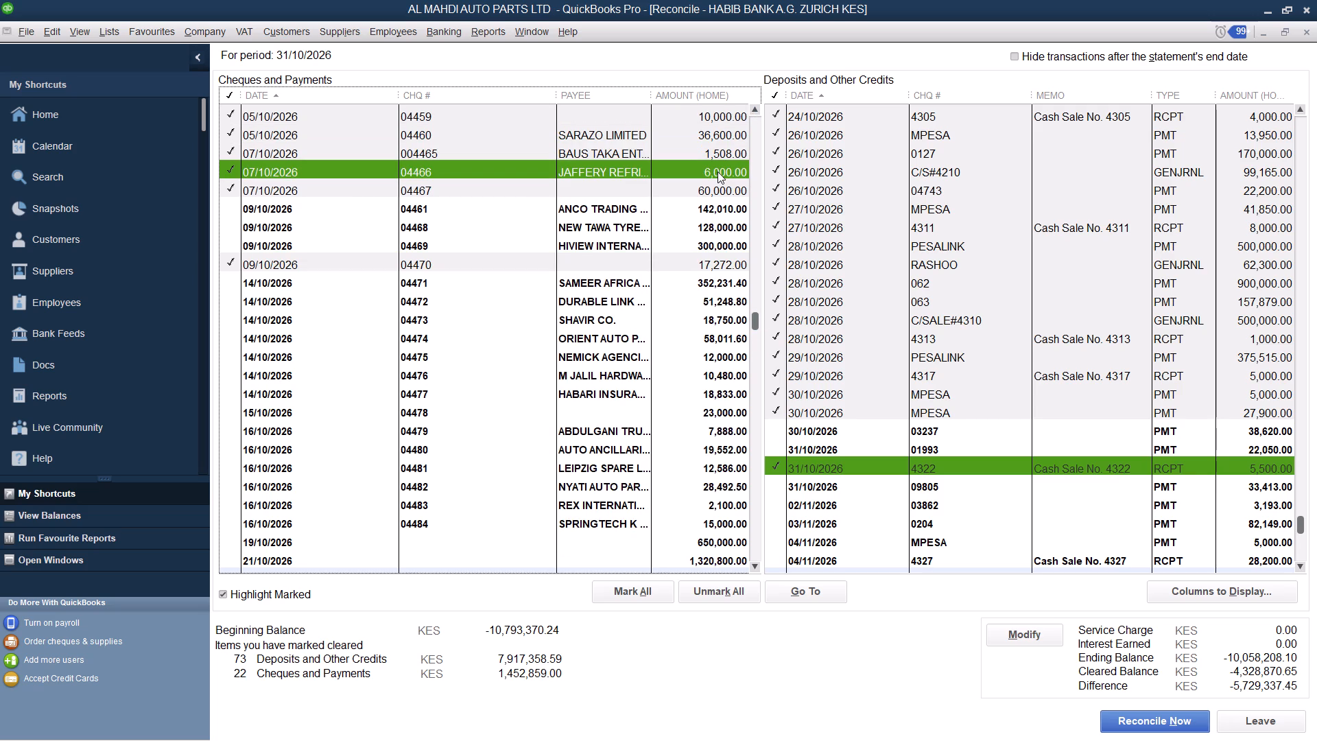
click(711, 212)
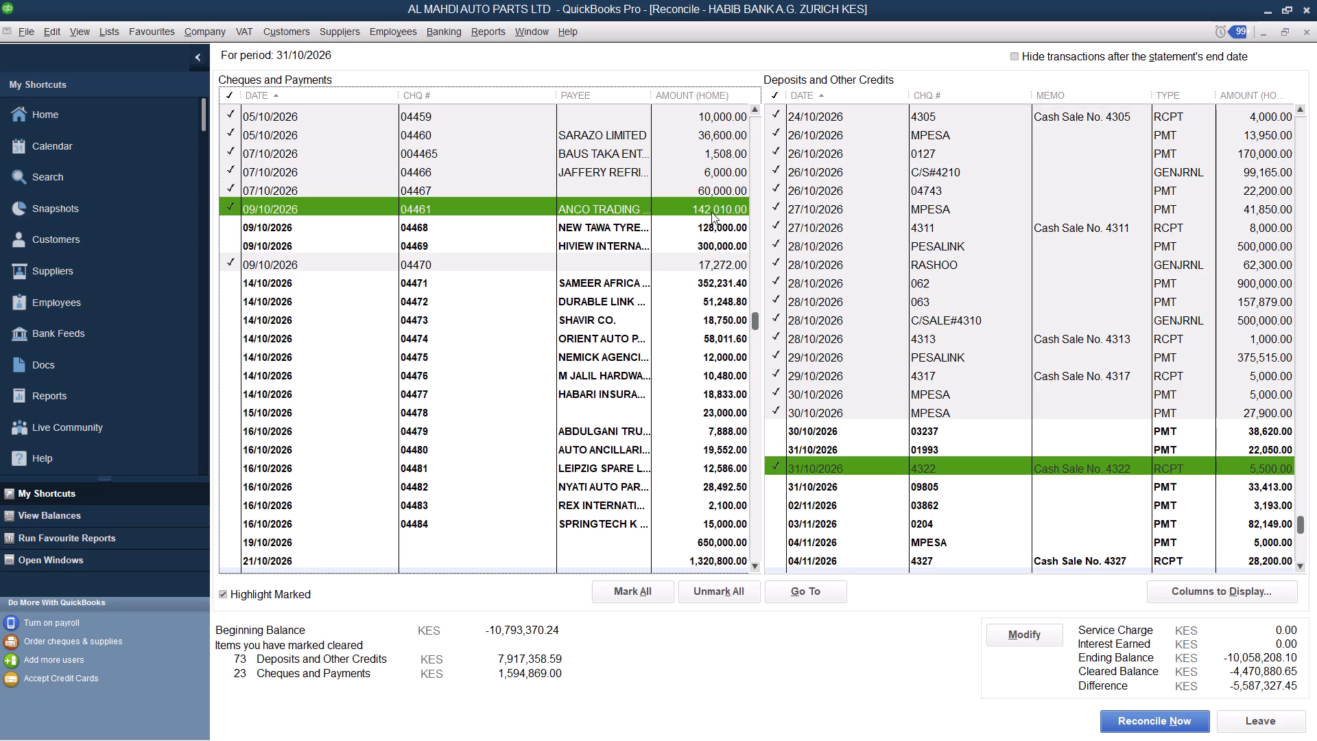
click(712, 243)
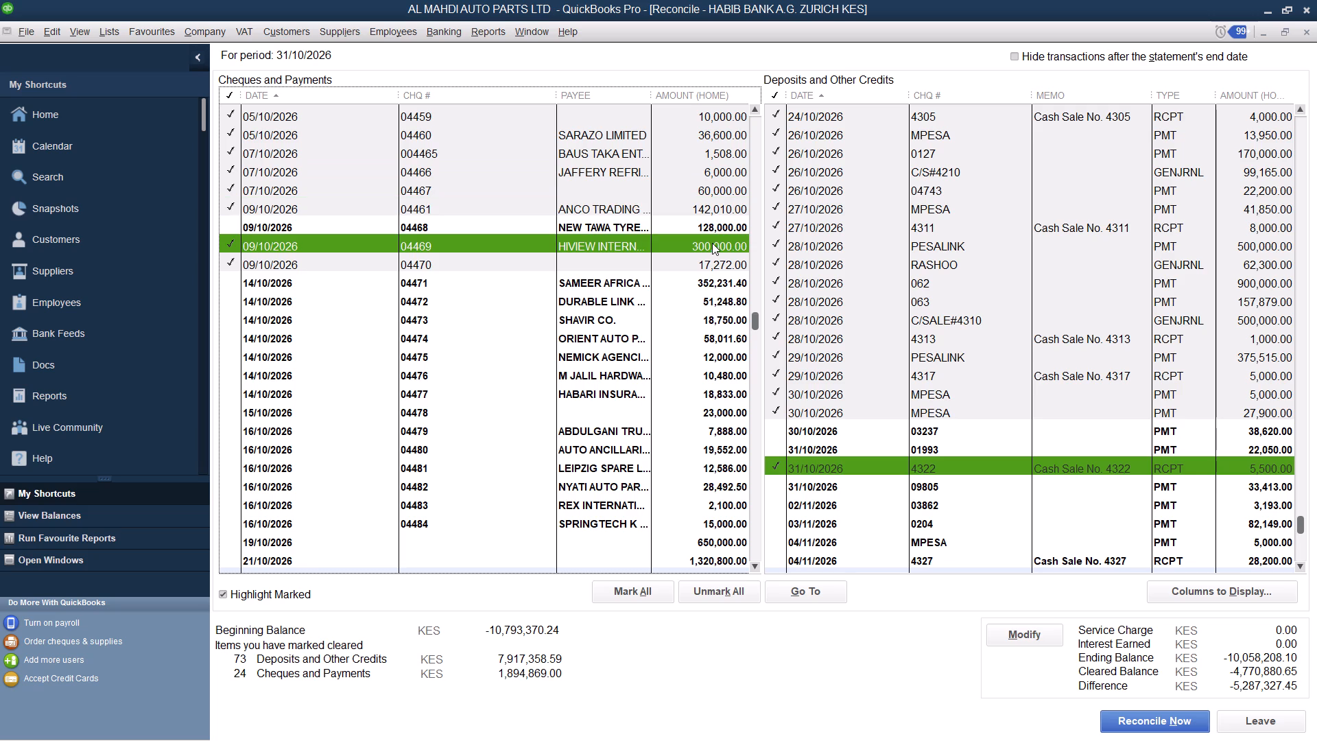
click(717, 226)
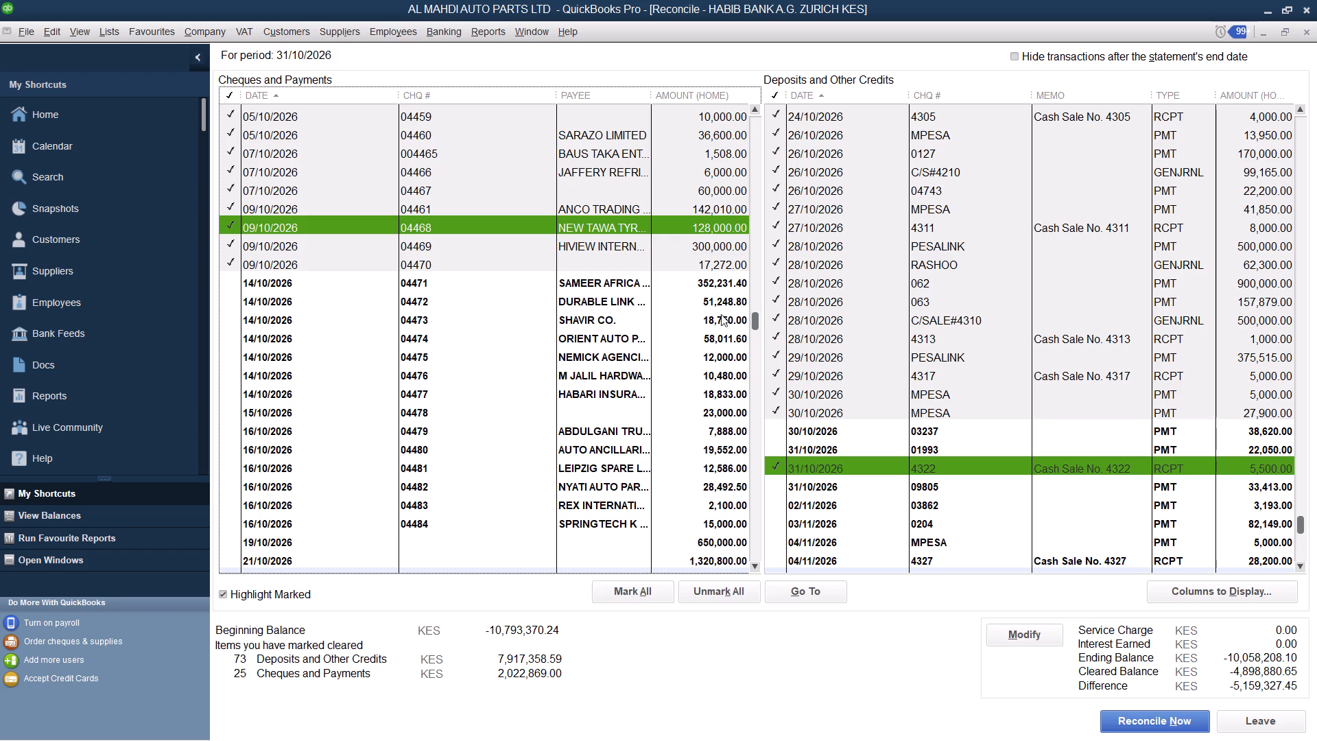
Mark cheques 04475, 04471, 04478, 04472 and 04474, the 19/10/2026 payment of 650,000.00, and cheques 04477, 04476 and 04473 as cleared.
click(705, 360)
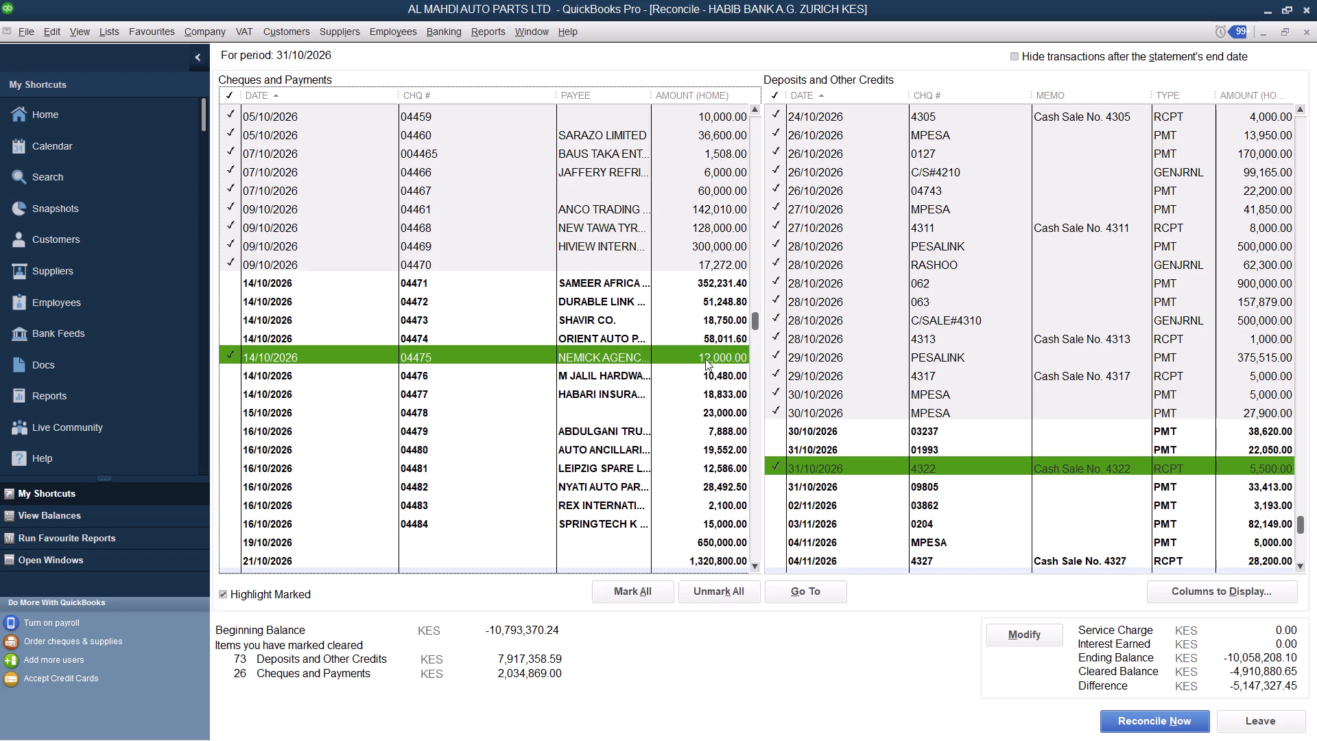
click(723, 285)
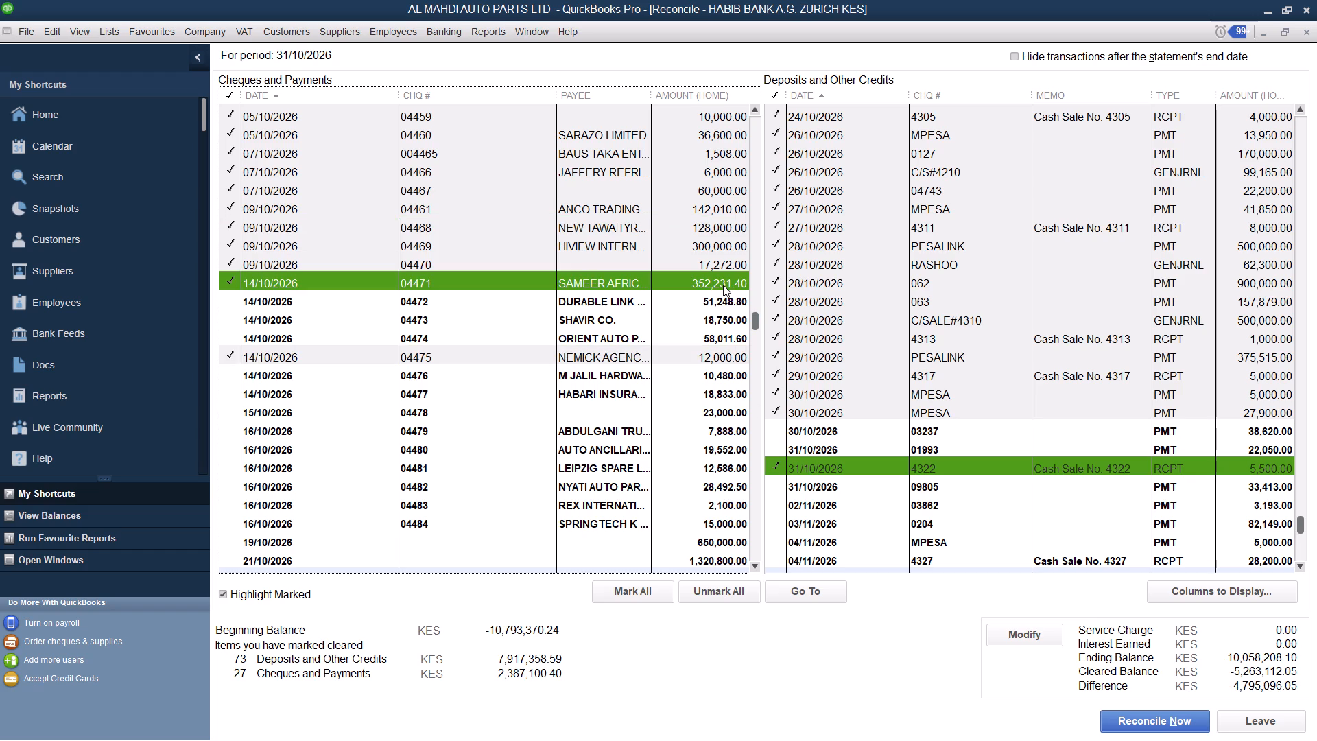
click(723, 406)
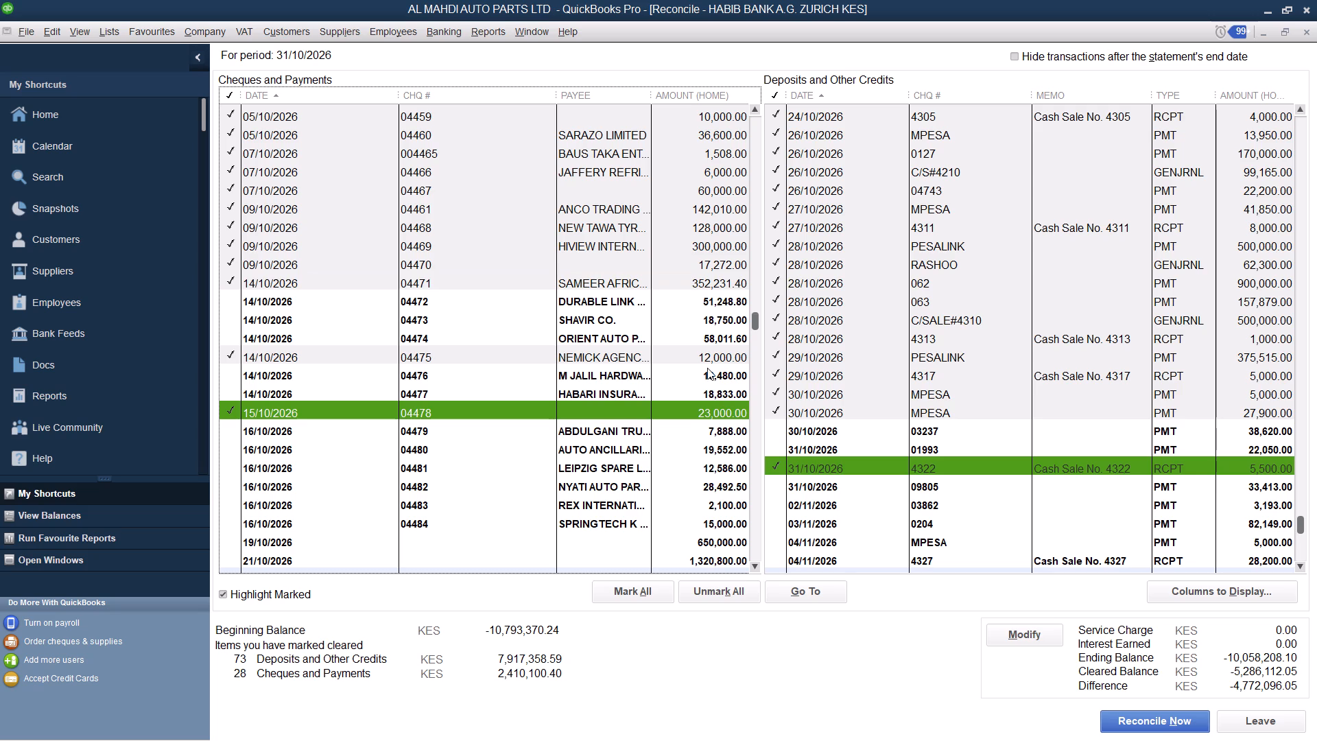
click(724, 301)
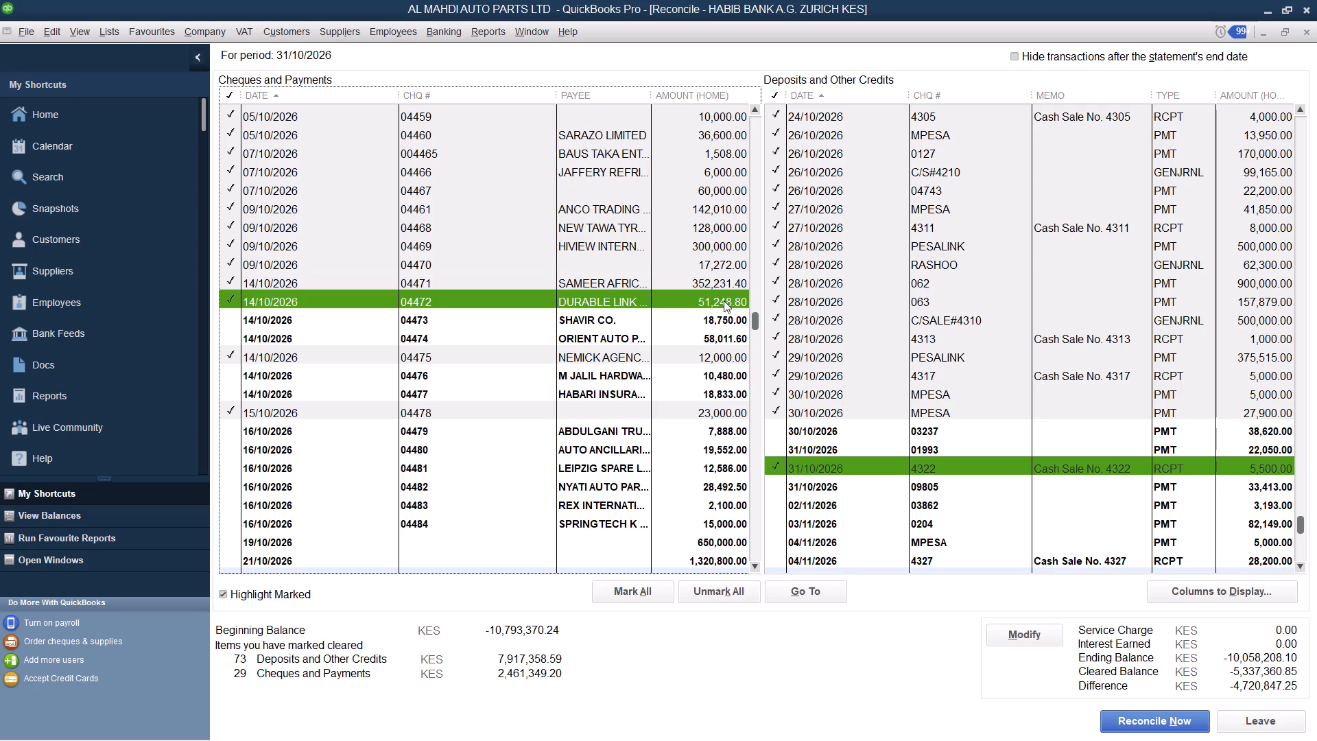
click(729, 337)
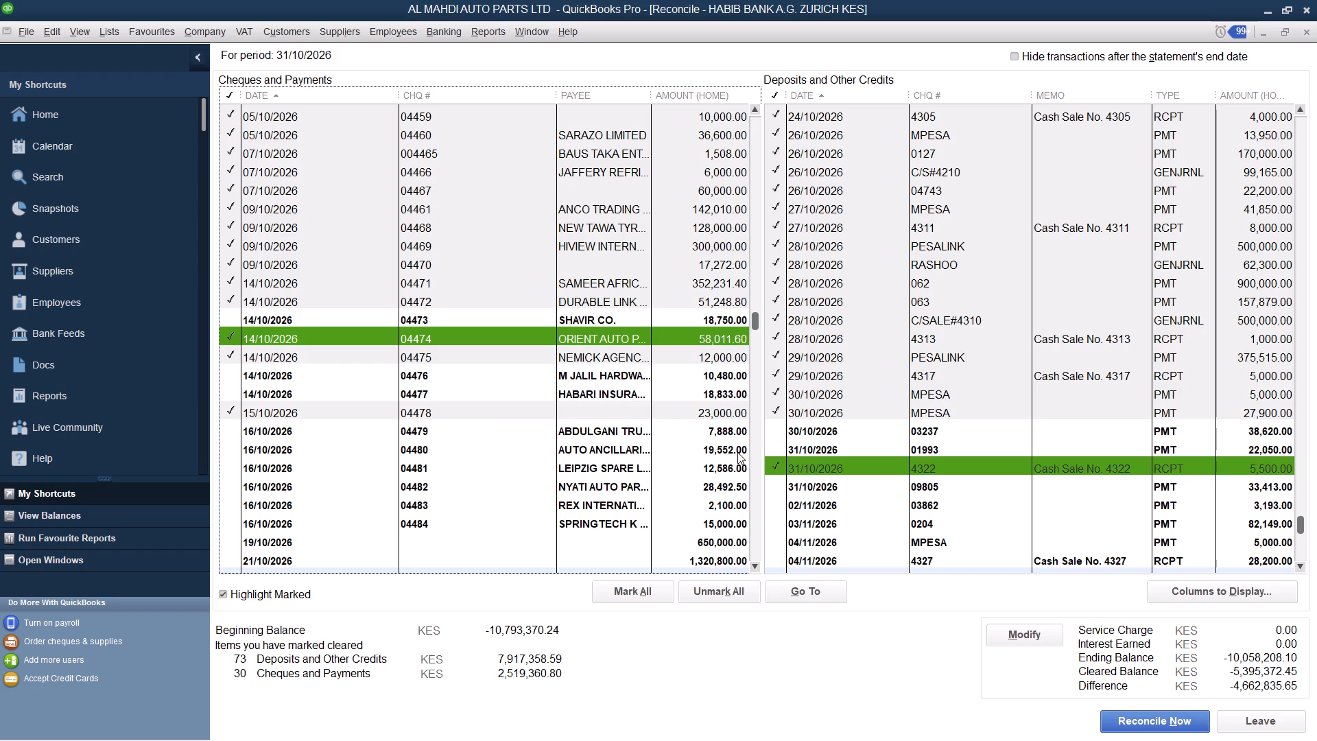
click(728, 541)
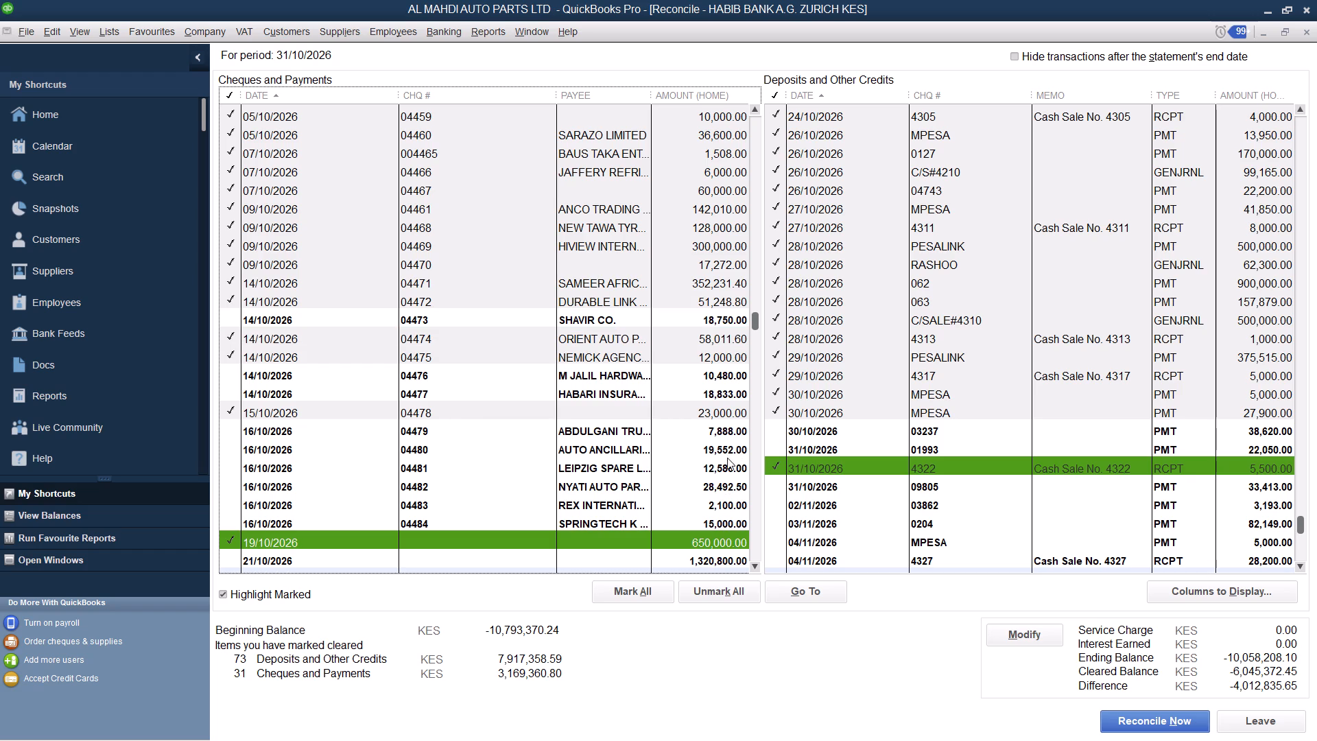
click(722, 395)
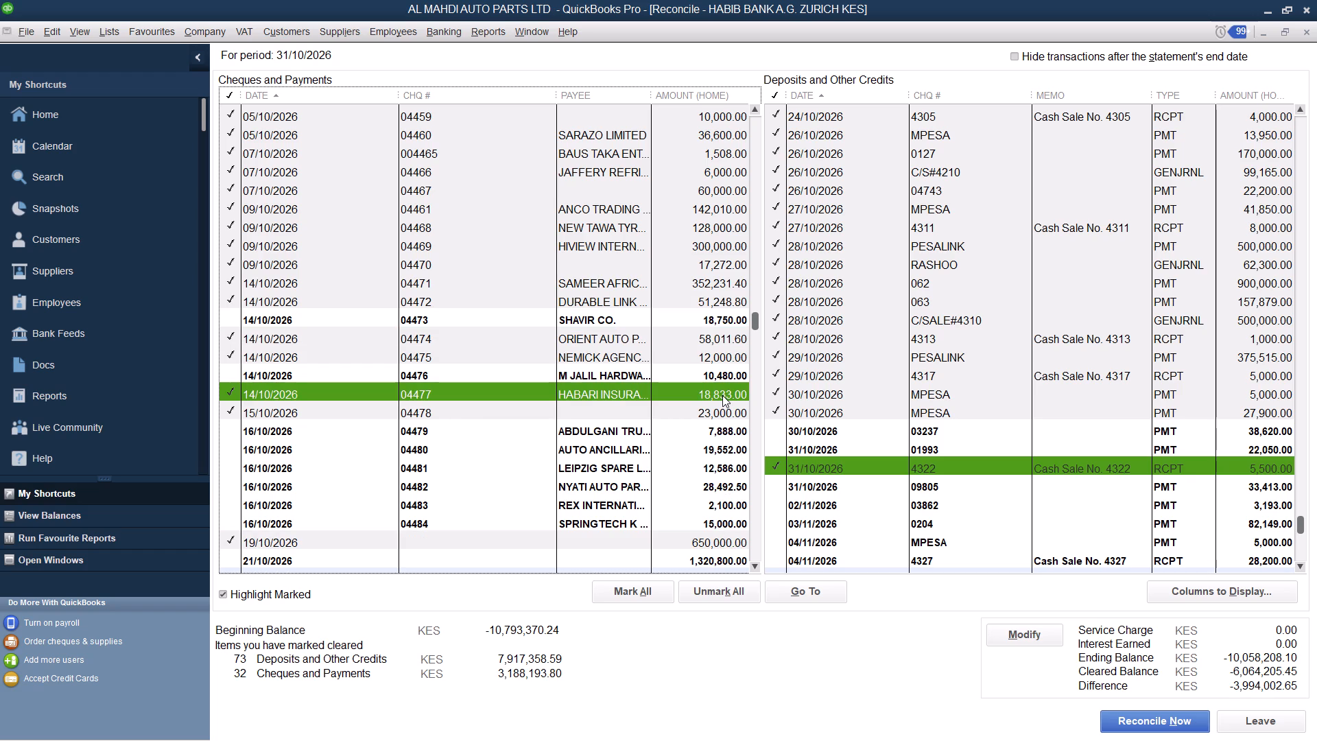
click(718, 373)
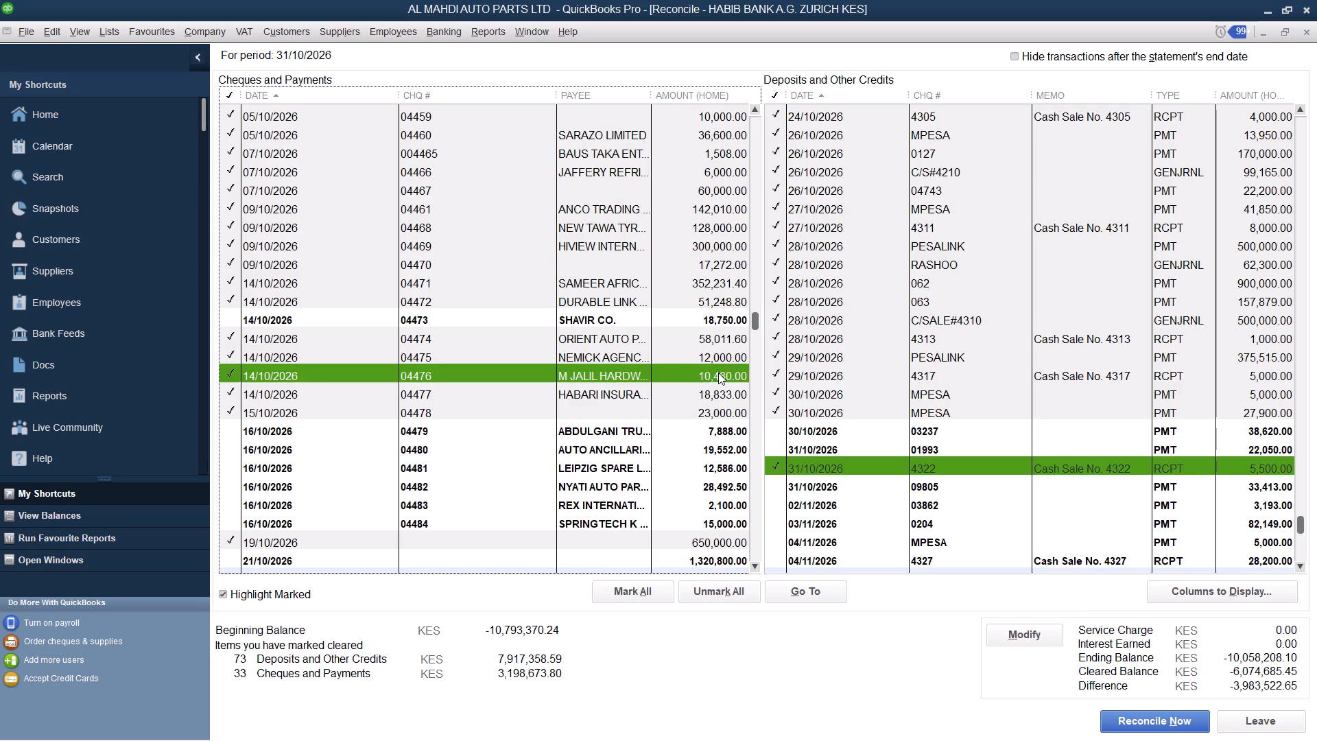
click(722, 322)
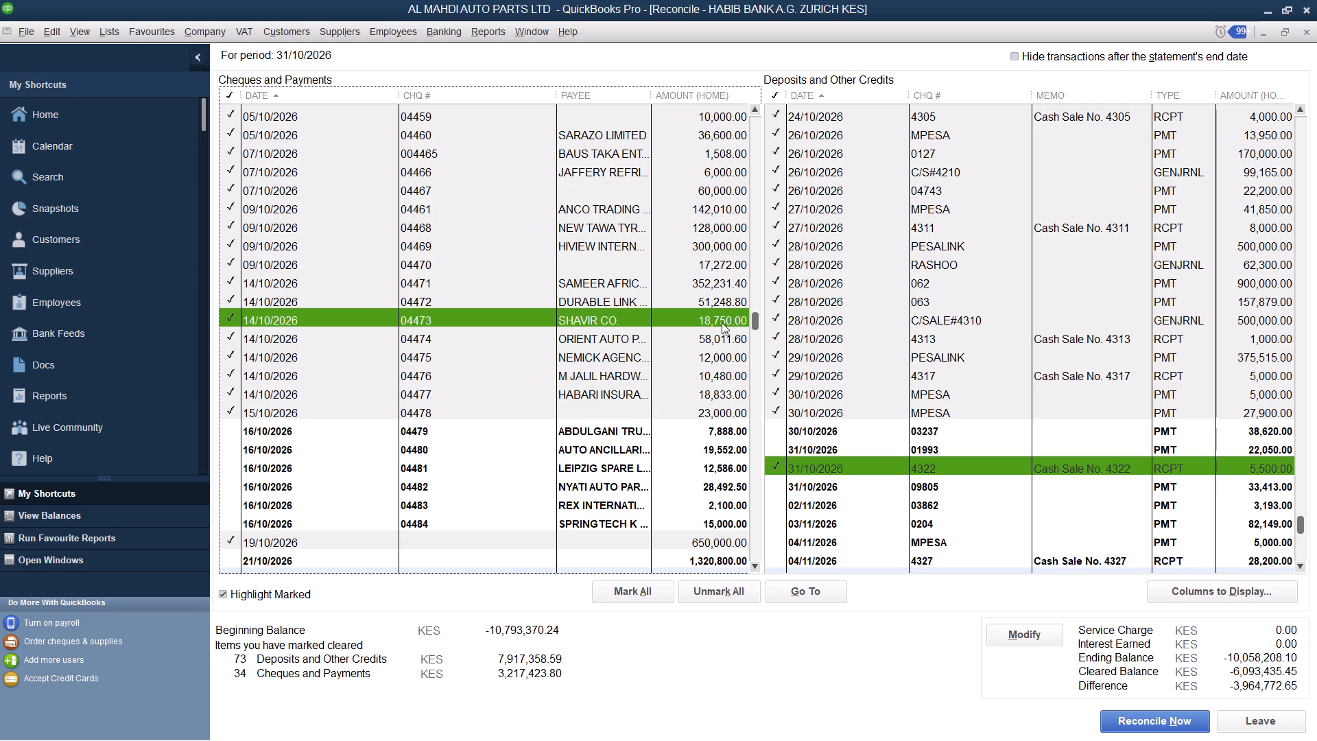
Mark cheques 04480, 04482, 04486, 04483, 04479, 04489 and 04484, the 21/10/2026 payment of 1,320,800.00, and the 23/10/2026 payment of 6,500.00 as cleared.
click(733, 445)
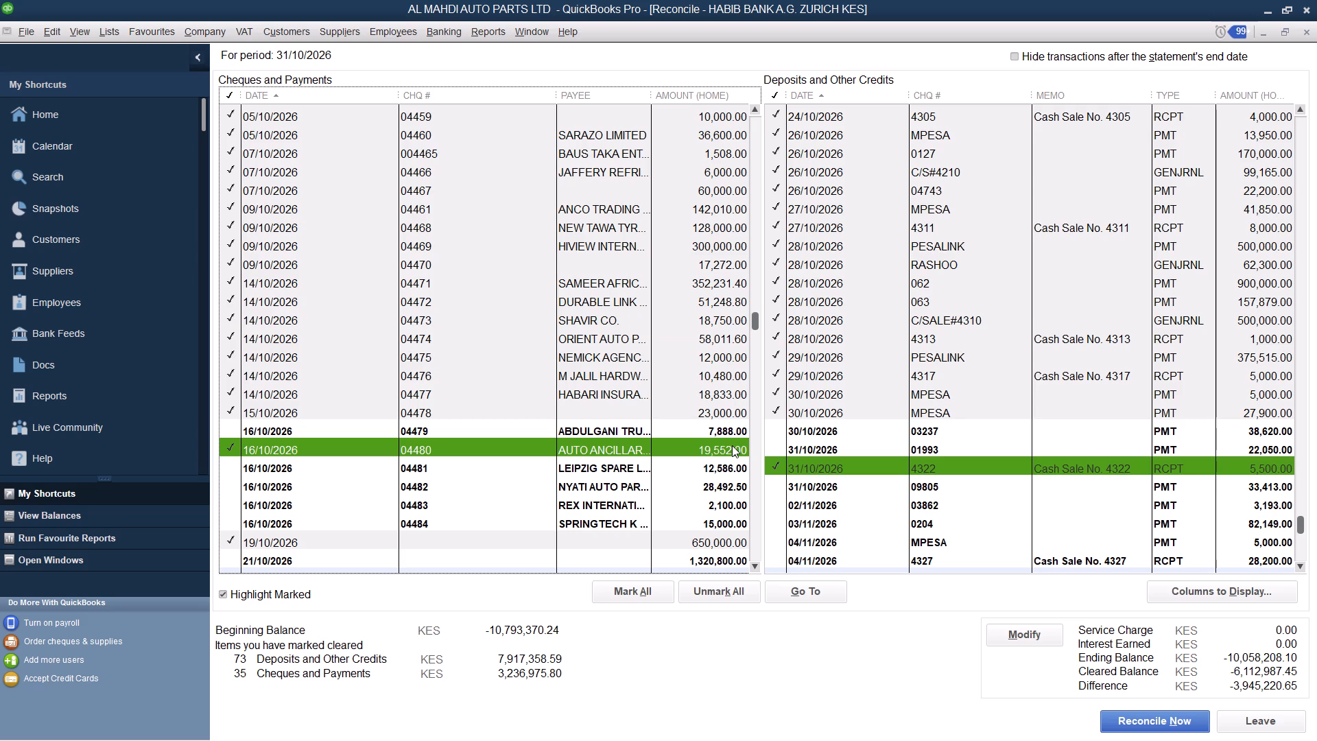
click(717, 487)
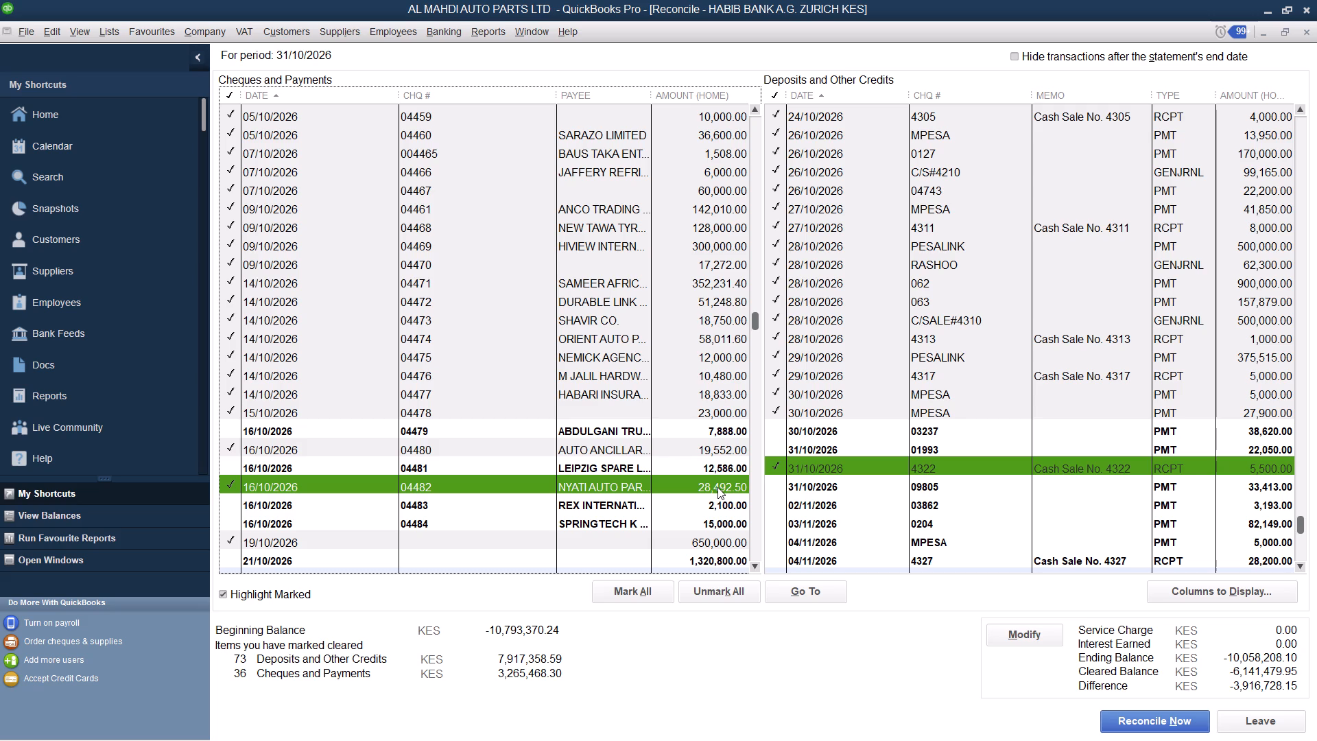
triple_click(754, 572)
double_click(754, 572)
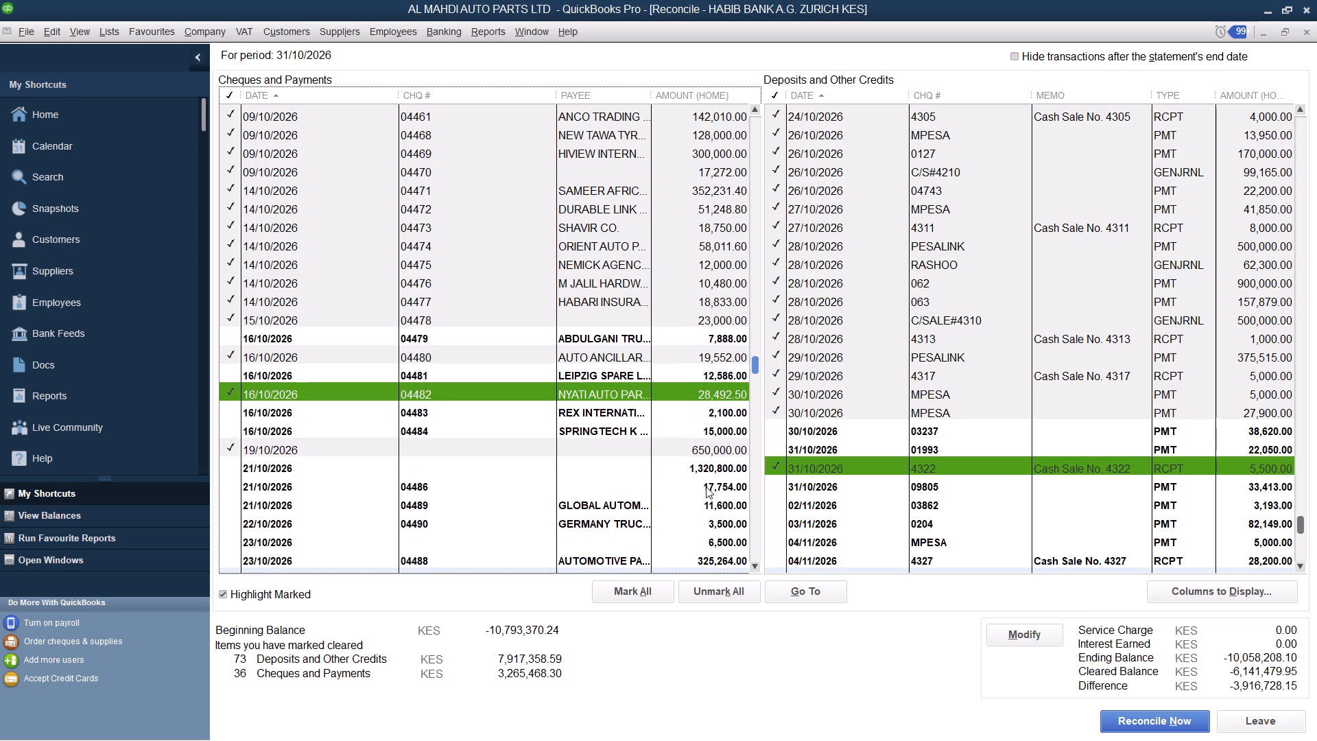
click(706, 486)
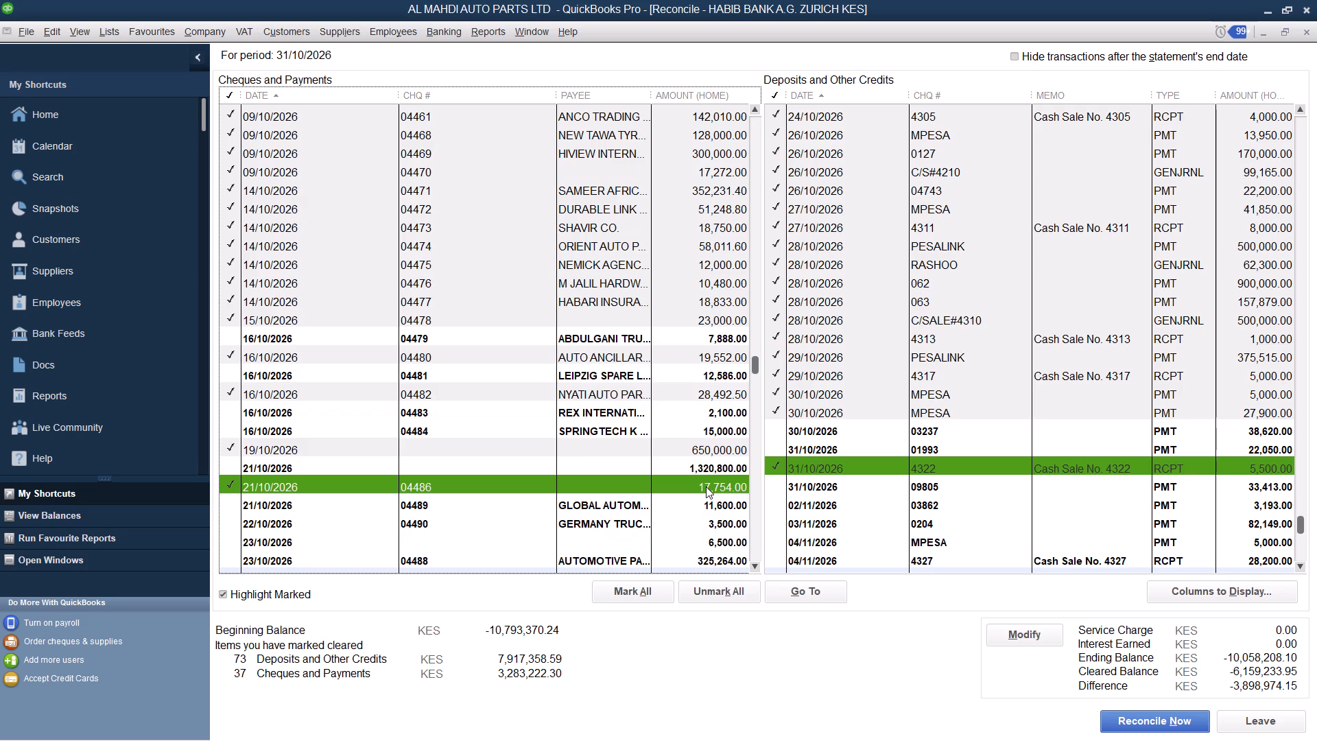
click(712, 412)
click(733, 338)
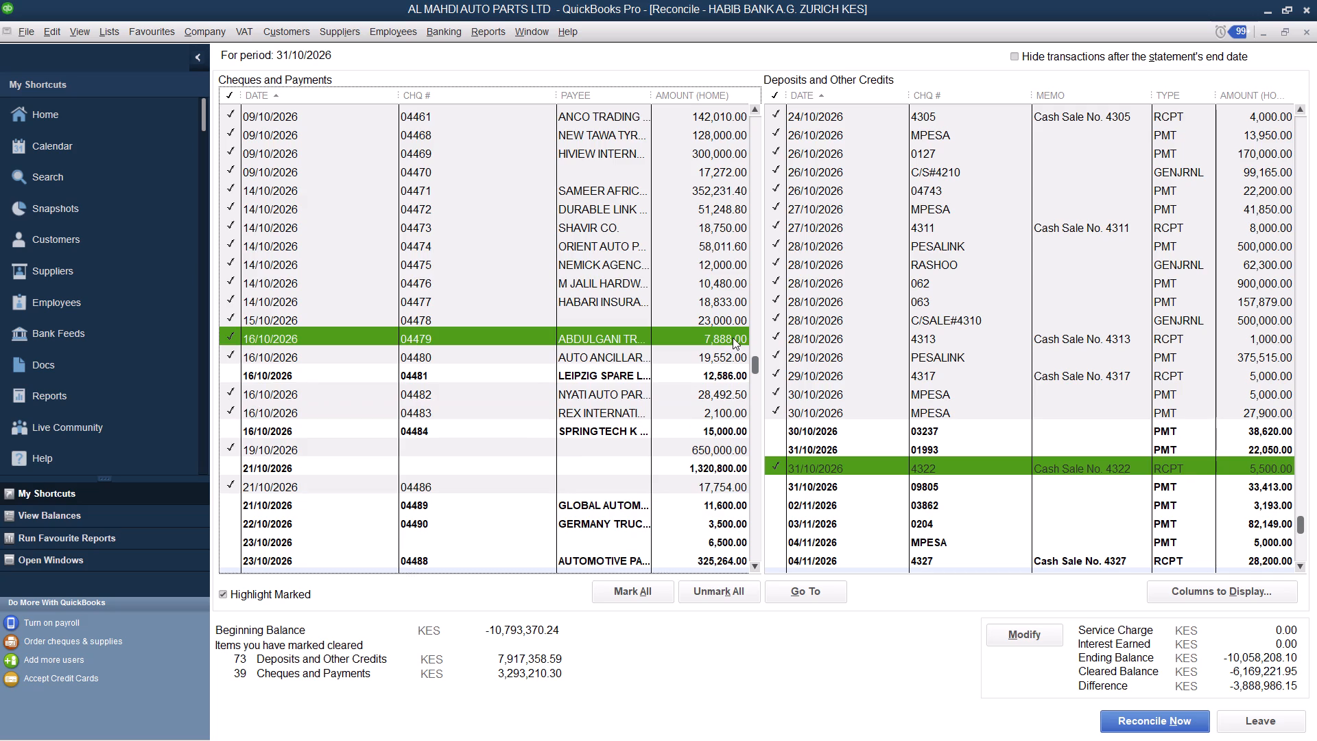
click(737, 470)
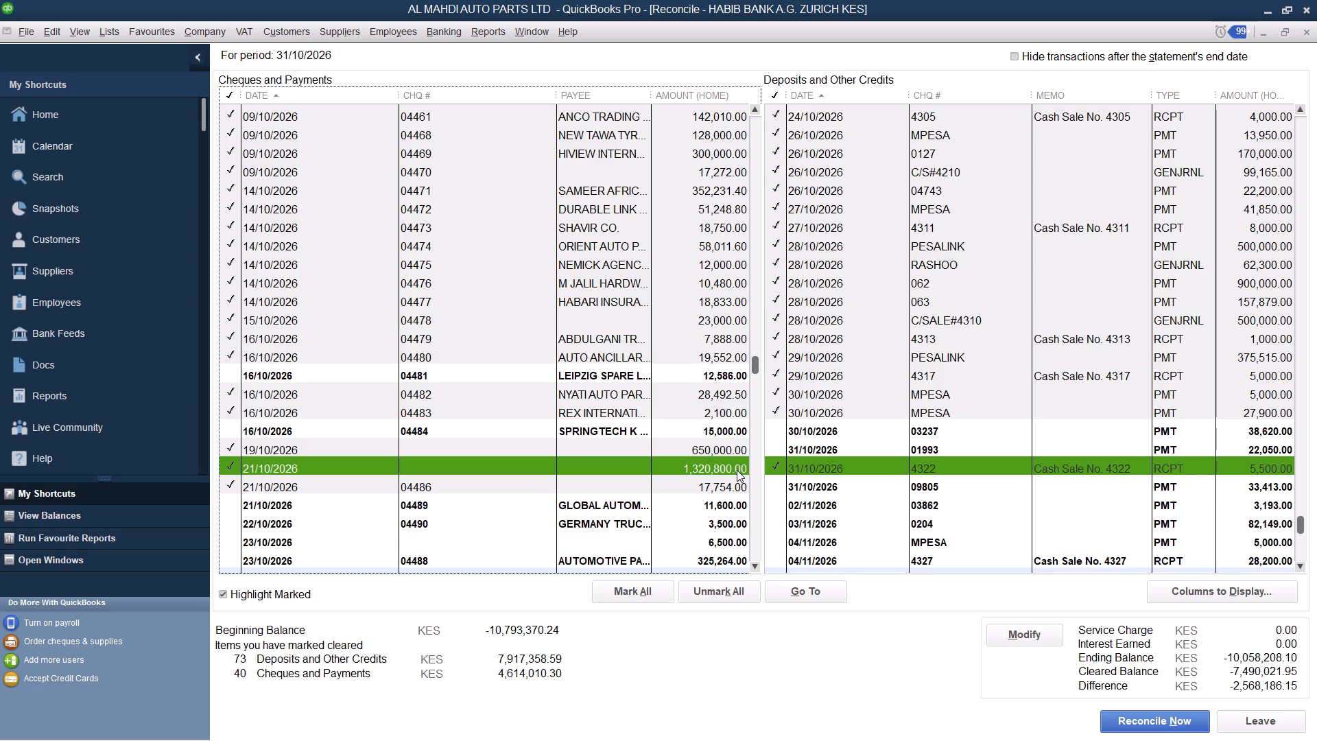
click(728, 537)
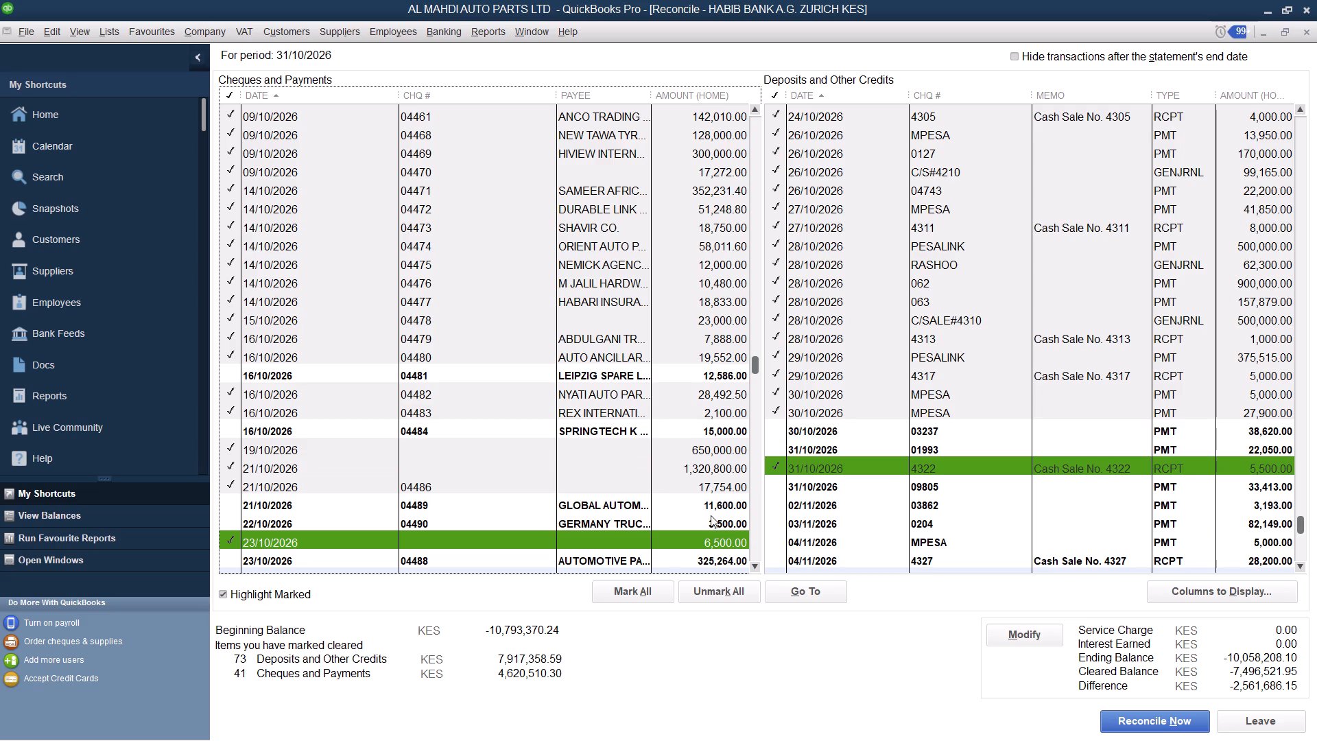
click(711, 510)
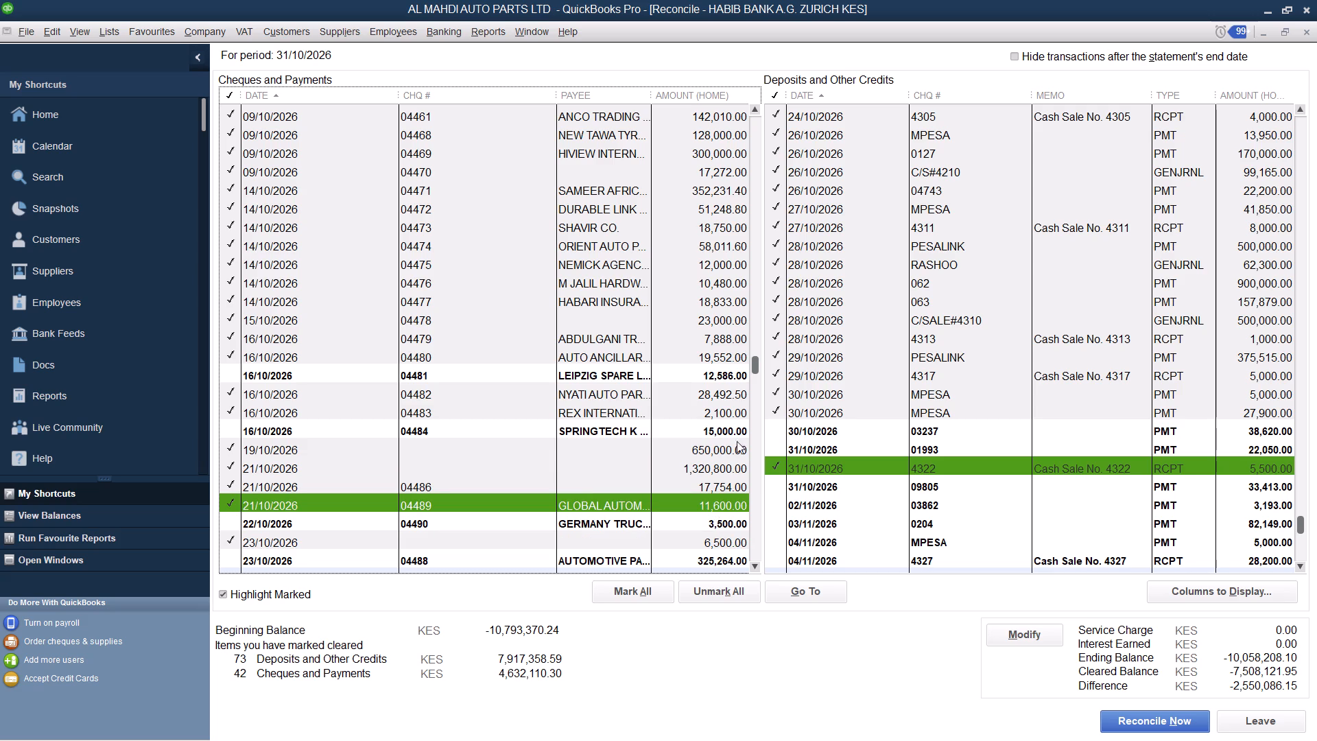
click(720, 432)
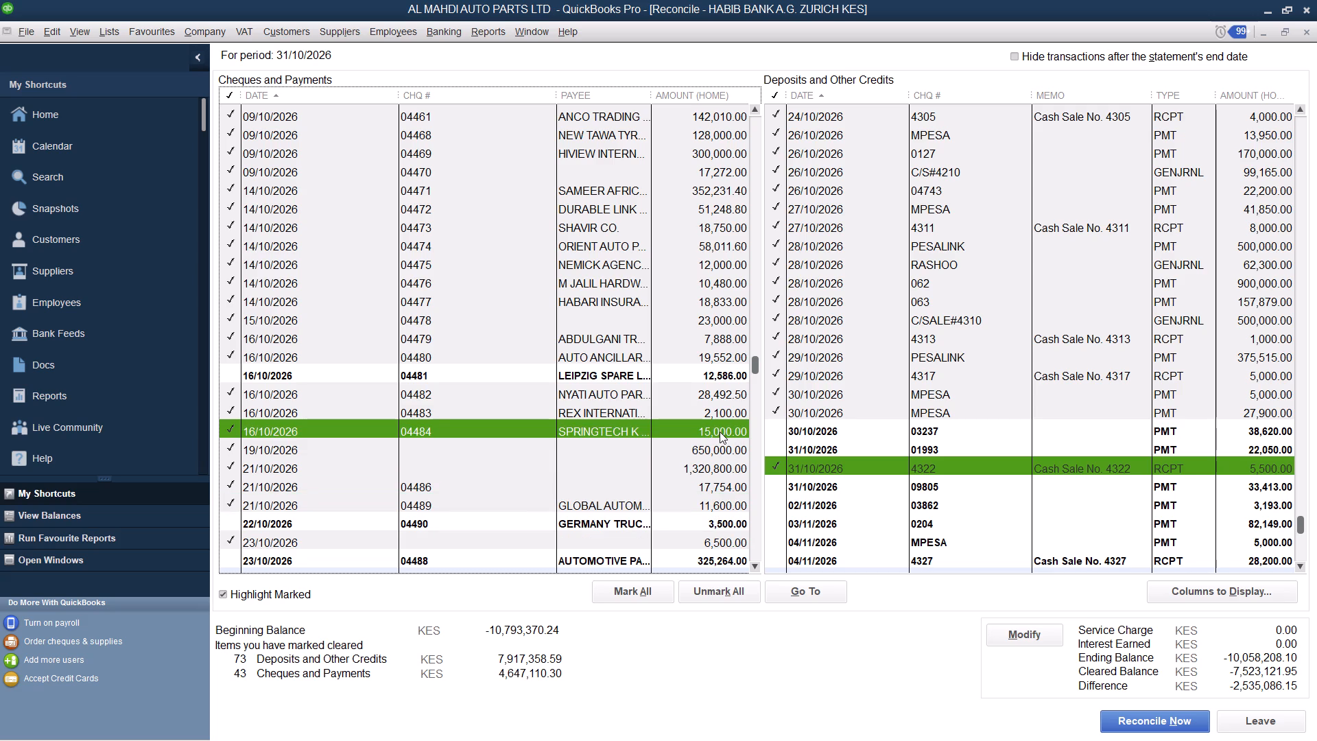
Mark the 26/10/2026 INTEREST payment of 100,337.15 and cheques 04488, 04492 and 04481 as cleared.
triple_click(757, 567)
triple_click(757, 567)
triple_click(757, 567)
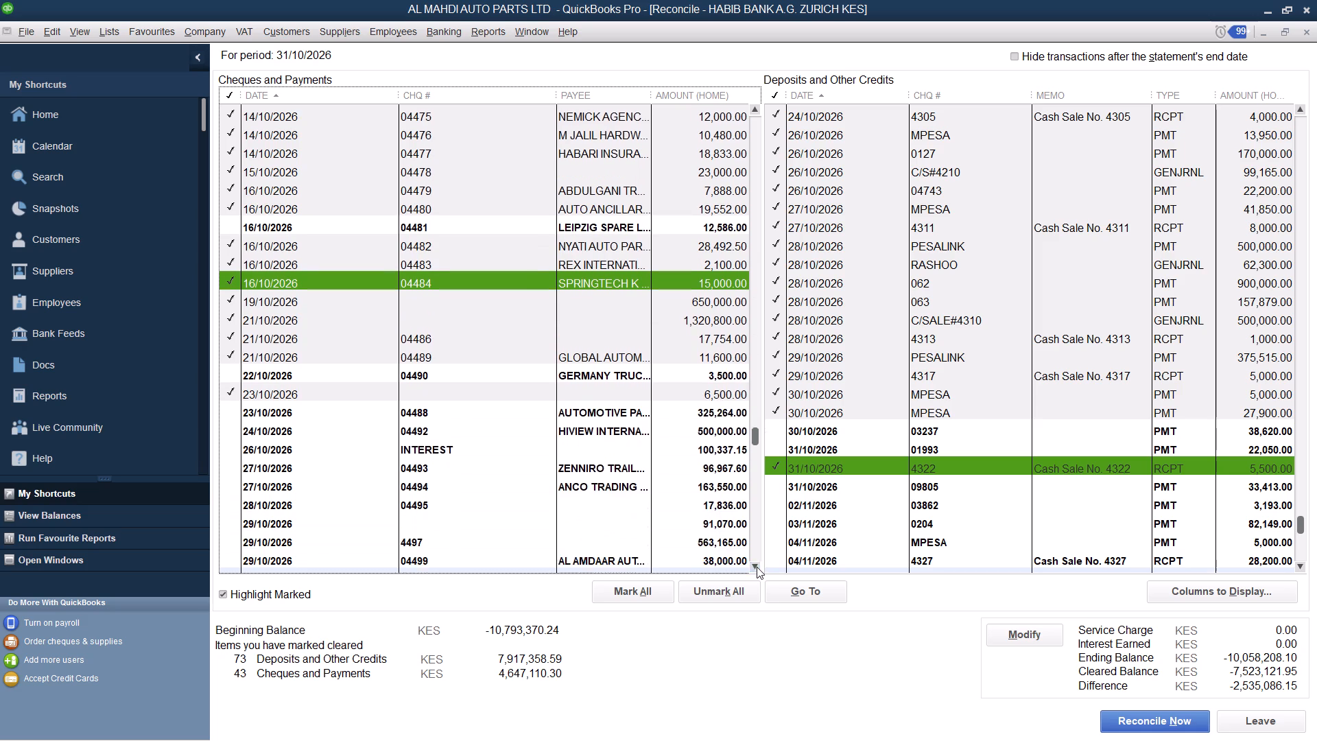
click(757, 567)
click(705, 420)
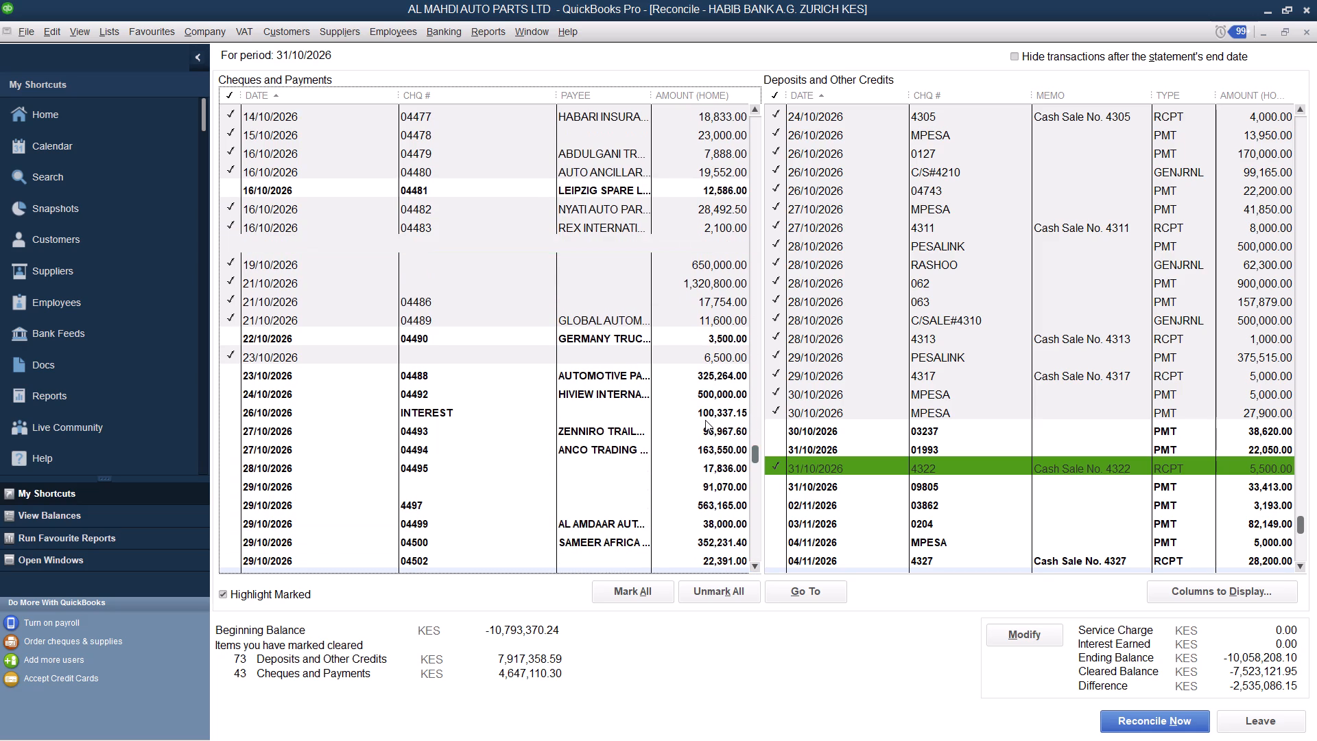
click(708, 412)
click(702, 431)
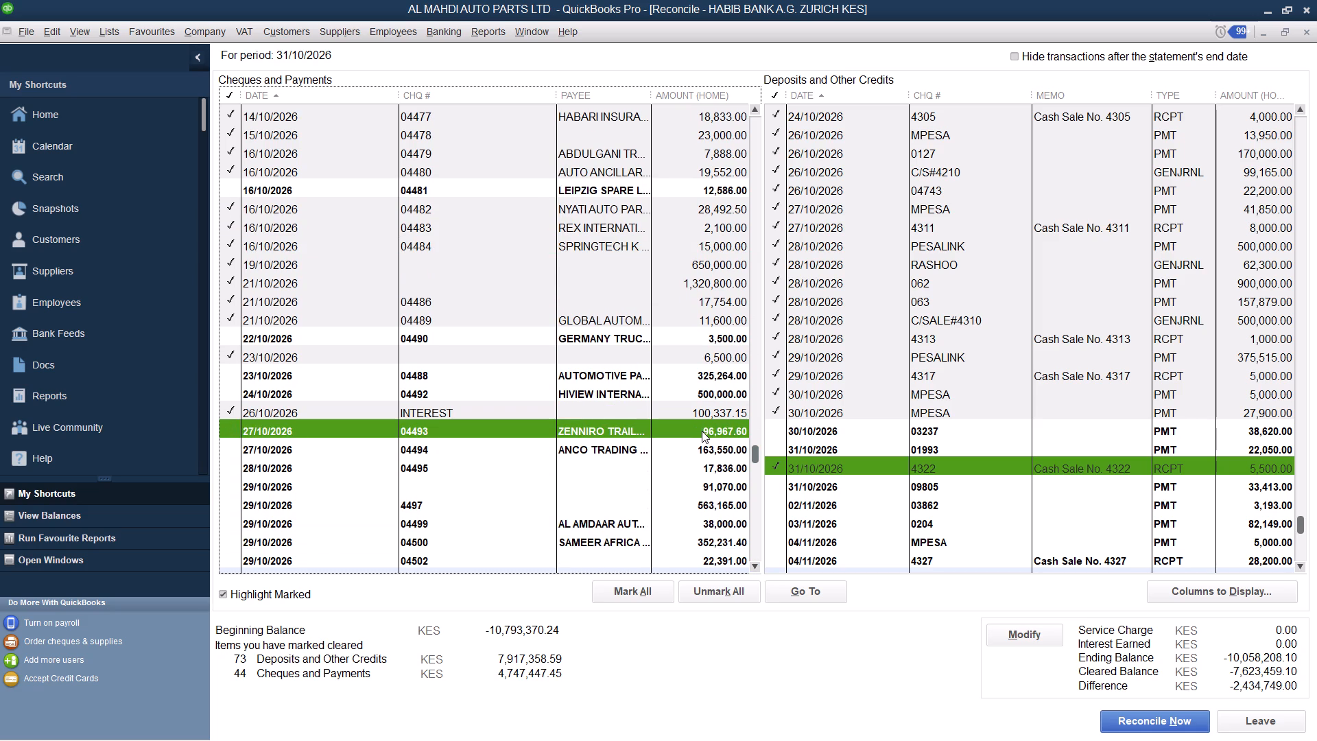
click(714, 371)
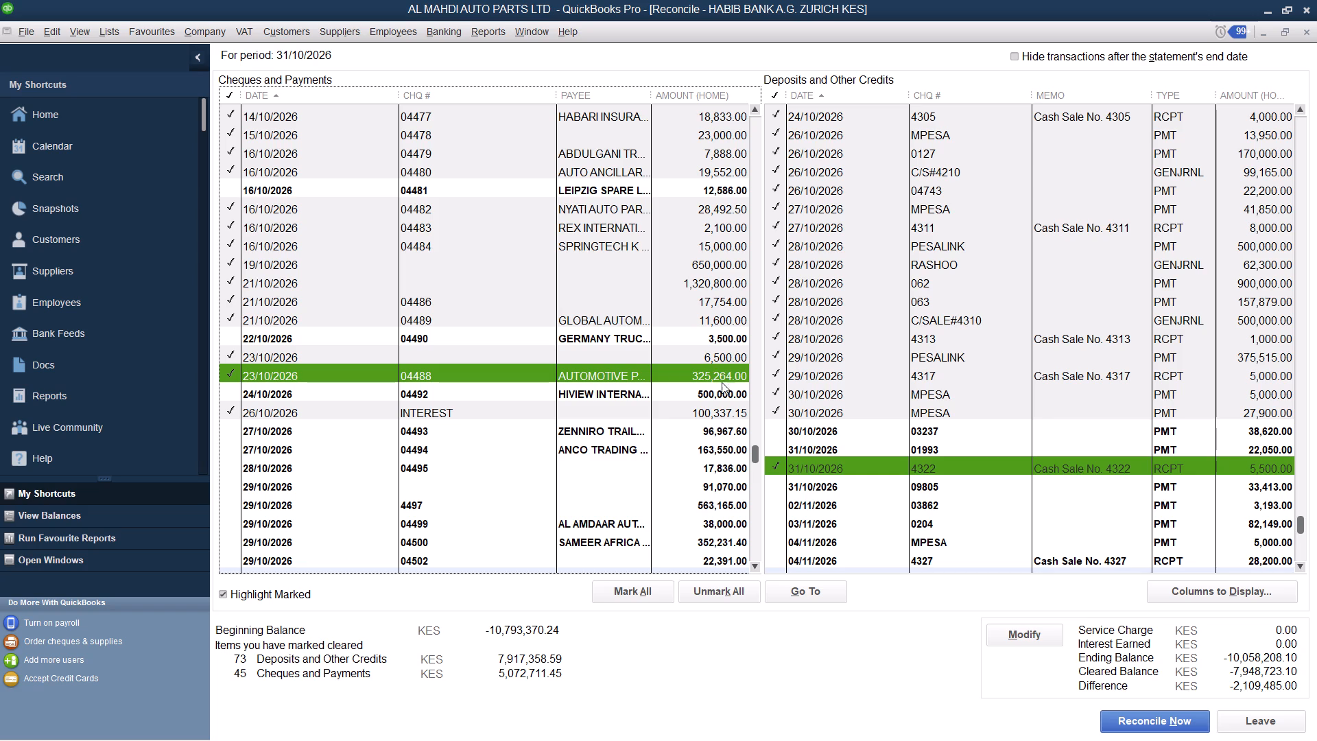
click(718, 390)
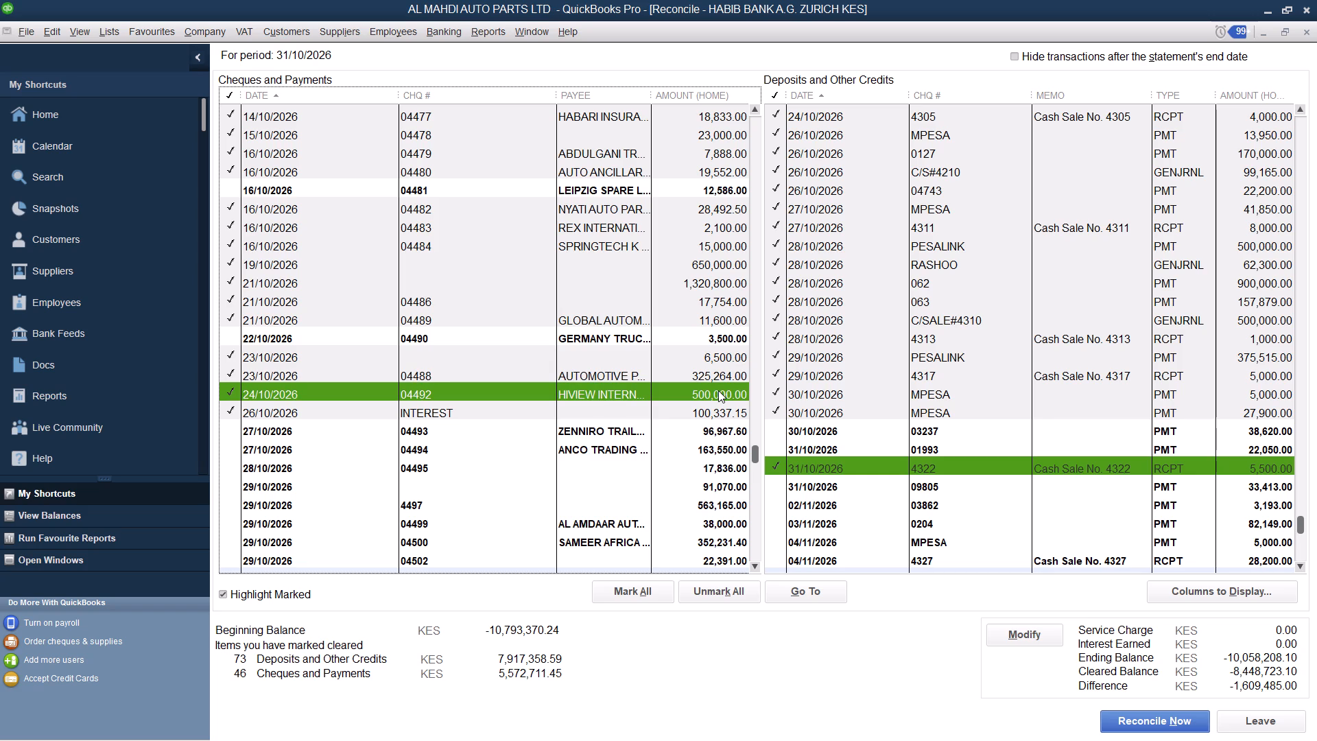
click(706, 187)
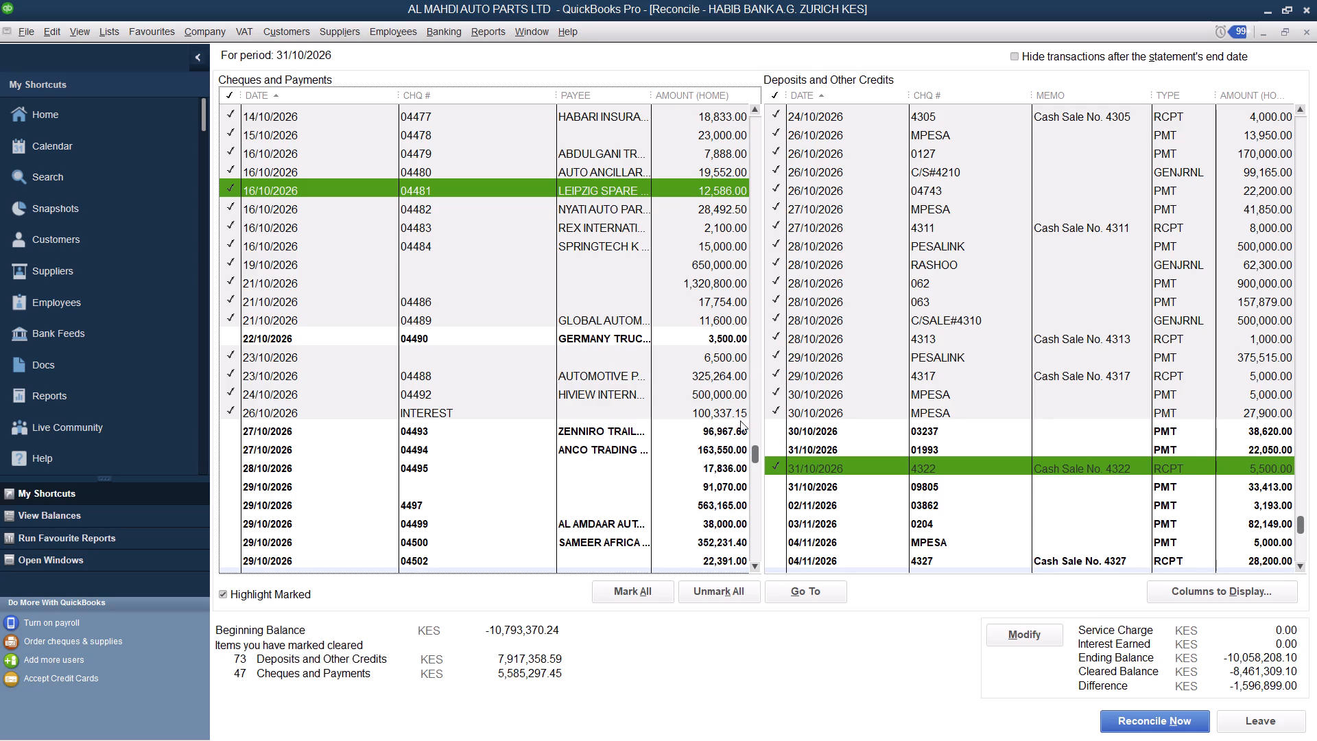
Mark cheques 04495 and 04499, the 29/10/2026 payment of 91,070.00, and cheques 4497, 04493 and 04494 as cleared.
click(719, 470)
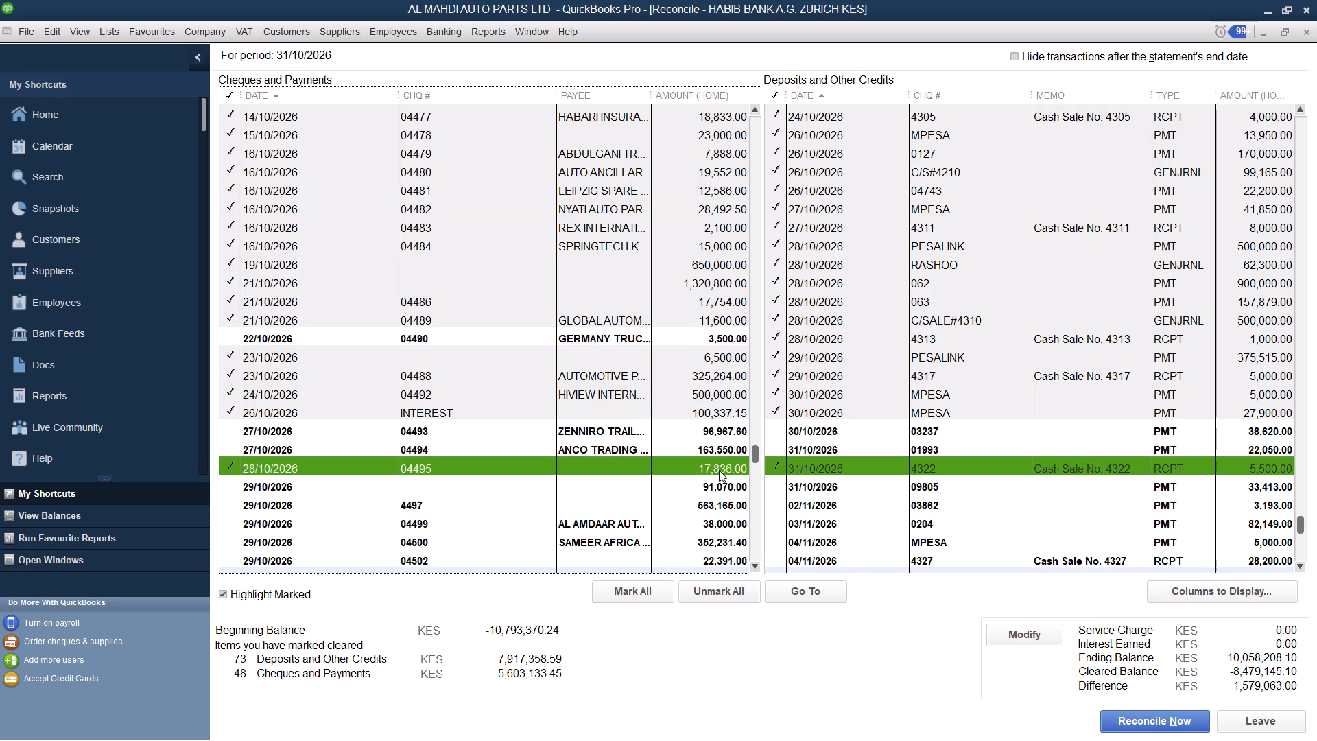
click(724, 516)
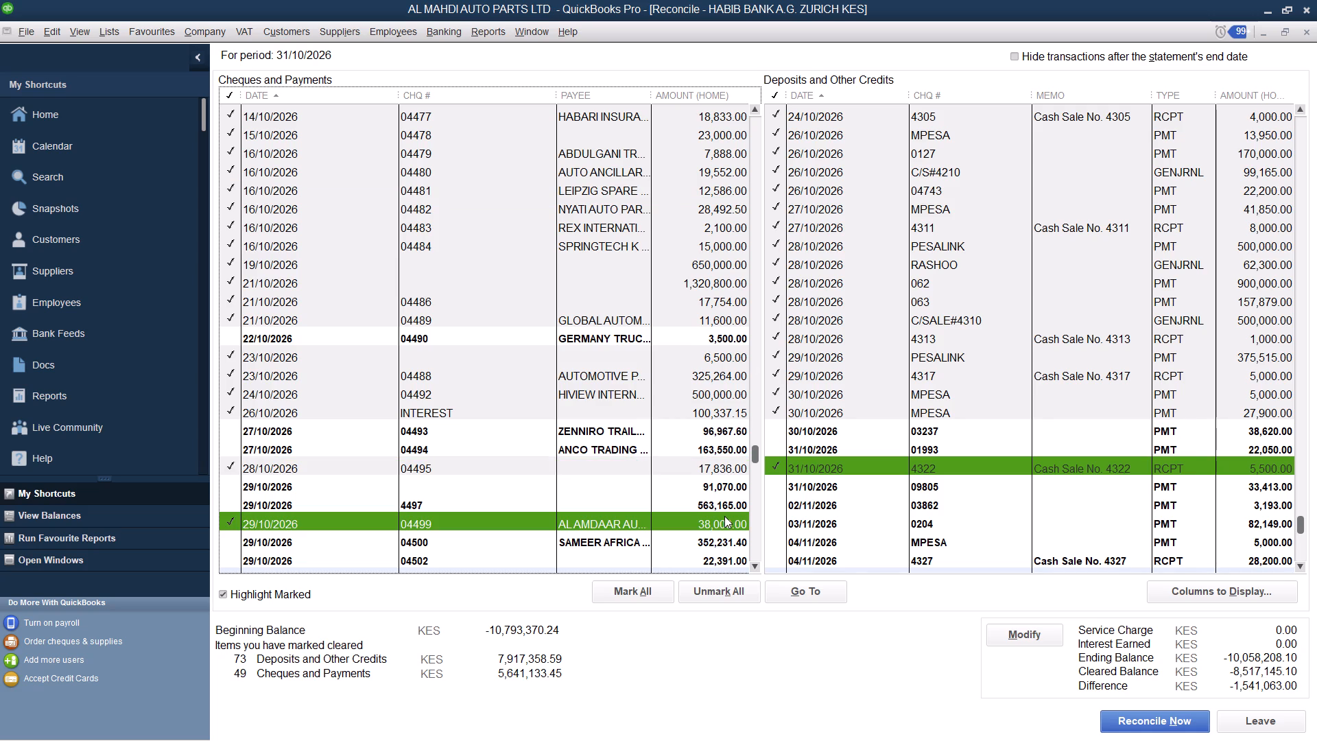
click(709, 483)
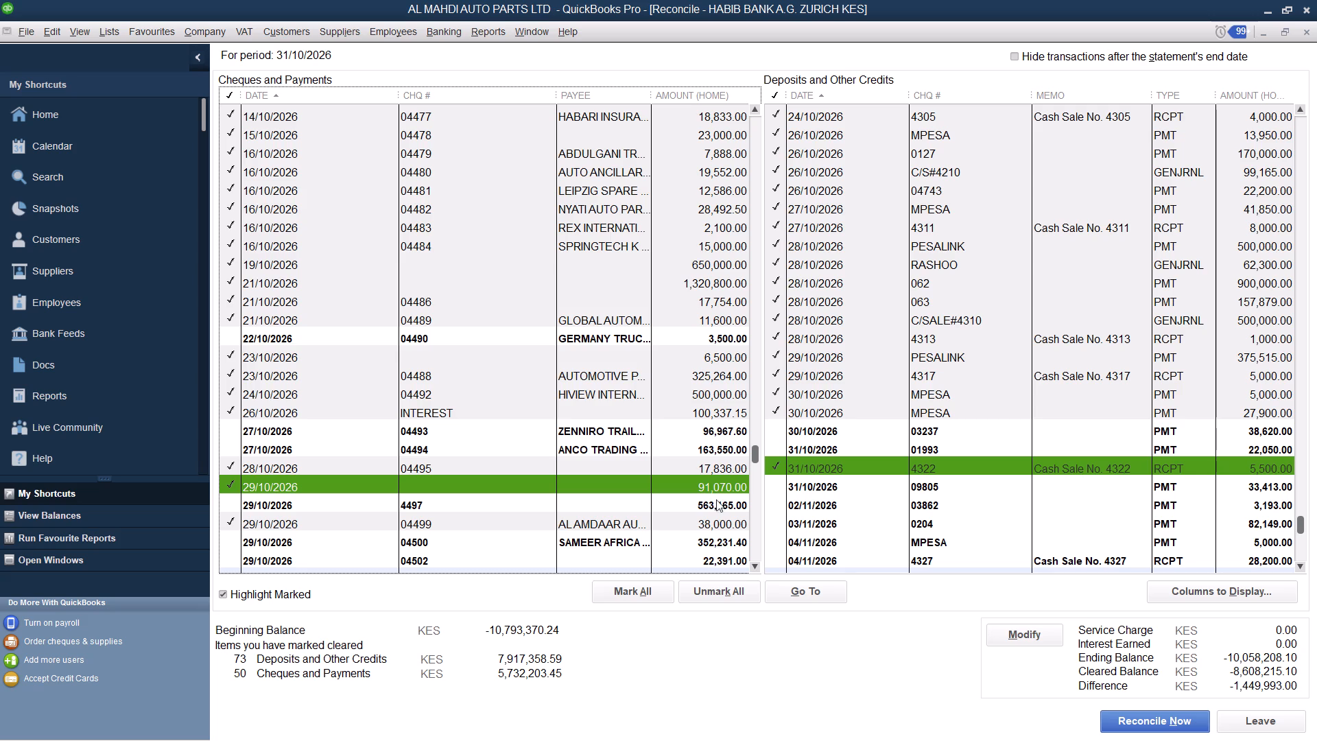
click(713, 508)
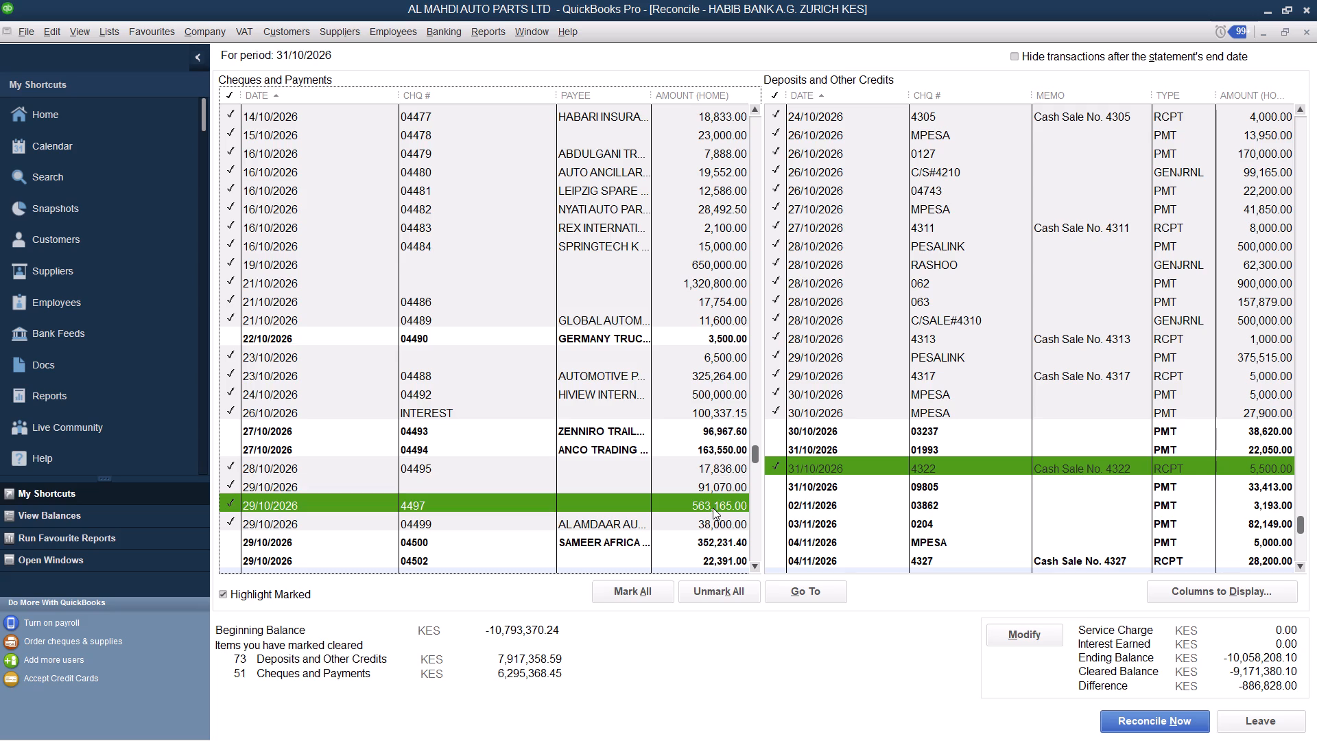
click(731, 431)
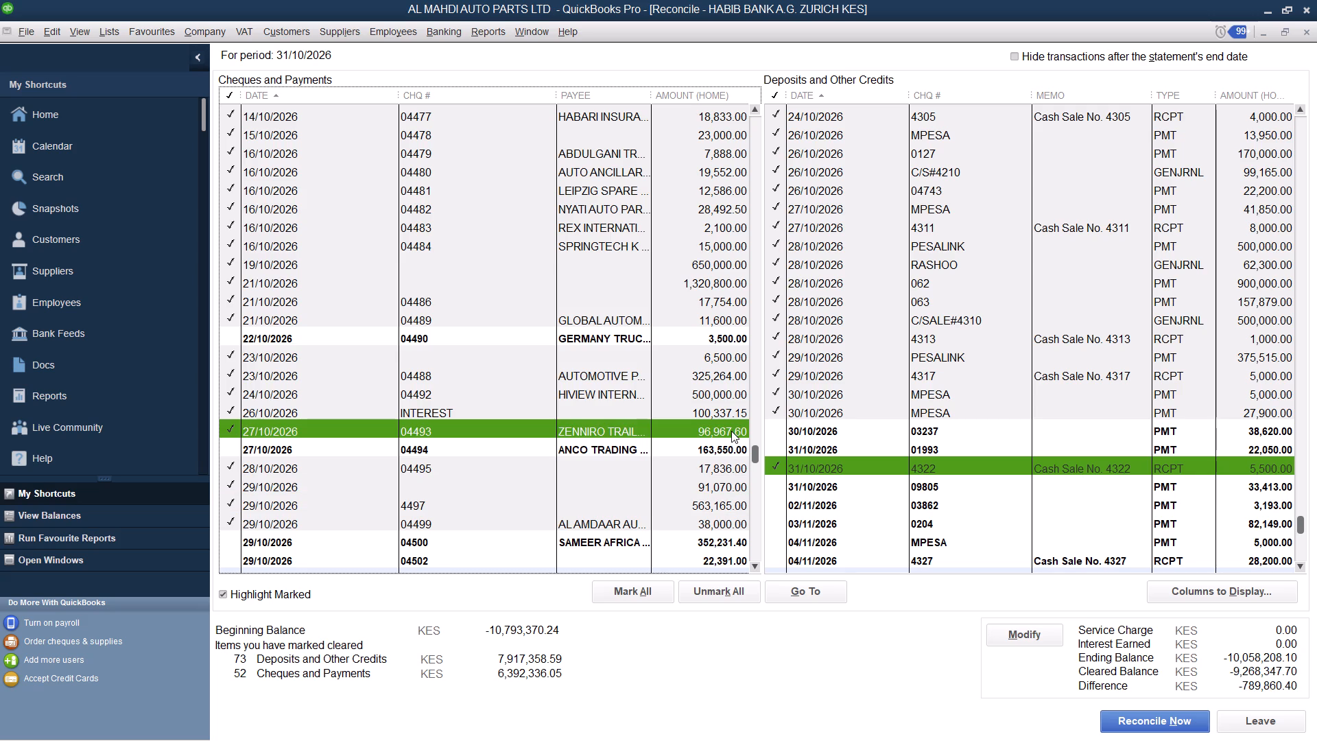
click(722, 448)
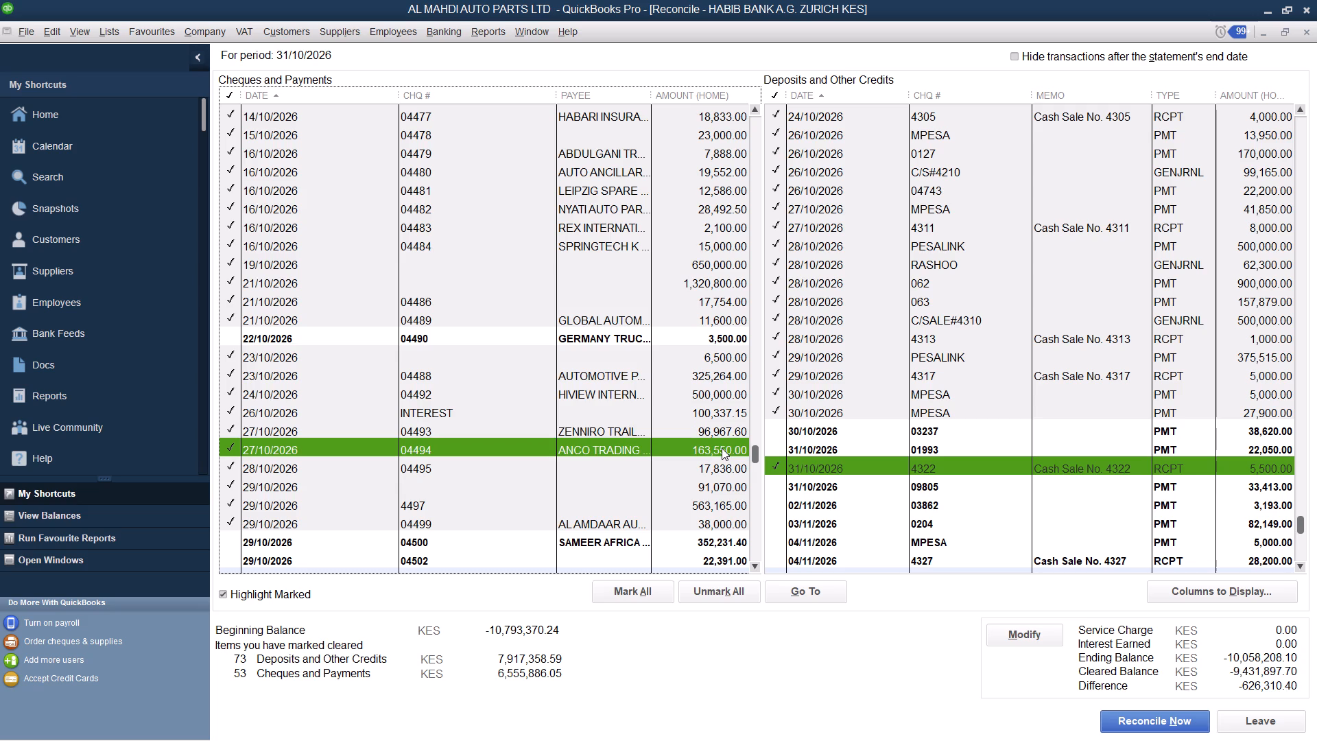
Mark cheques 04502, 04501, 04490, 04500 and 04496, and the 30/10/2026 CHARGES payment as cleared.
triple_click(754, 563)
triple_click(754, 563)
click(754, 563)
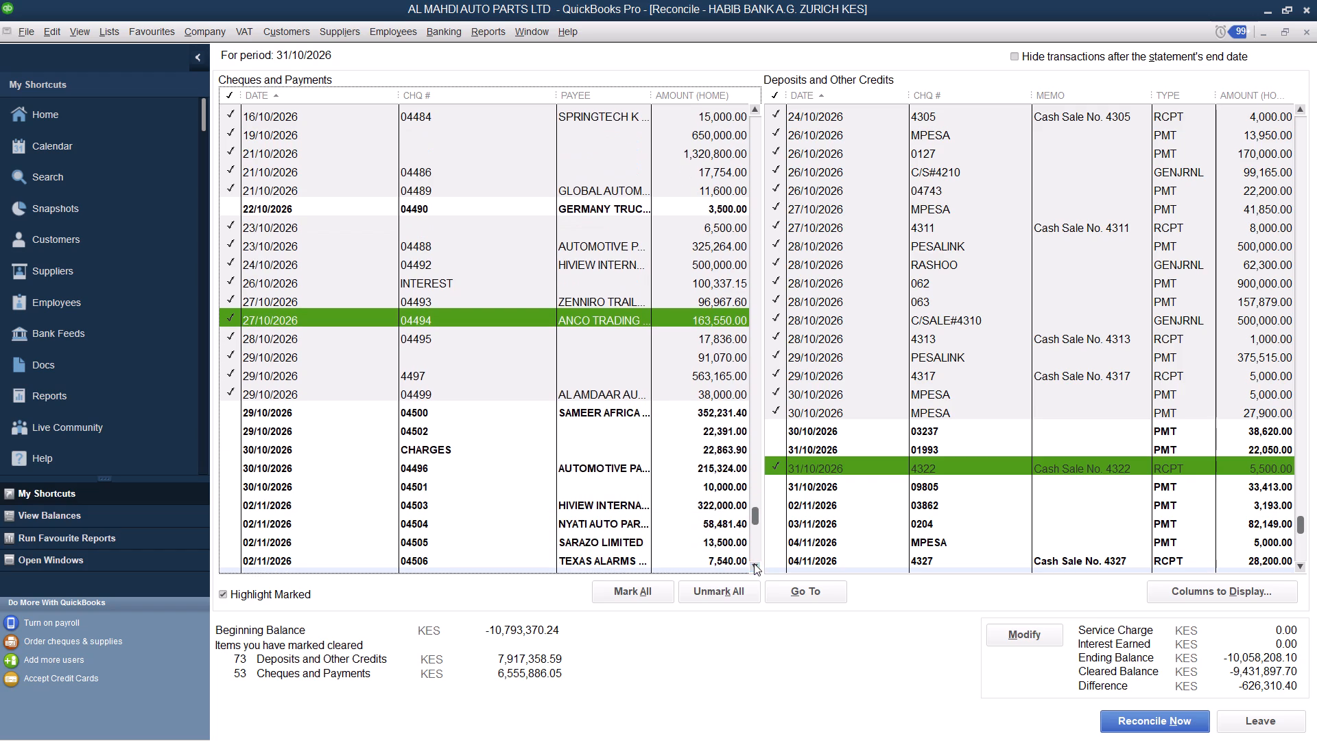
click(699, 432)
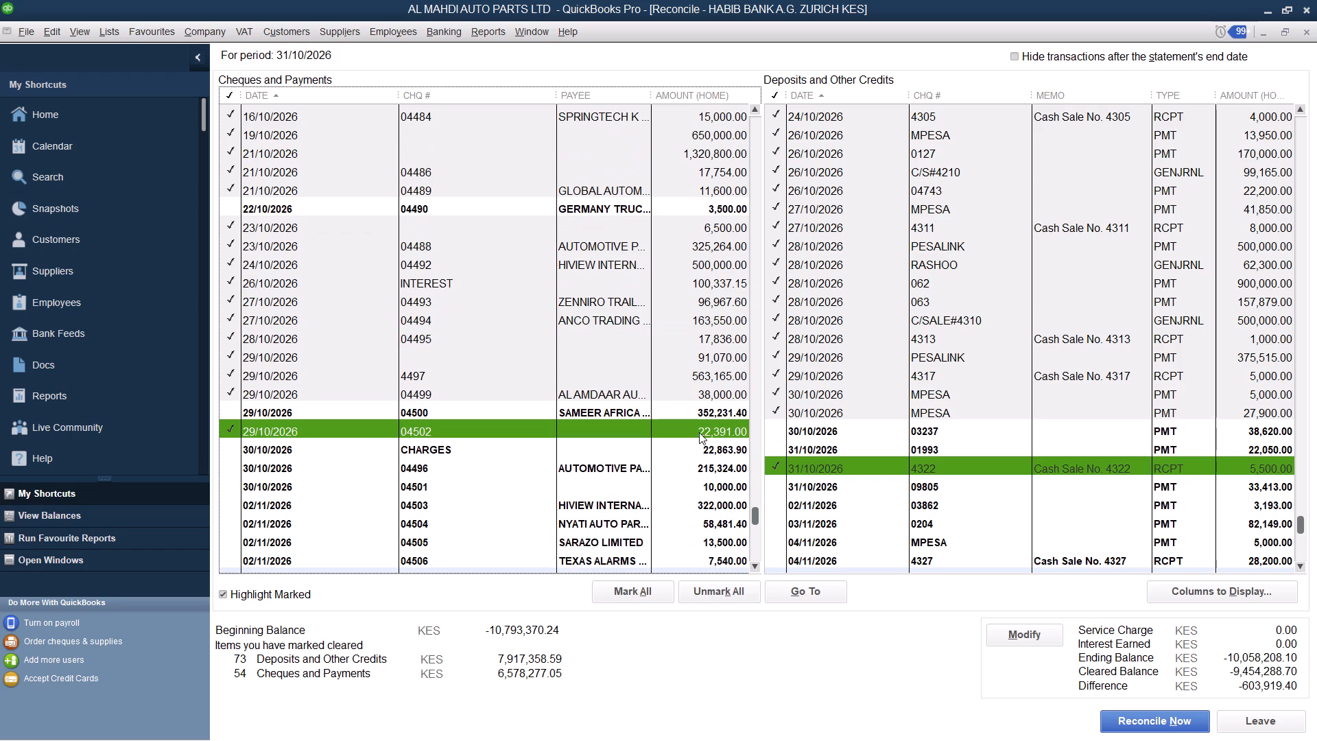
click(716, 486)
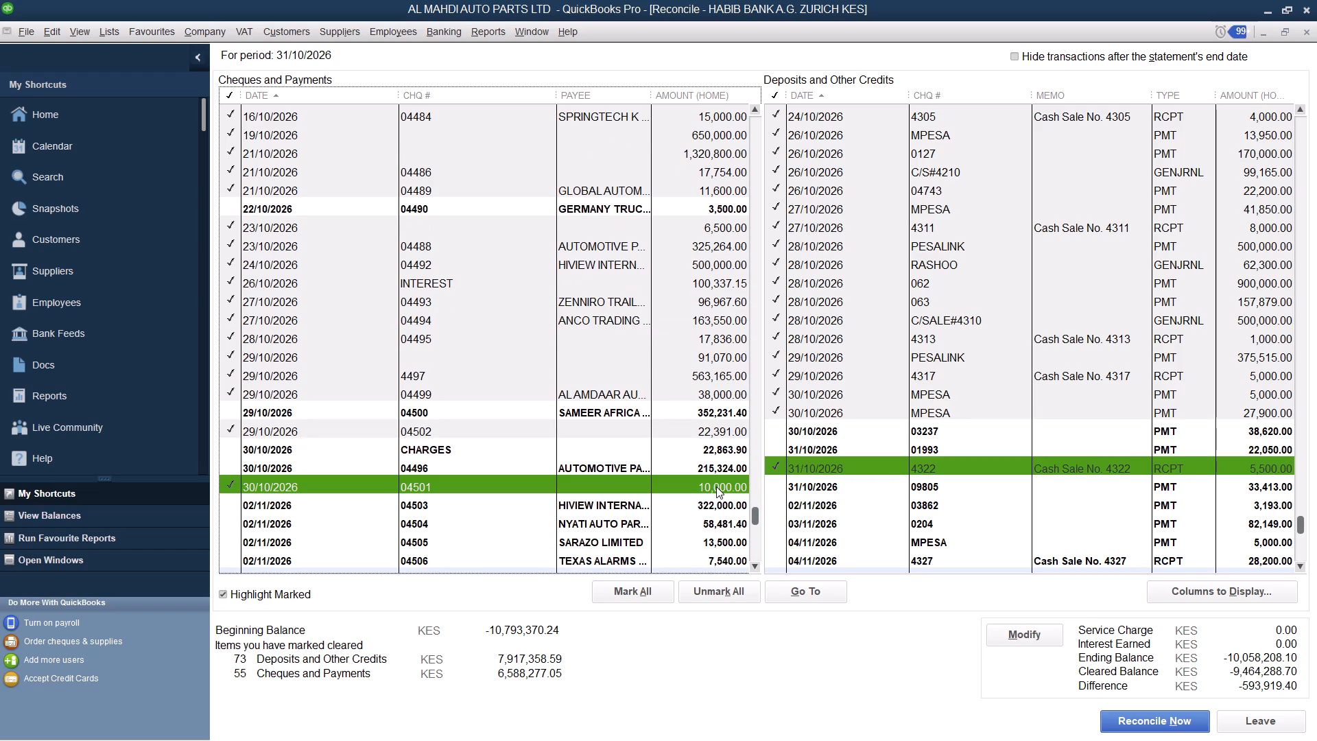
click(720, 207)
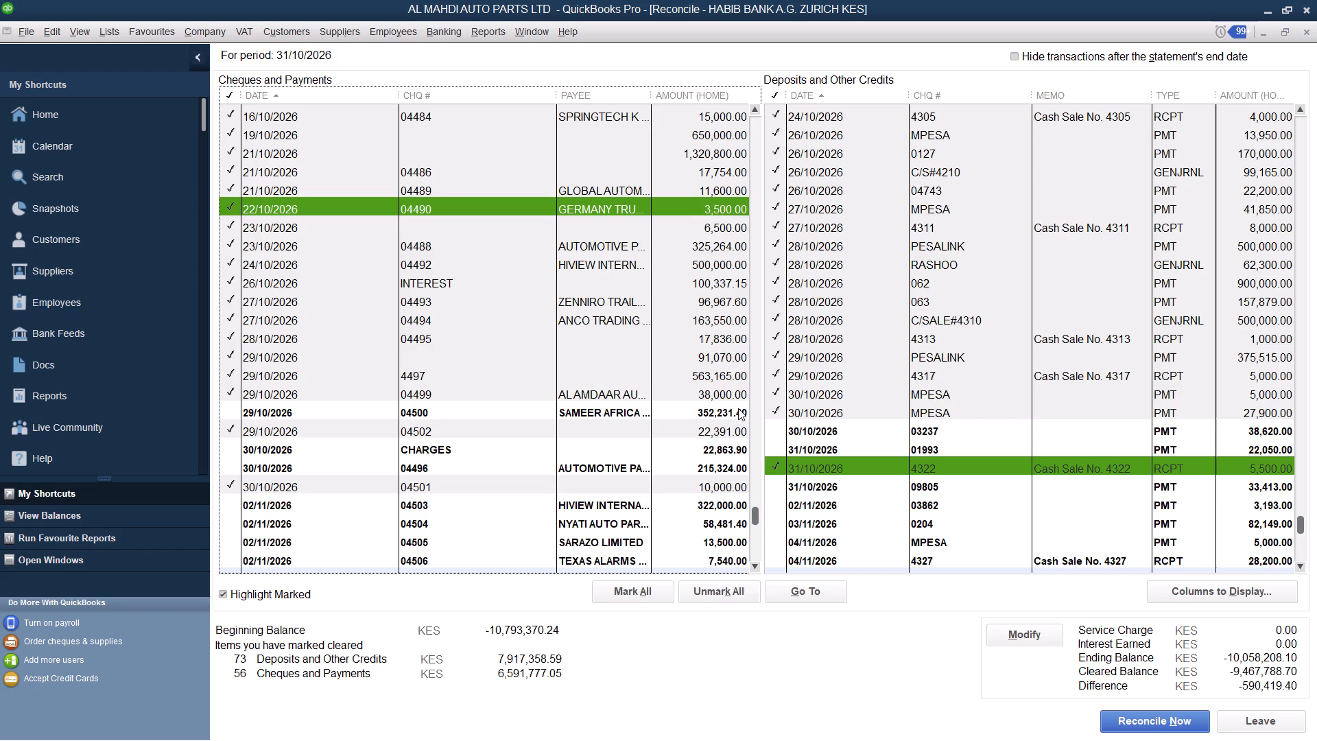
click(738, 408)
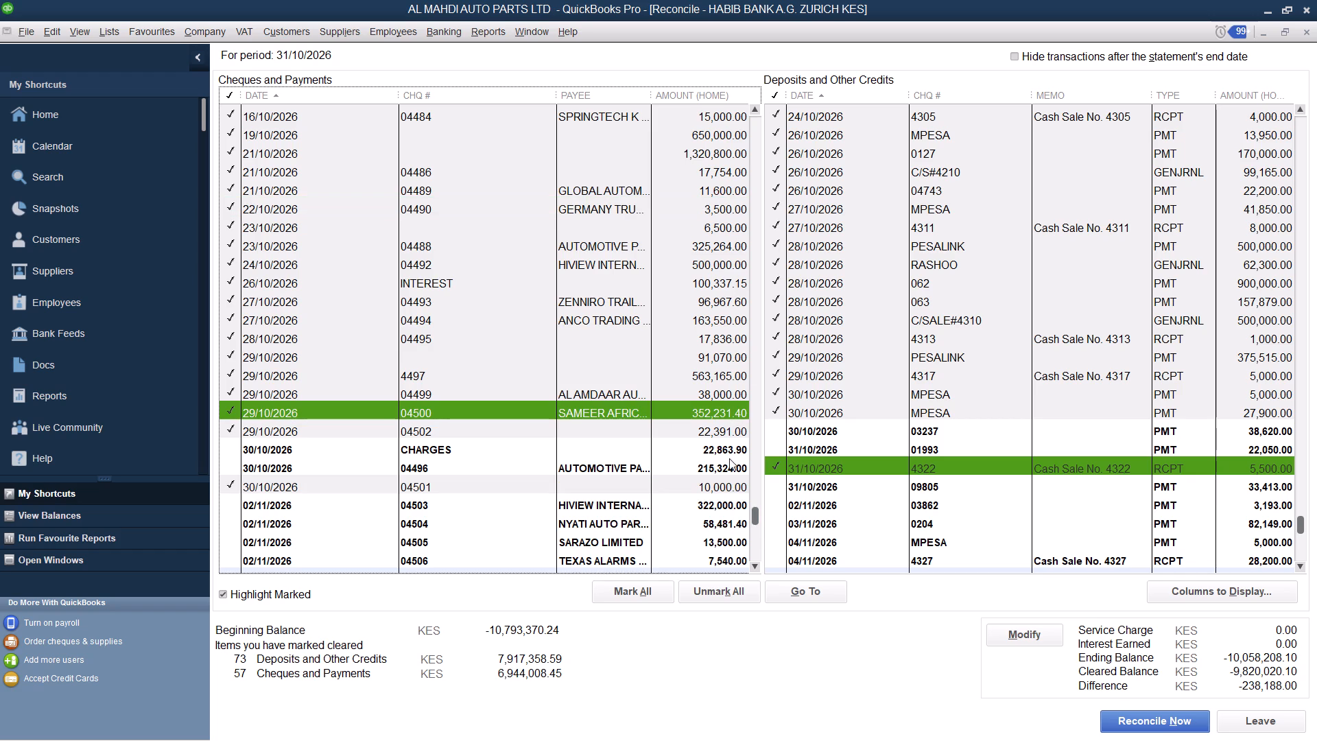
click(727, 463)
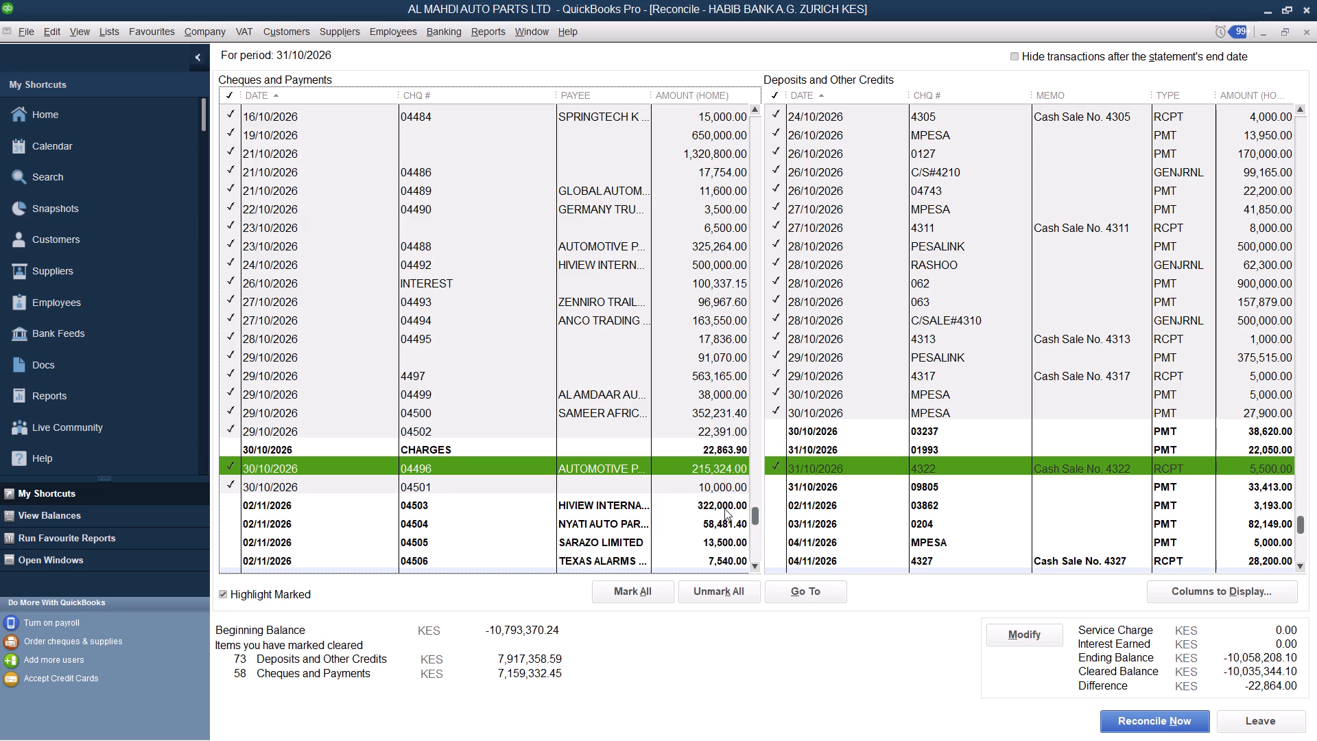
click(715, 449)
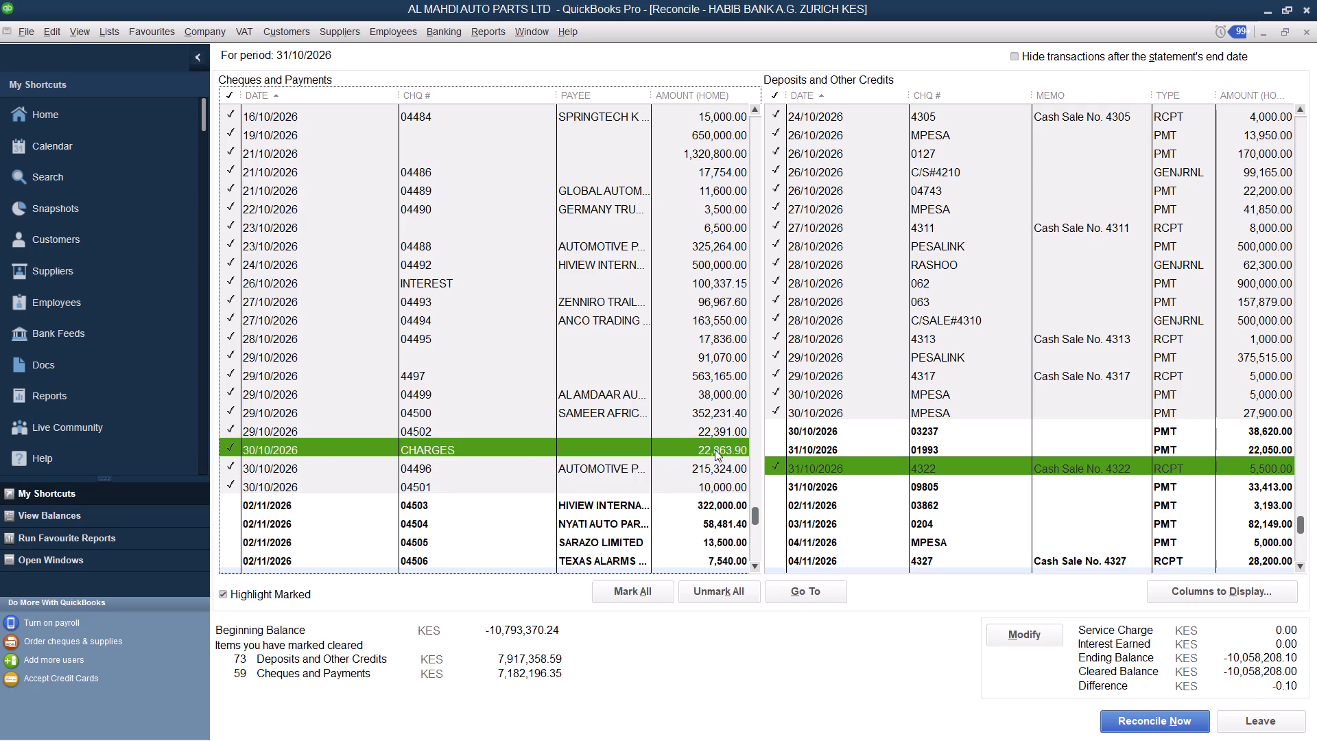
Set the amount of the 30/10/2026 CHARGES cheque to 22,864 and save the changed transaction.
double_click(715, 449)
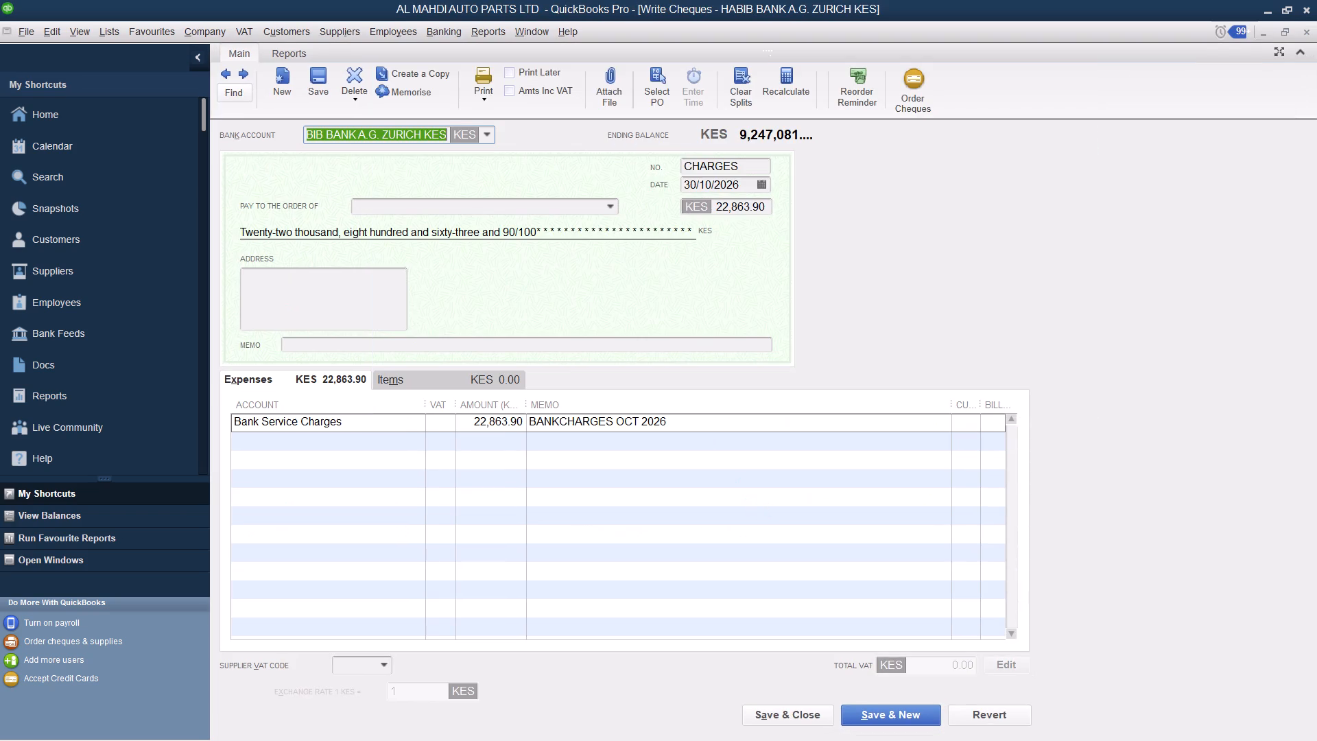
drag(766, 202, 744, 202)
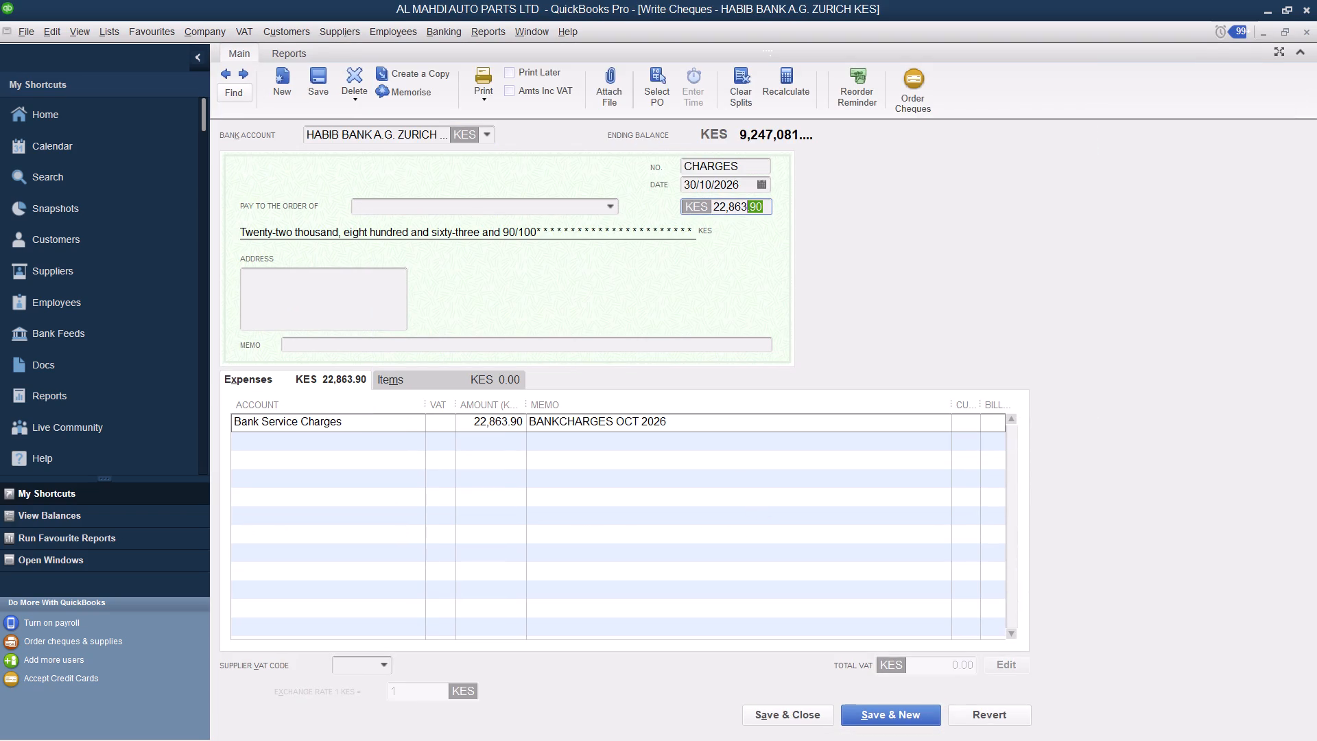
drag(744, 202, 744, 202)
key(4)
click(703, 420)
click(798, 714)
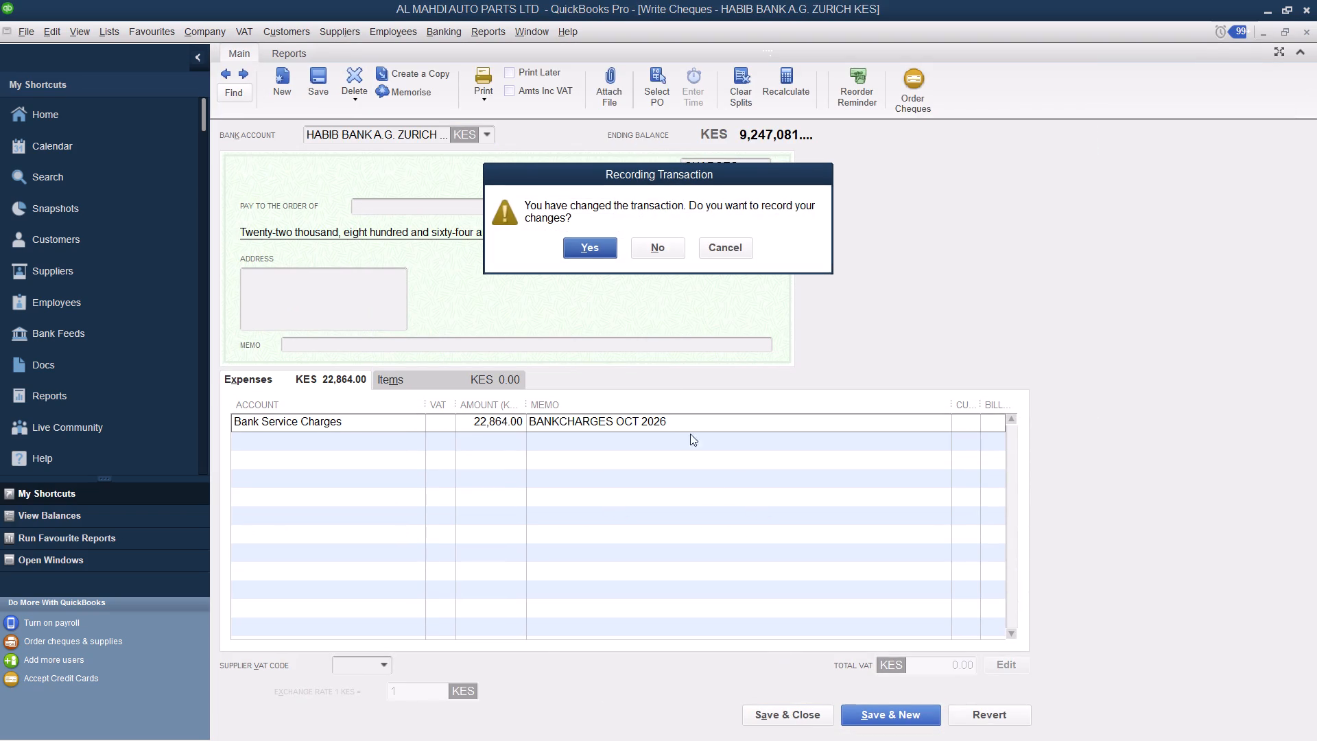
click(591, 246)
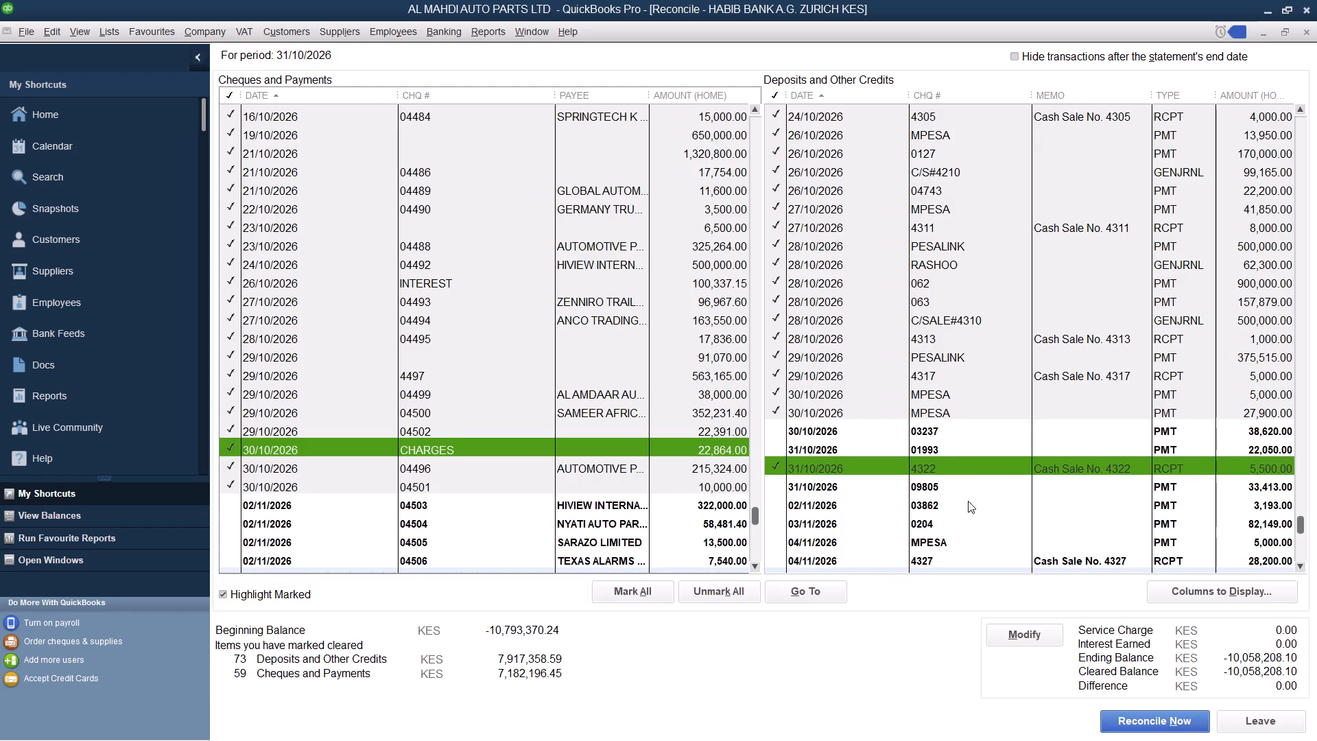
Finalise the HABIB BANK A.G. ZURICH KES reconciliation for the period to 31/10/2026.
click(1123, 721)
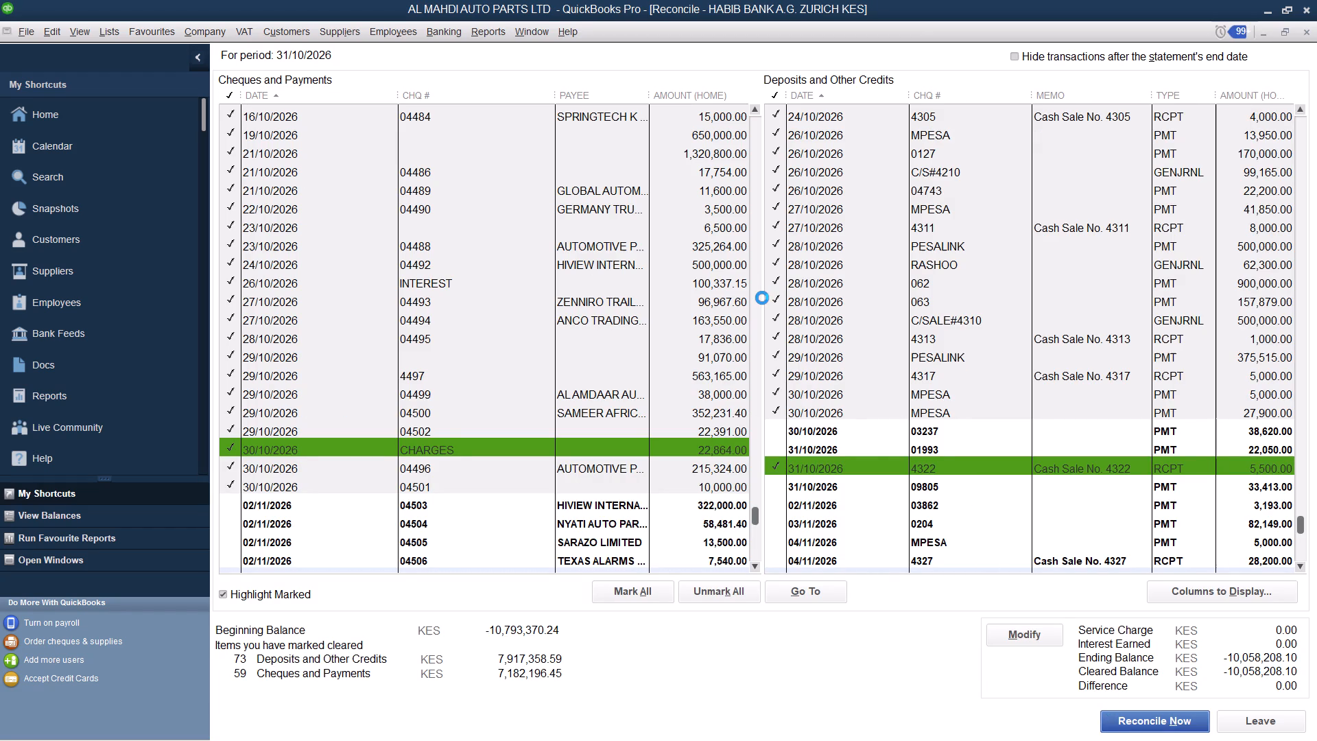
Choose the Summary reconciliation report and send it for printing.
click(338, 158)
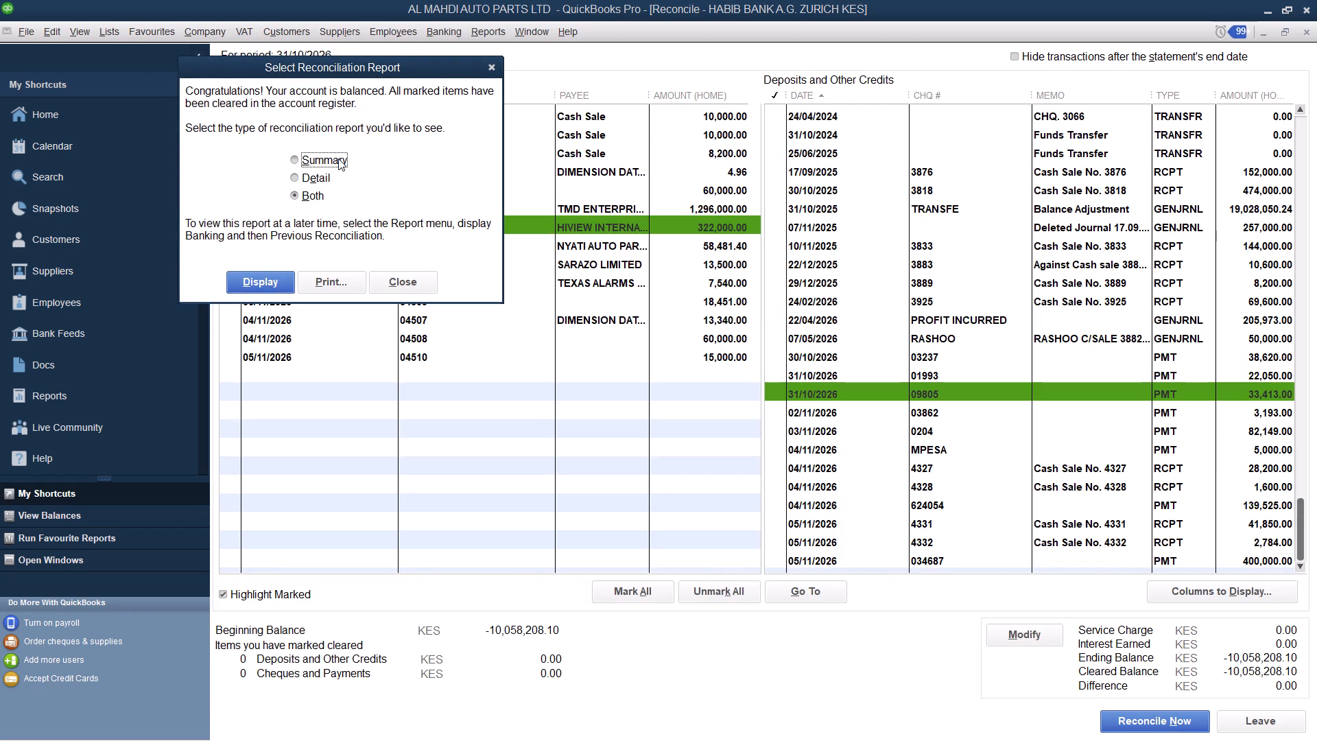
click(333, 283)
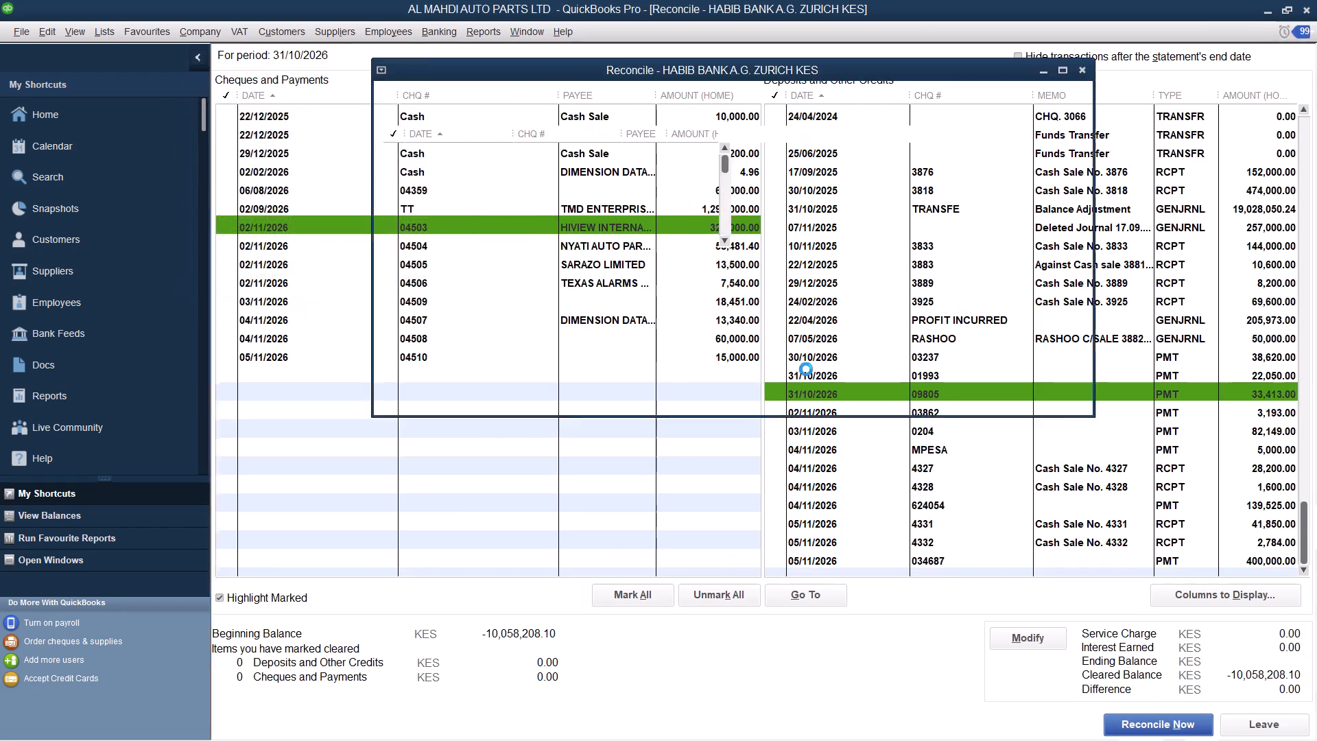
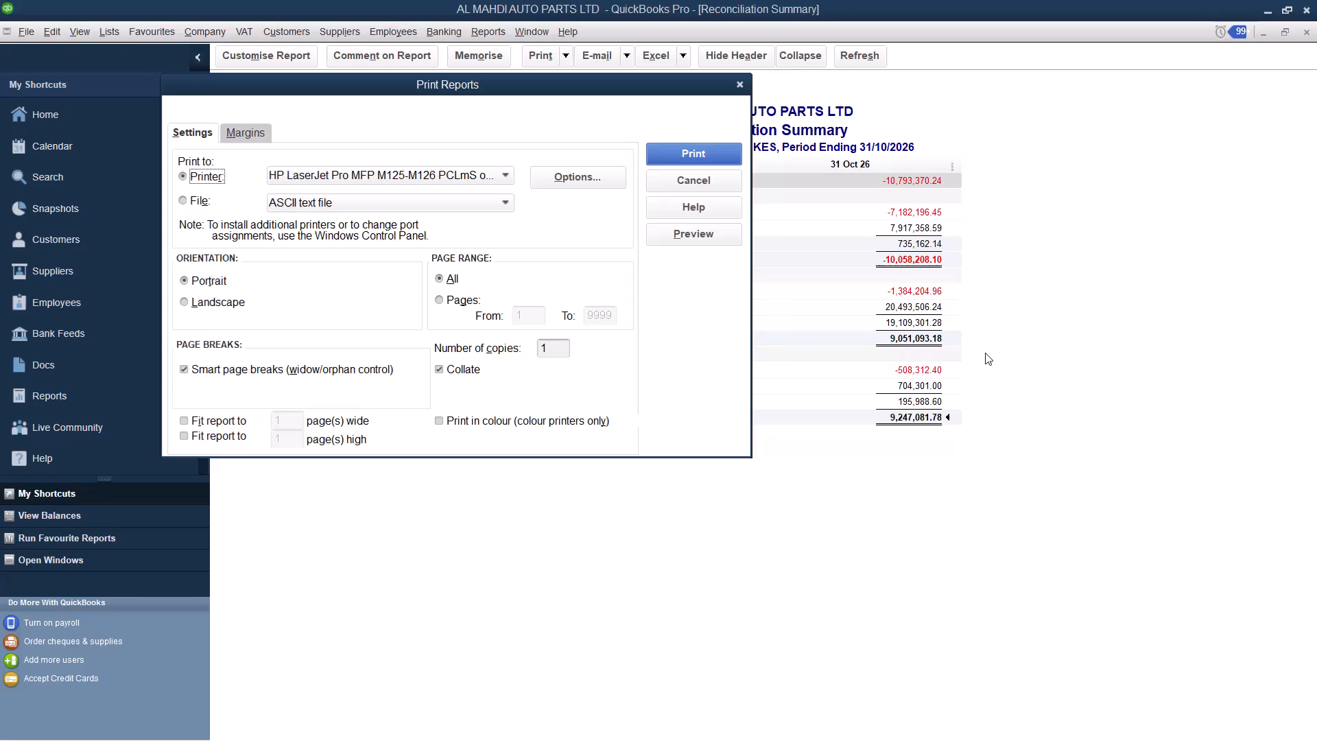
Print all pages of the Reconciliation Summary in portrait, one copy, on the HP LaserJet Pro MFP M125-M126 printer.
click(737, 150)
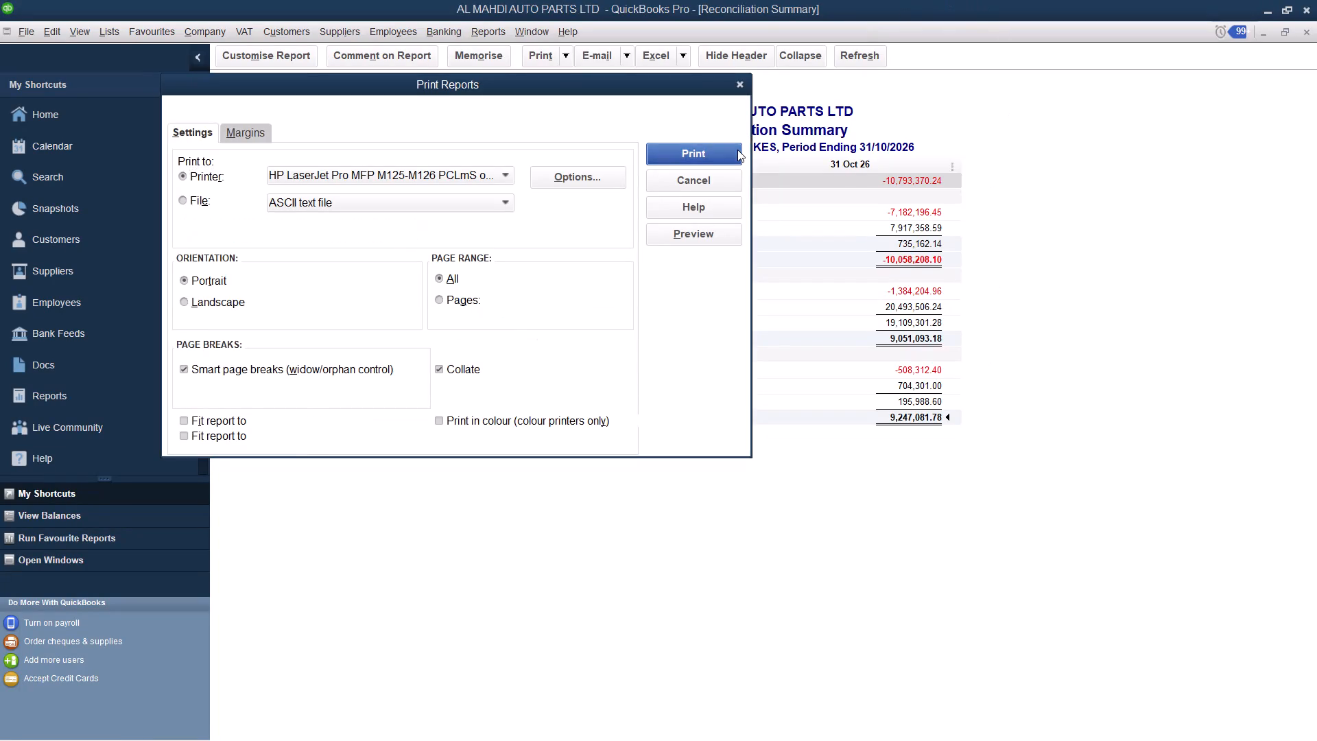